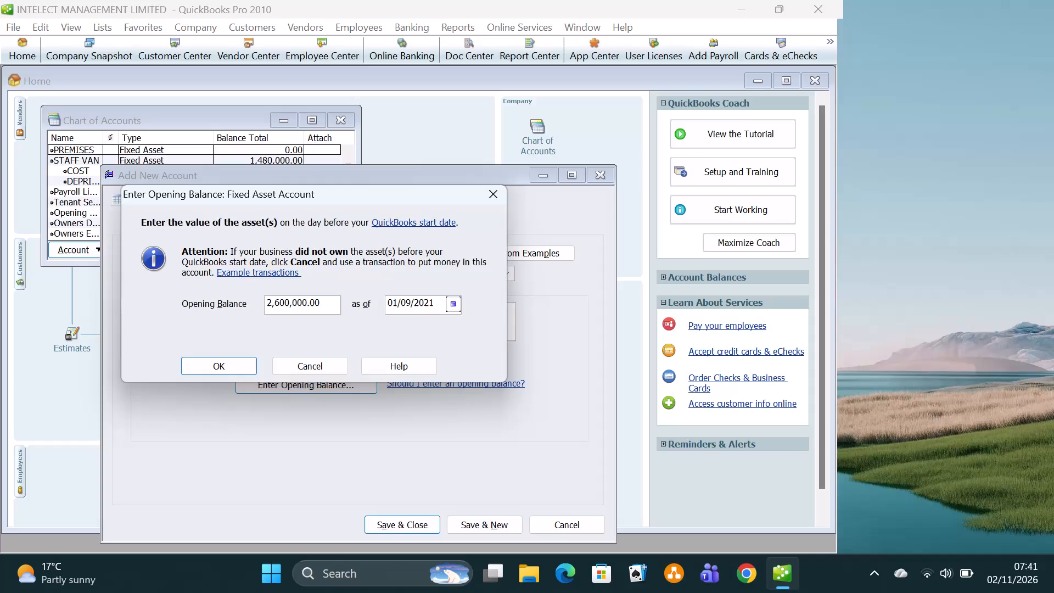
# Accept the entered opening balance and save the COST subaccount of PREMISES, continuing with a new blank account.
pyautogui.click(223, 369)
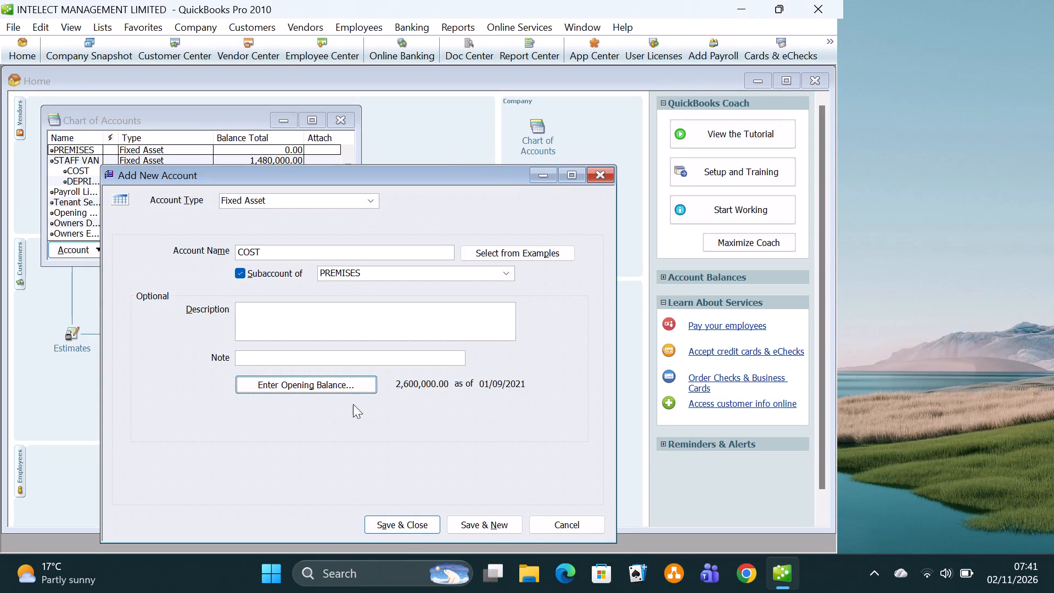
pyautogui.click(492, 525)
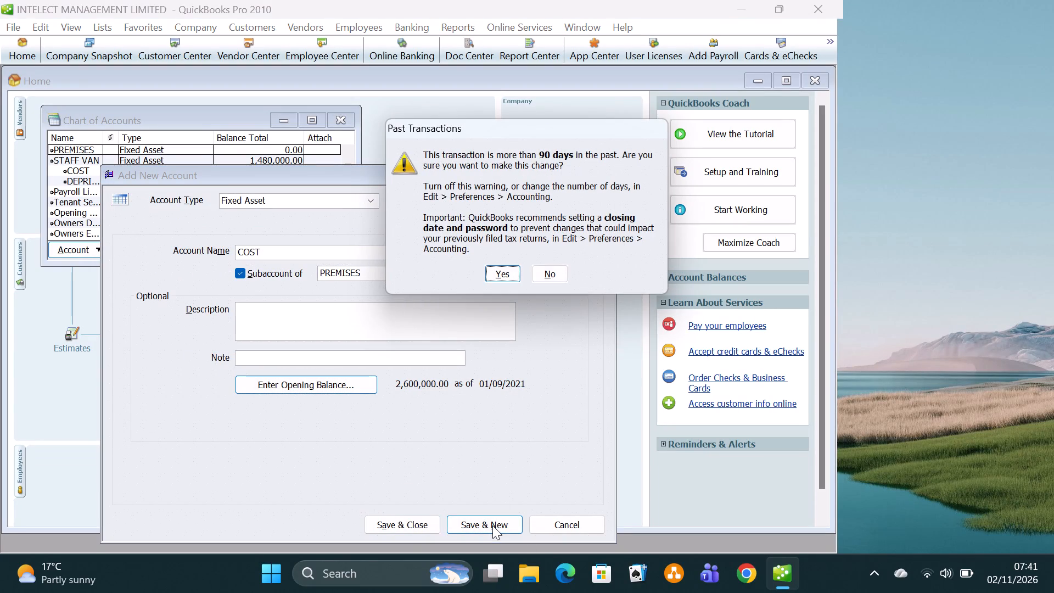
pyautogui.click(503, 275)
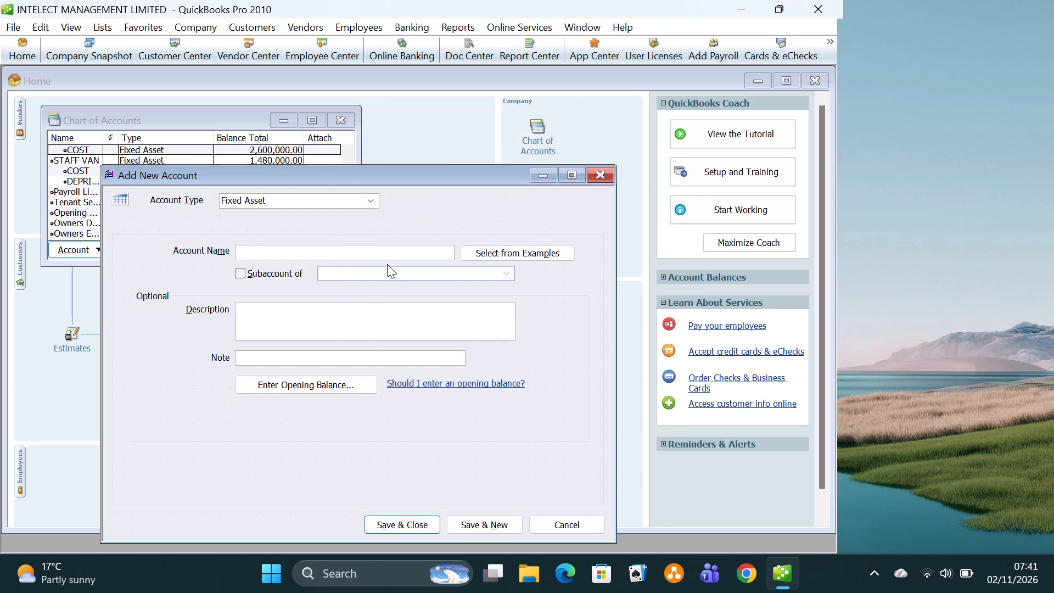
# Create a fixed asset account named FURNITURE/FITTINGS and save it, continuing with a new blank account.
pyautogui.write('FUR')
pyautogui.write('NITURE/FITTINGS')
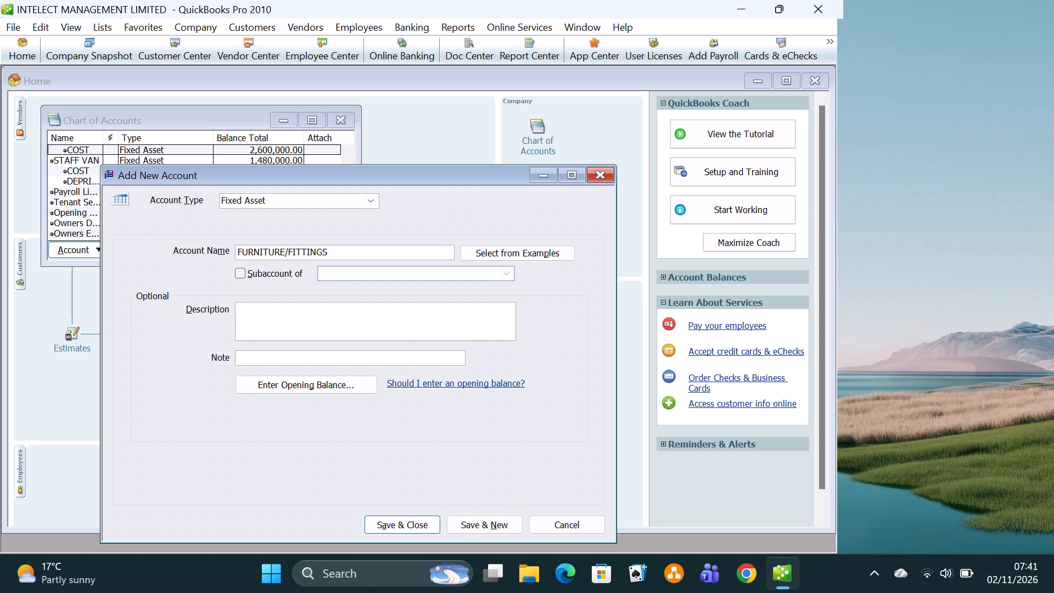
pyautogui.click(483, 525)
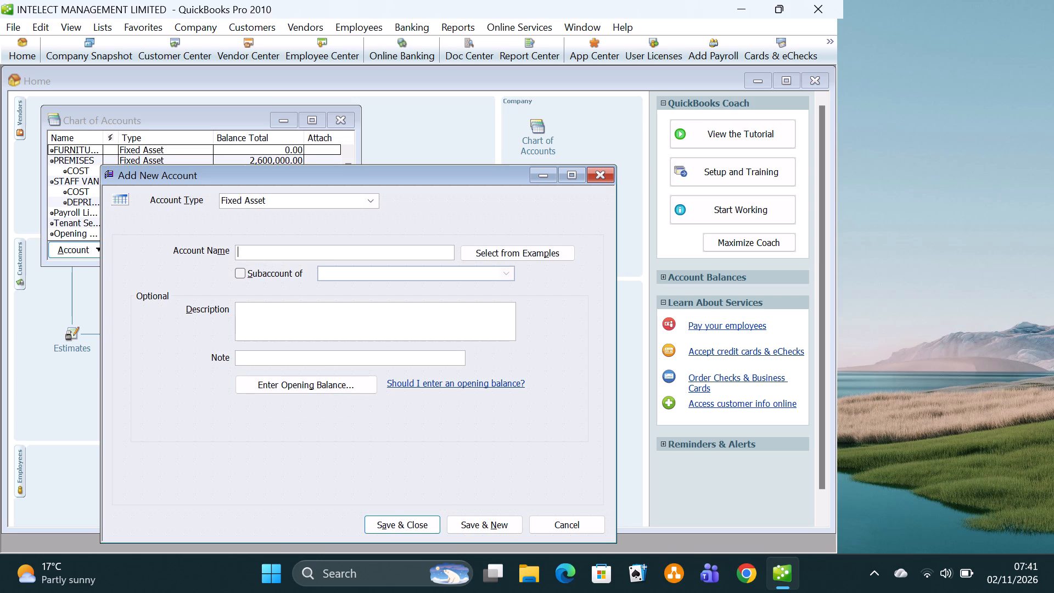
# Add a COST subaccount of FURNITURE/FITTINGS with an opening balance of 1,205,000 as of 01/09/2021 and save it, continuing with a new account.
pyautogui.write('COST')
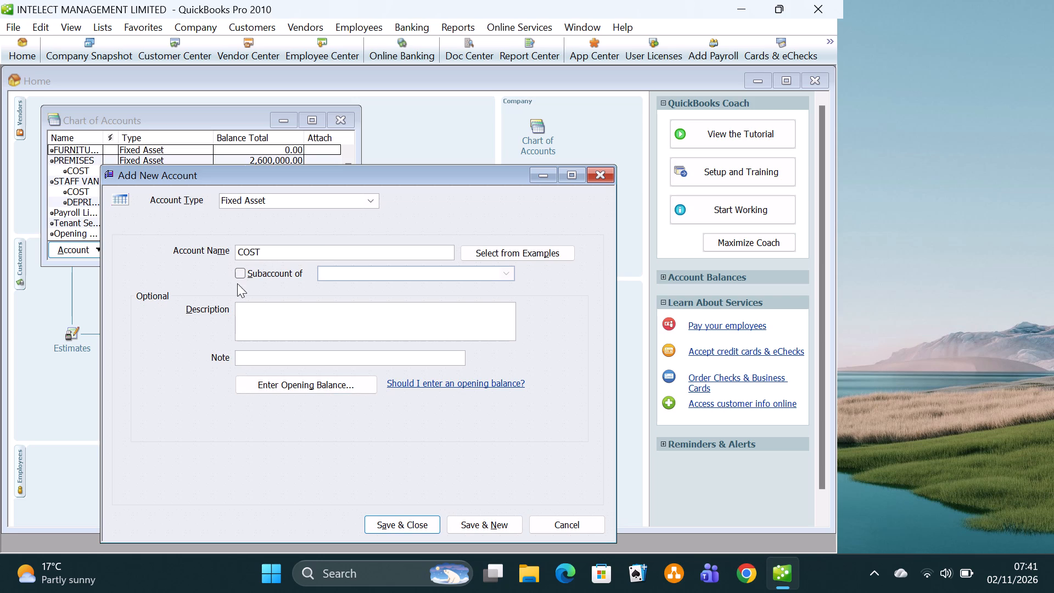
pyautogui.click(238, 271)
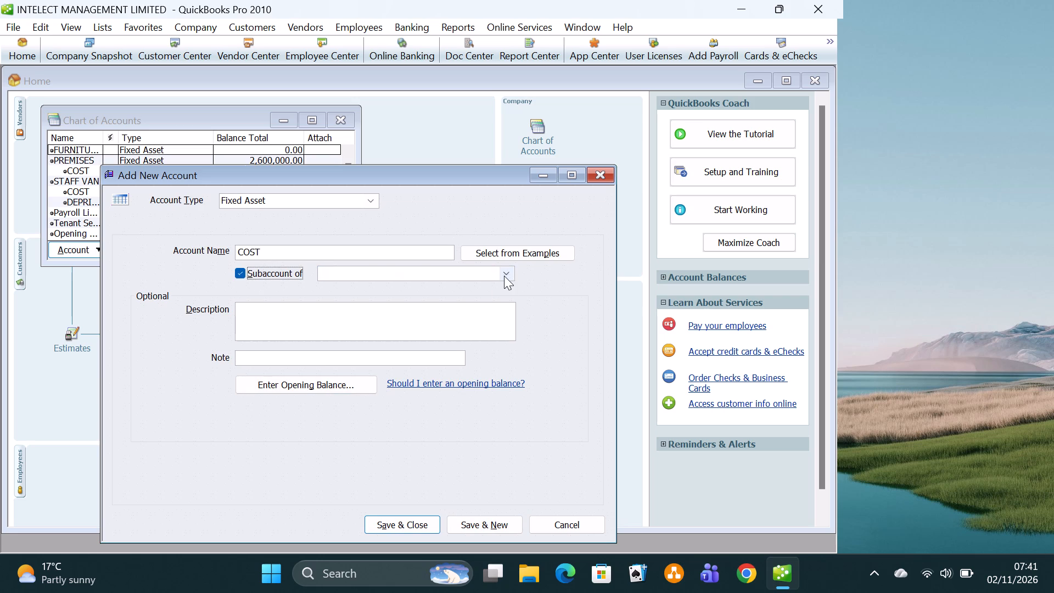
pyautogui.click(505, 275)
pyautogui.click(379, 329)
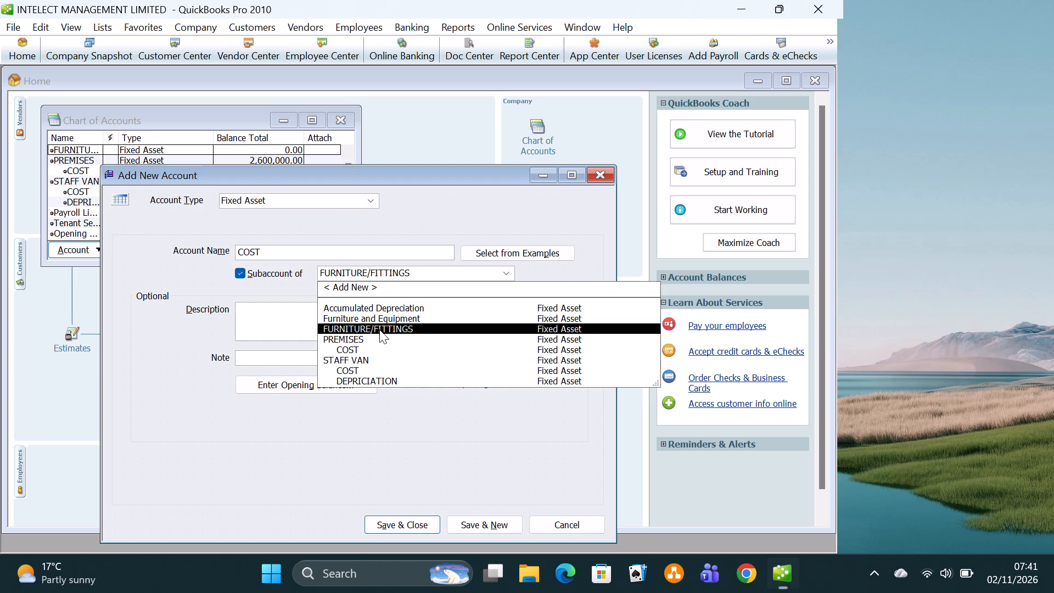
pyautogui.click(314, 386)
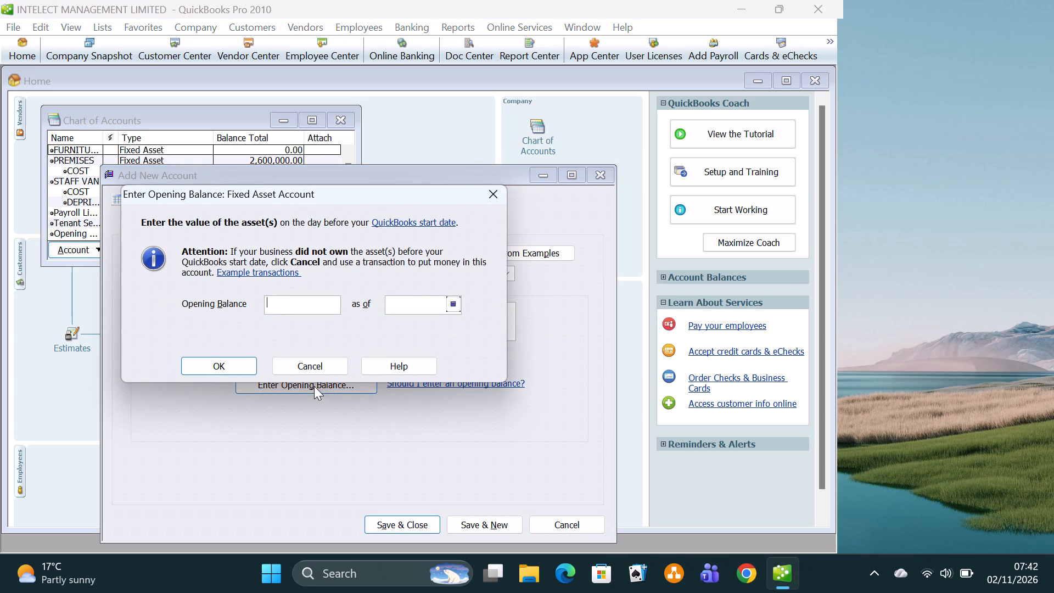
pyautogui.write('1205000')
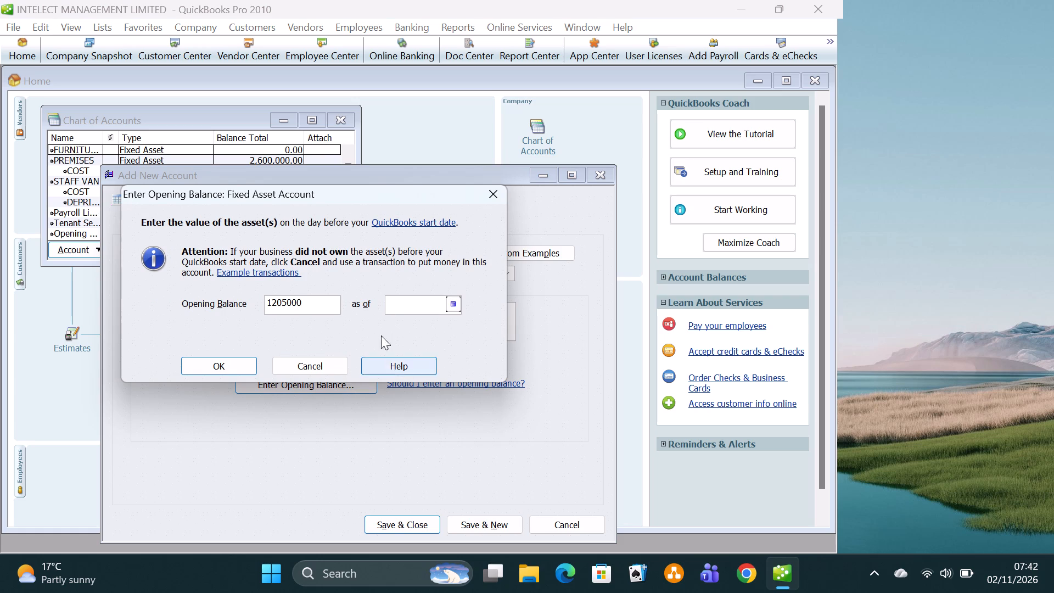
pyautogui.click(393, 307)
pyautogui.doubleClick(393, 307)
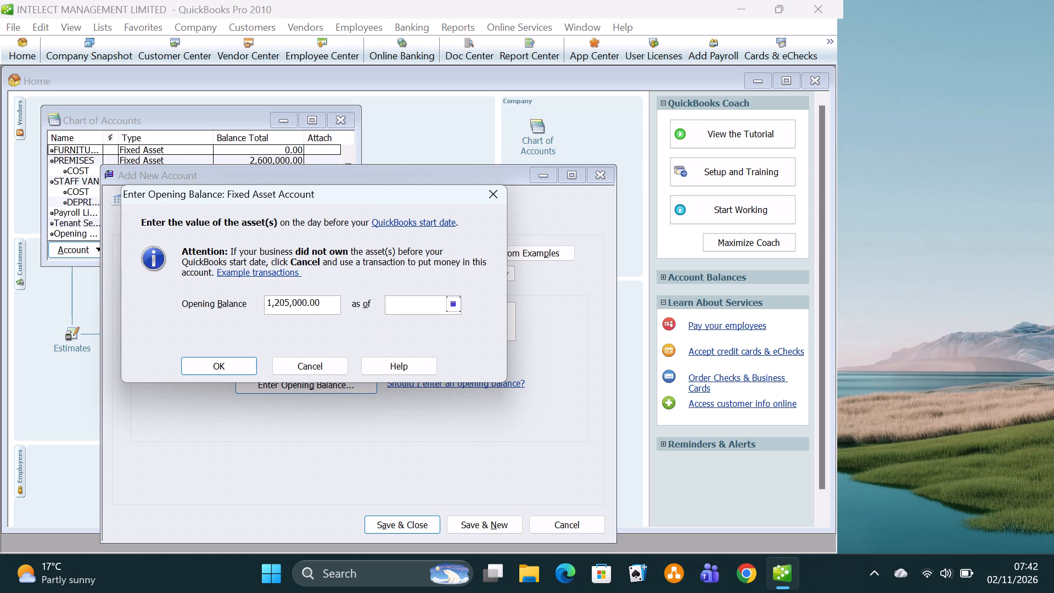
pyautogui.hotkey('ctrl', 'v')
pyautogui.click(226, 364)
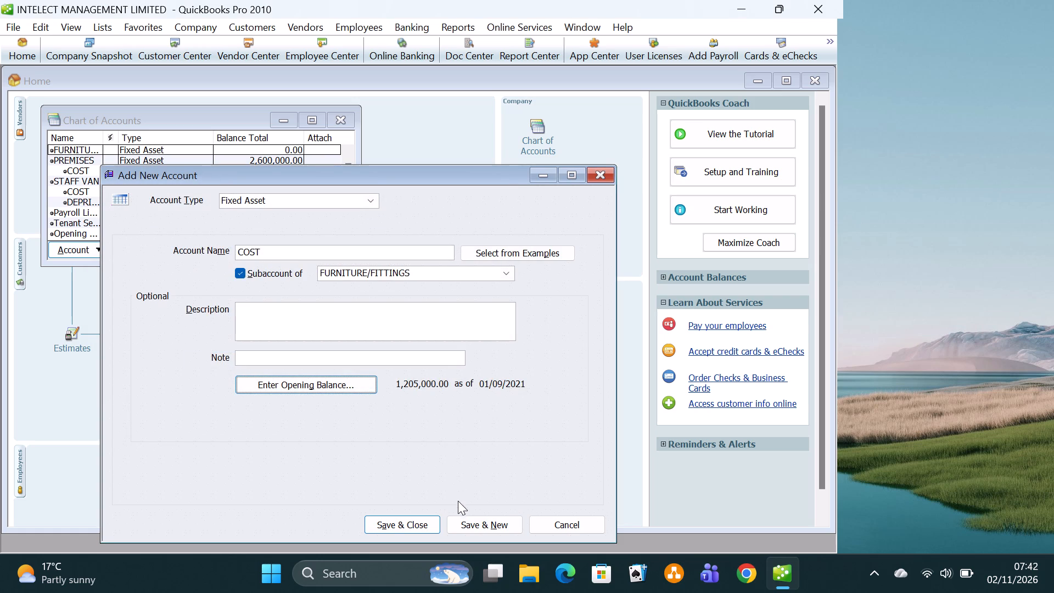
pyautogui.click(476, 525)
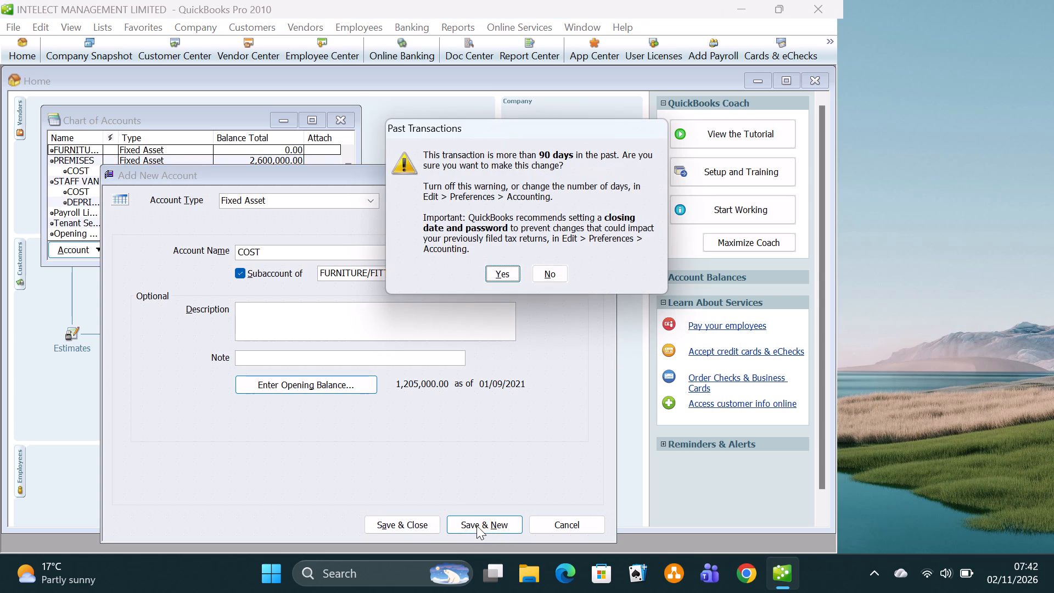
pyautogui.click(499, 273)
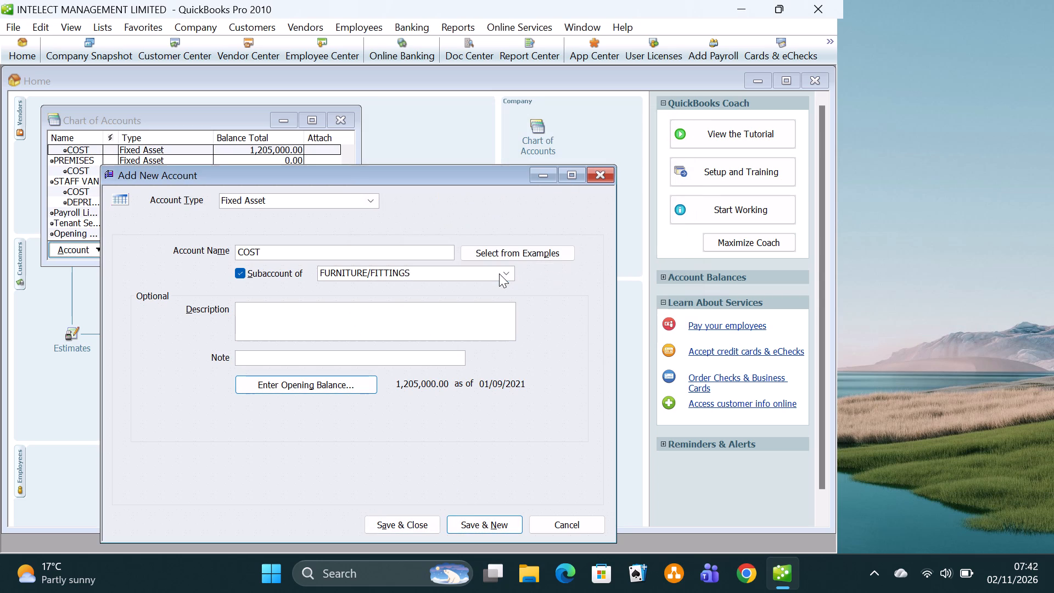
# Name the new fixed asset account DEPRICIATION and make it a subaccount of FURNITURE/FITTINGS.
pyautogui.write('DE')
pyautogui.write('PRICIATION')
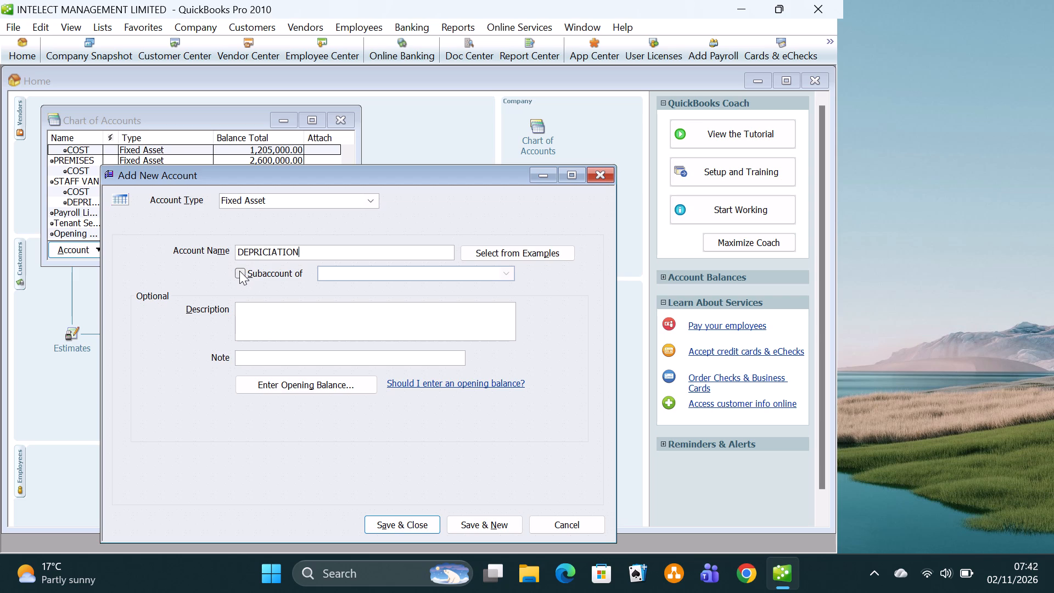
pyautogui.click(239, 271)
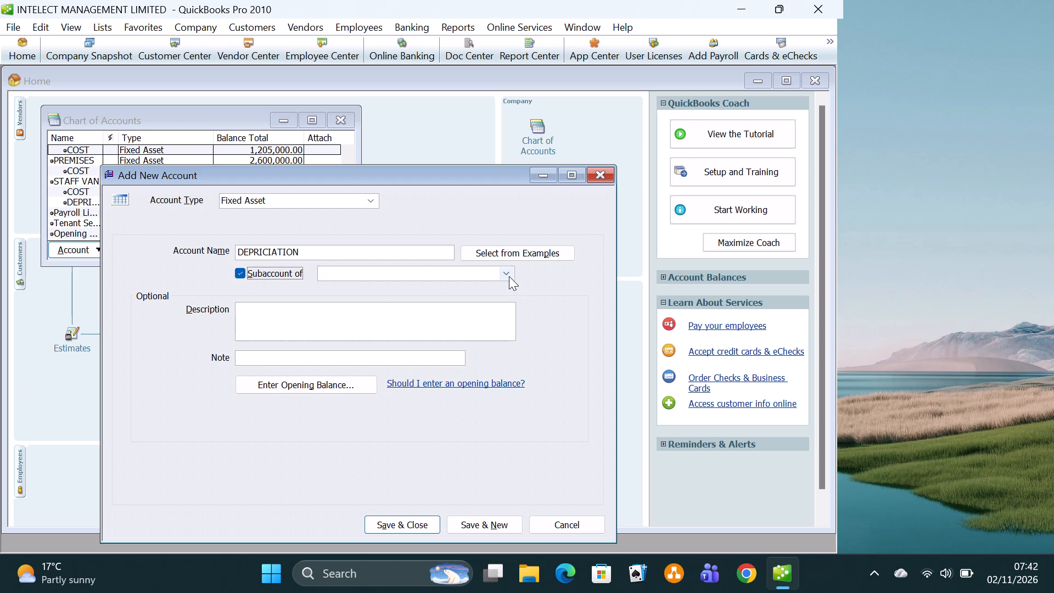
pyautogui.click(509, 276)
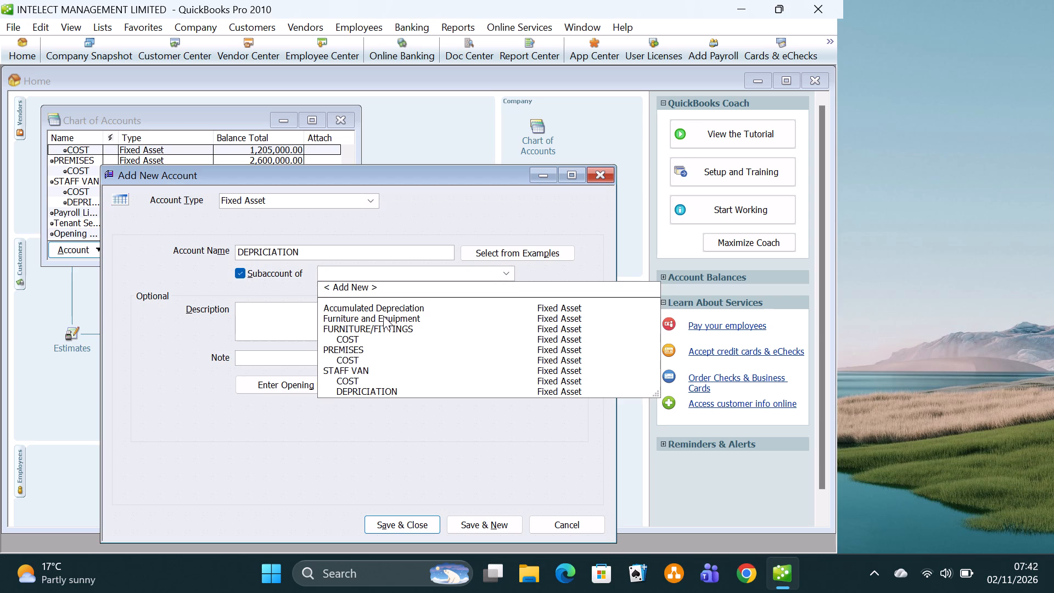
pyautogui.click(379, 327)
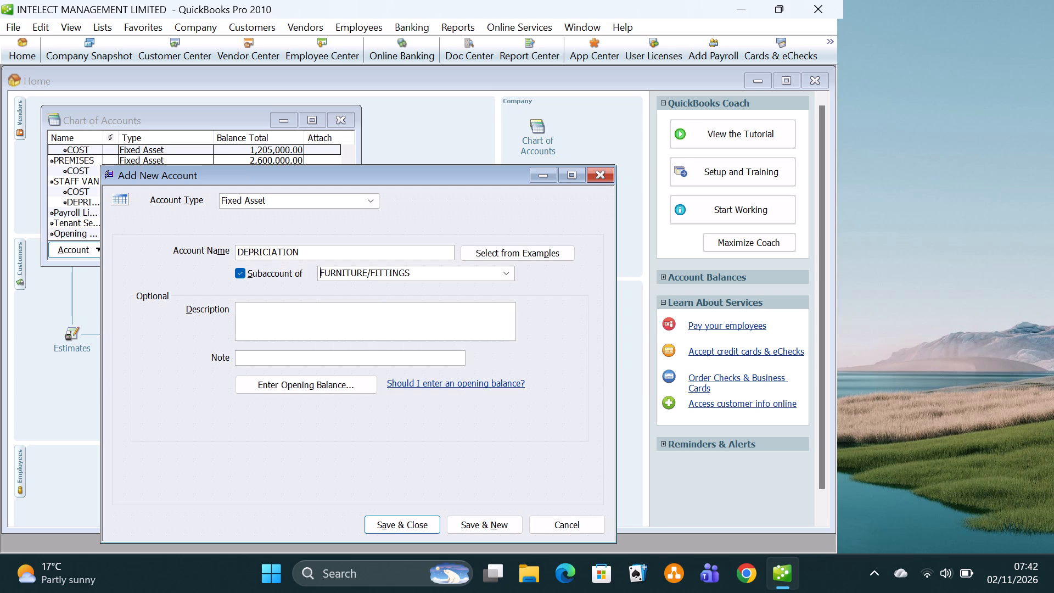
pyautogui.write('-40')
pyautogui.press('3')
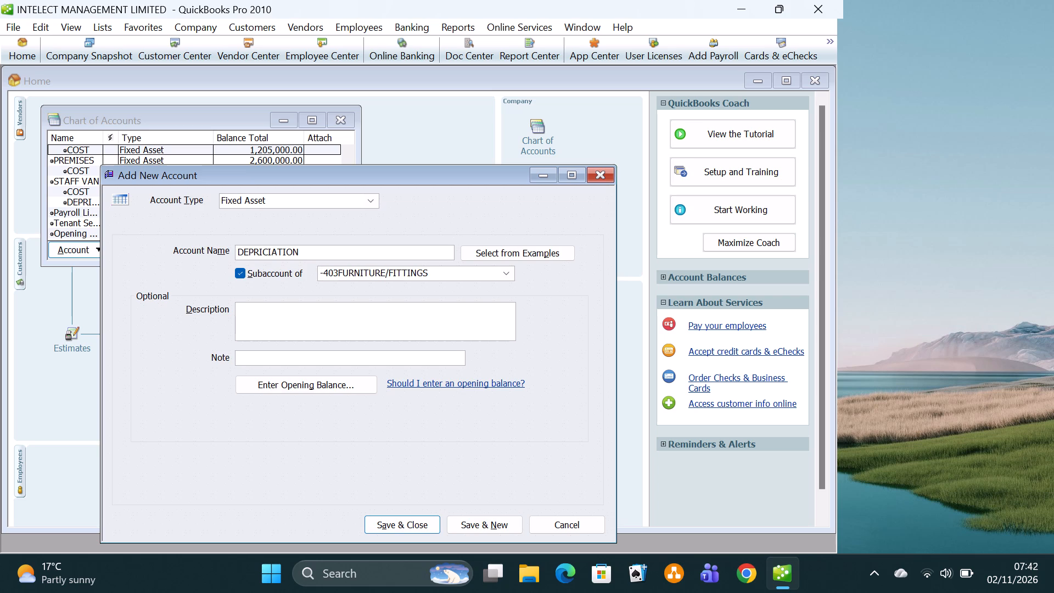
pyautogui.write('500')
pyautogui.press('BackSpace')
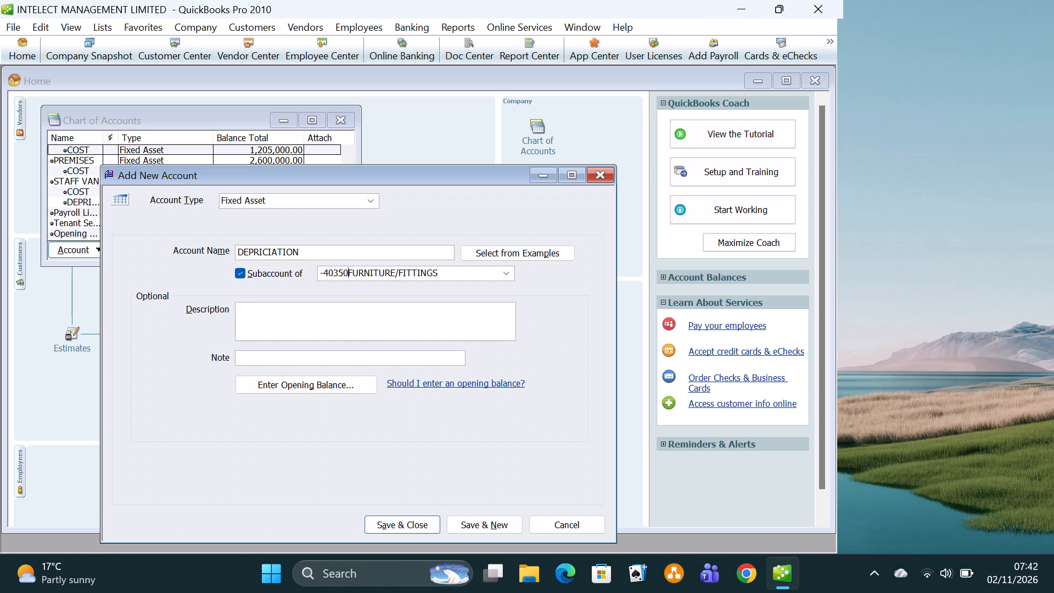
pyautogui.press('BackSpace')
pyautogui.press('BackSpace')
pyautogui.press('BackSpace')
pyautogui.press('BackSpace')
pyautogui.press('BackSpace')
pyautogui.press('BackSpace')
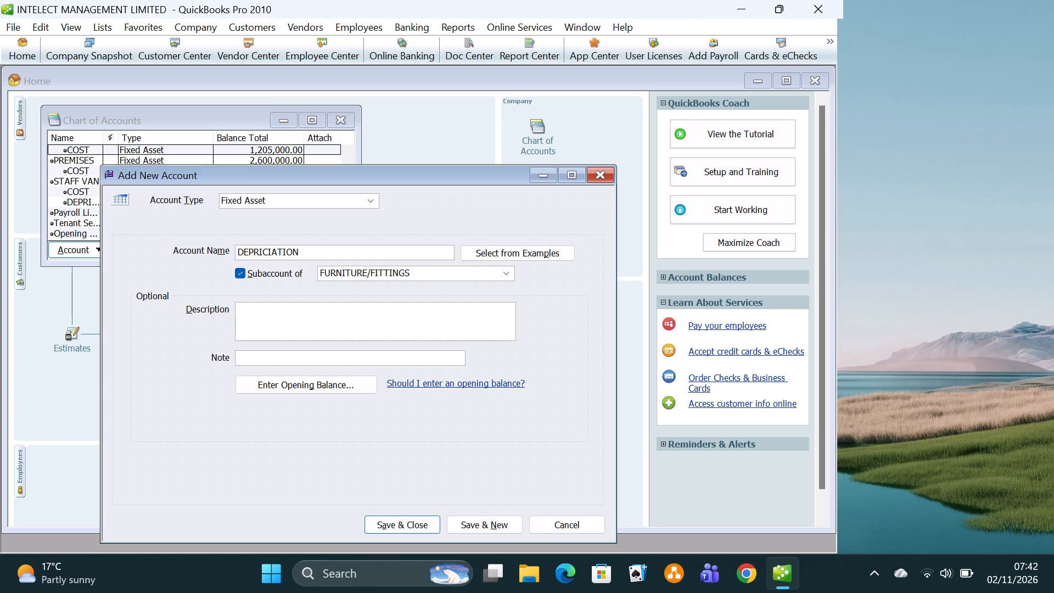
# Enter an opening balance of -403,500 as of 01/09/2021 for the DEPRICIATION subaccount.
pyautogui.click(340, 390)
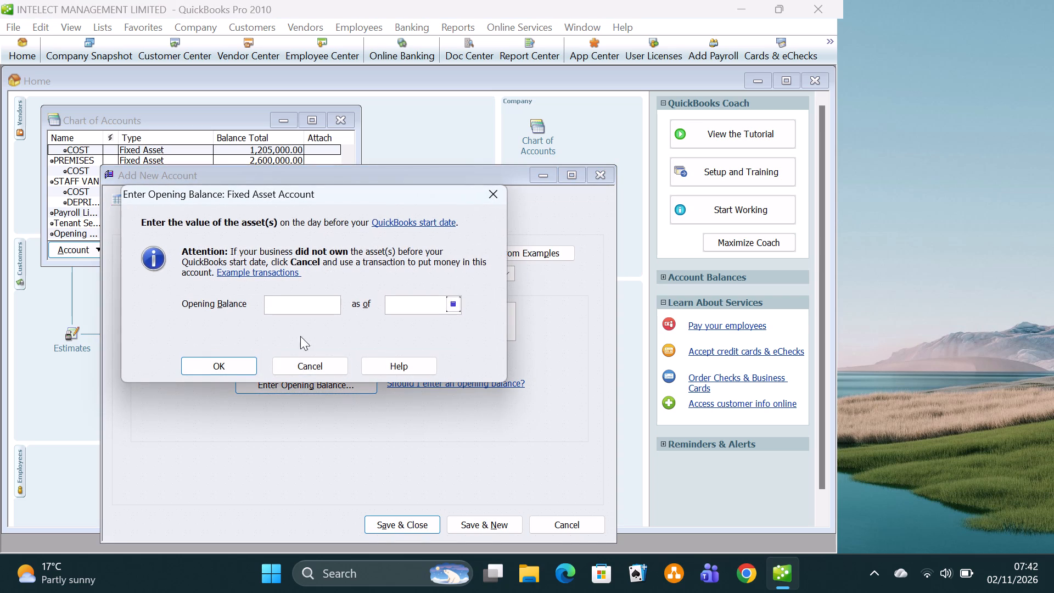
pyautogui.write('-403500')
pyautogui.click(395, 303)
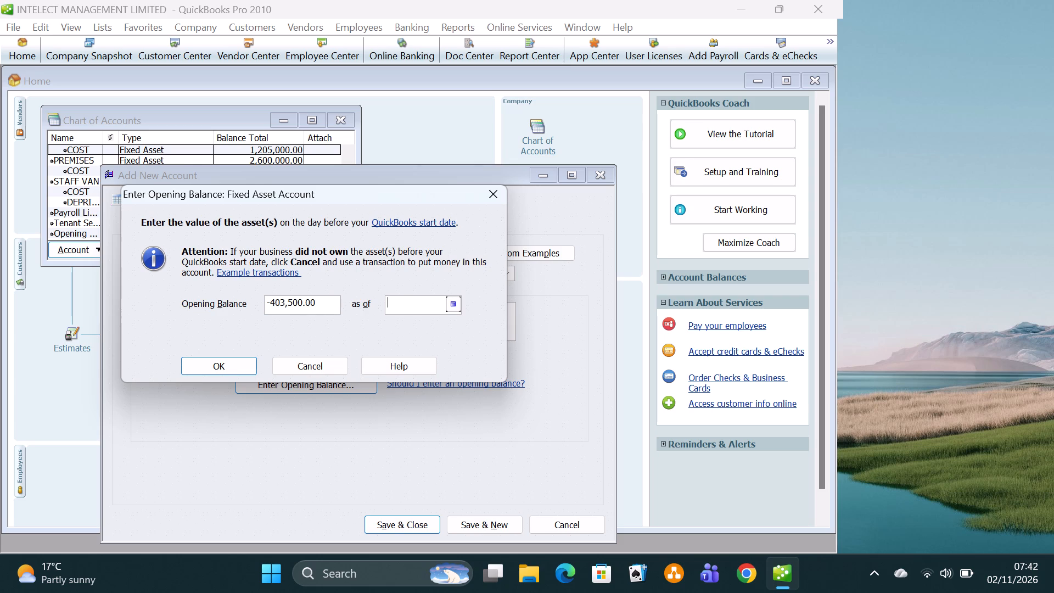
pyautogui.click(395, 303)
pyautogui.hotkey('ctrl', 'v')
# Correct the DEPRICIATION opening balance to -430,500 and save the subaccount, continuing with a new blank account.
pyautogui.click(283, 301)
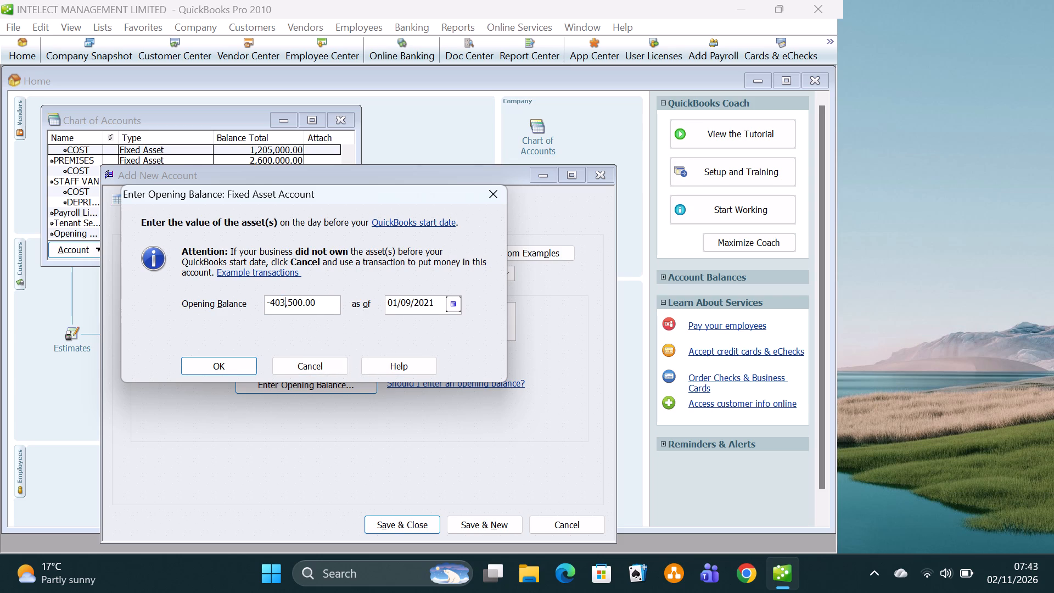
pyautogui.click(283, 301)
pyautogui.press('BackSpace')
pyautogui.press('BackSpace')
pyautogui.write('30')
pyautogui.click(236, 367)
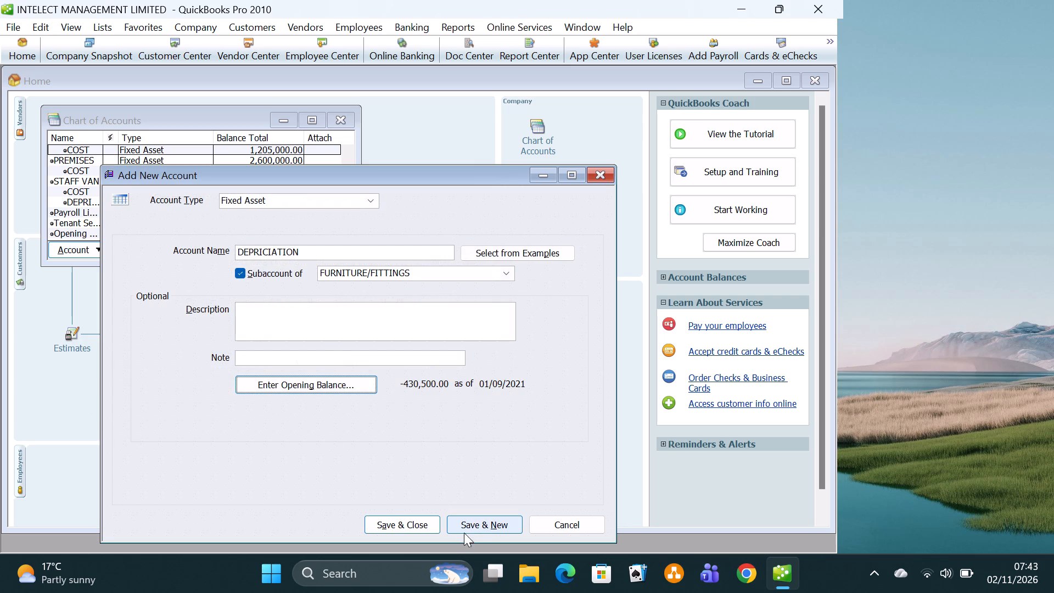
pyautogui.click(476, 526)
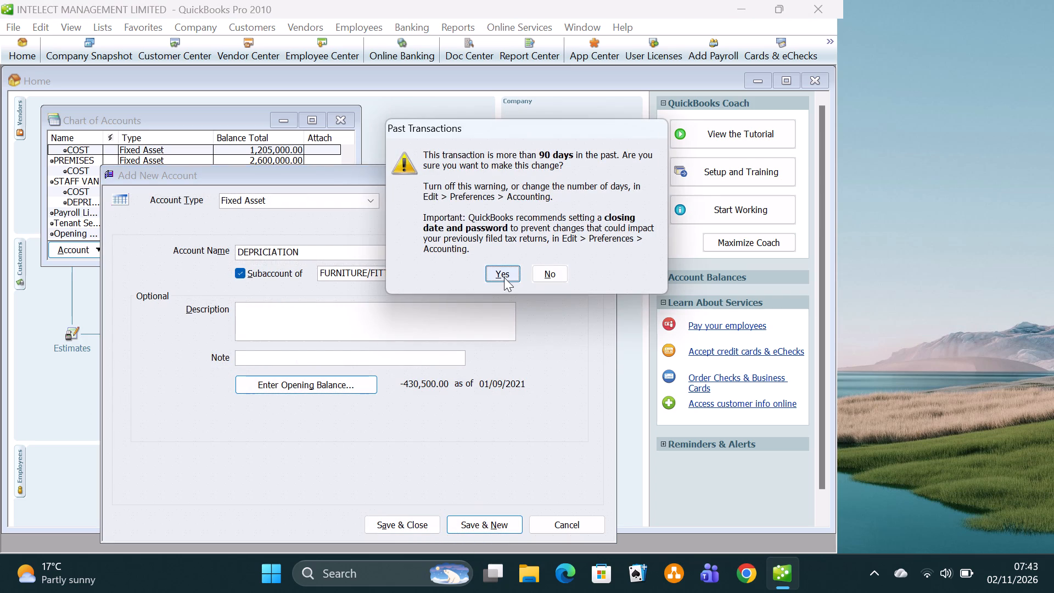
pyautogui.click(504, 277)
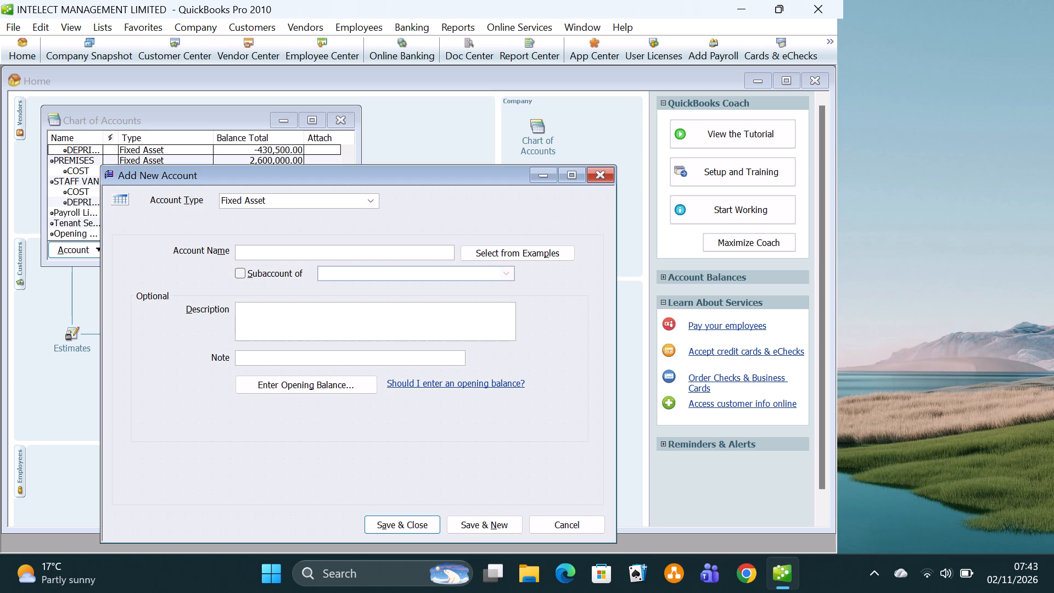
# Create a fixed asset account named OFFICE EQUIPMENT and save it, continuing with a new blank account.
pyautogui.write('OFFICE EQUIPMENT')
pyautogui.click(470, 521)
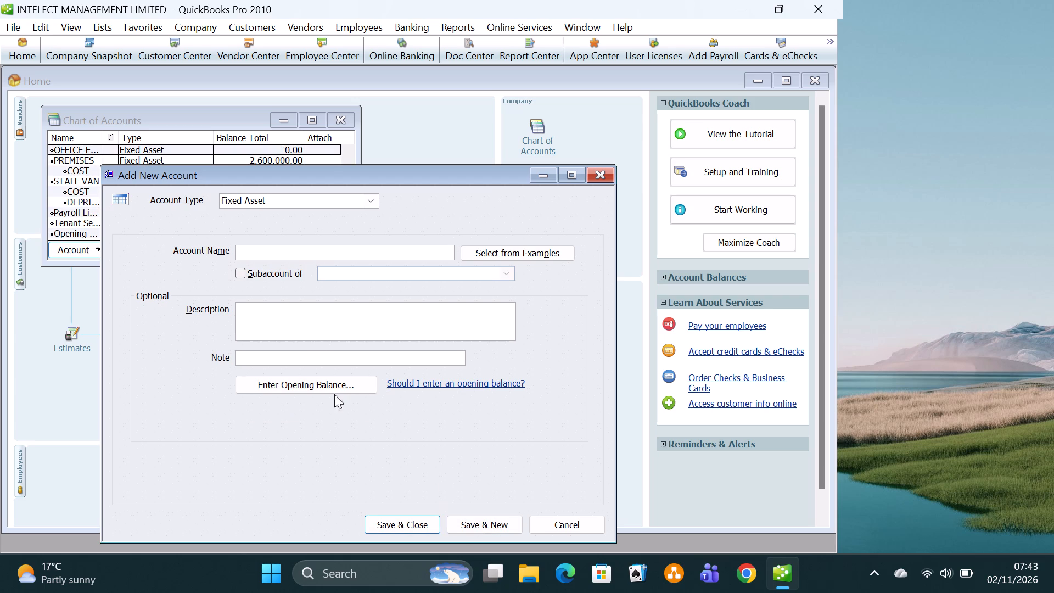
# Name the new fixed asset account COST and make it a subaccount of OFFICE EQUIPMENT.
pyautogui.write('COST')
pyautogui.click(241, 275)
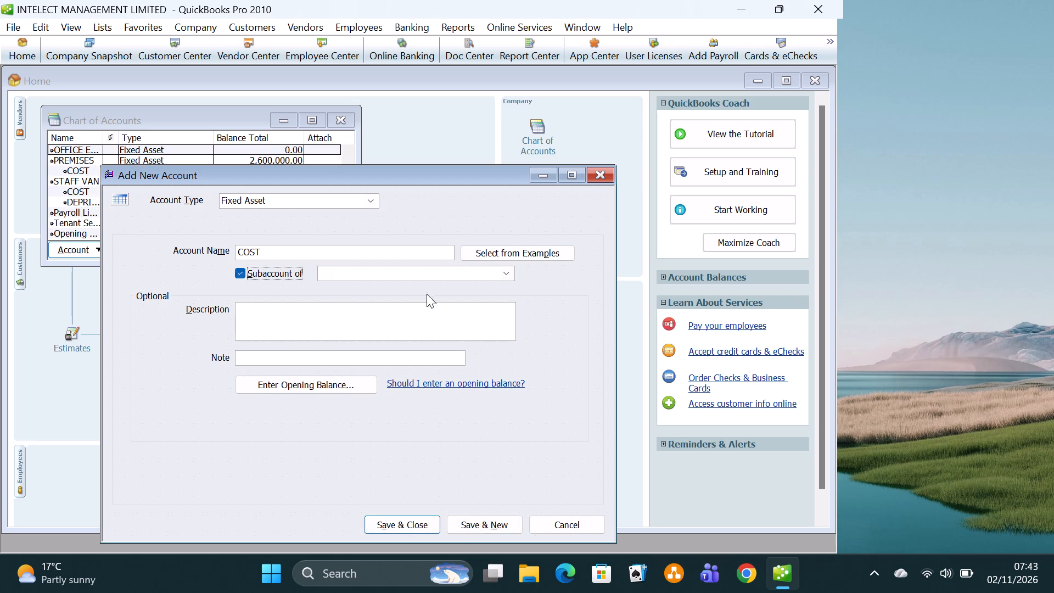
pyautogui.click(502, 273)
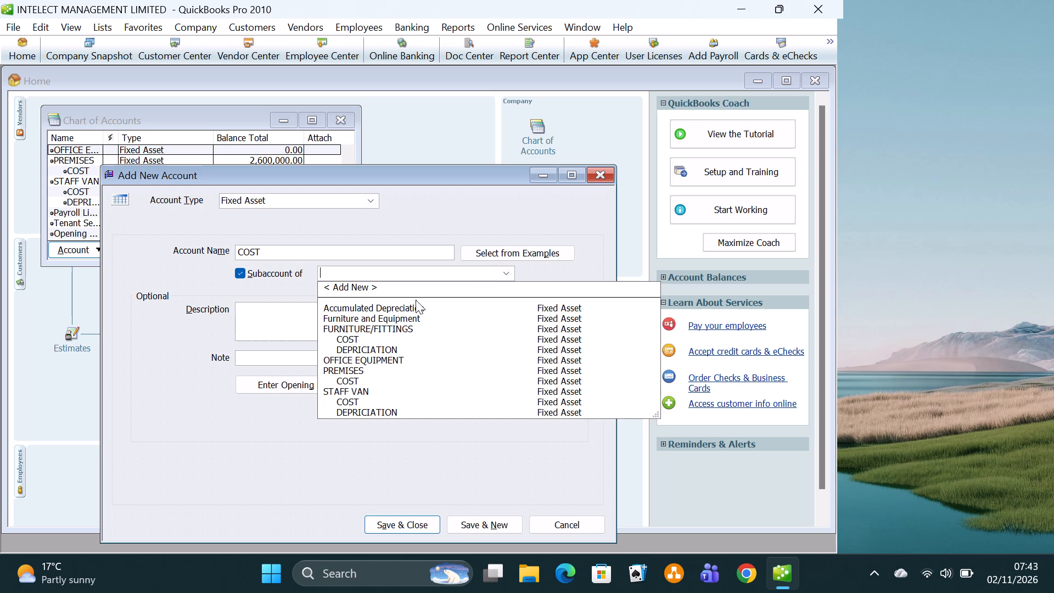
pyautogui.click(369, 362)
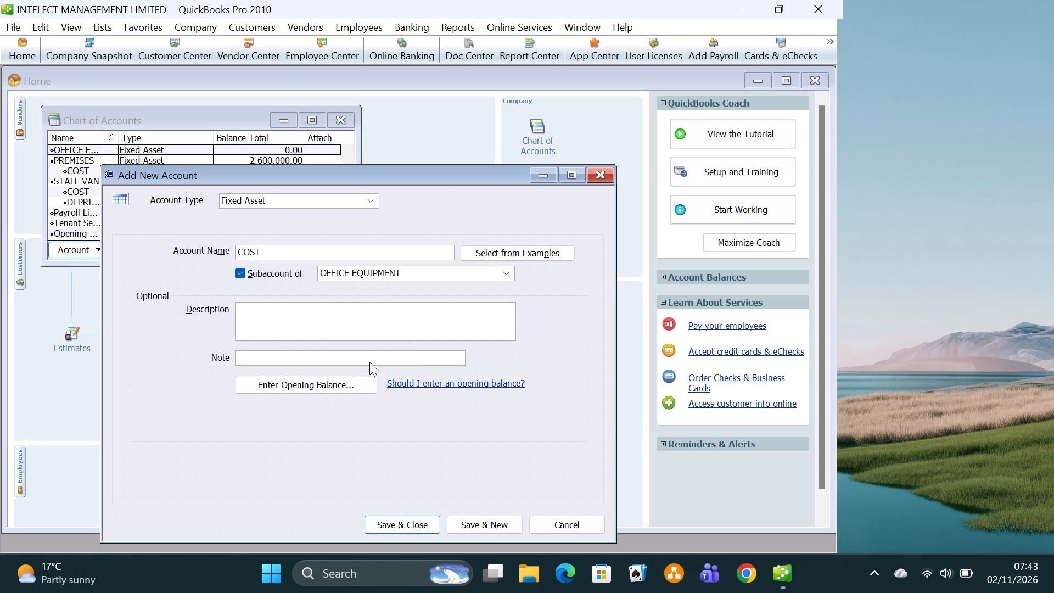
# Enter an opening balance of 400,750 as of 01/09/2021 for the COST subaccount and save it, continuing with a new blank account.
pyautogui.click(277, 383)
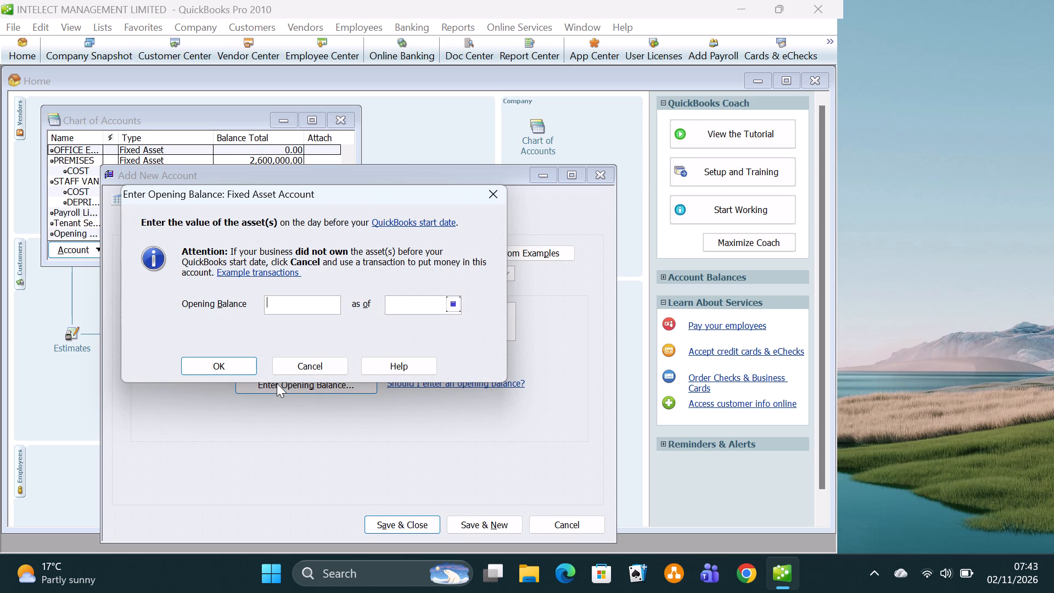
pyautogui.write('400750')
pyautogui.click(396, 305)
pyautogui.press('v')
pyautogui.press('BackSpace')
pyautogui.hotkey('ctrl', 'v')
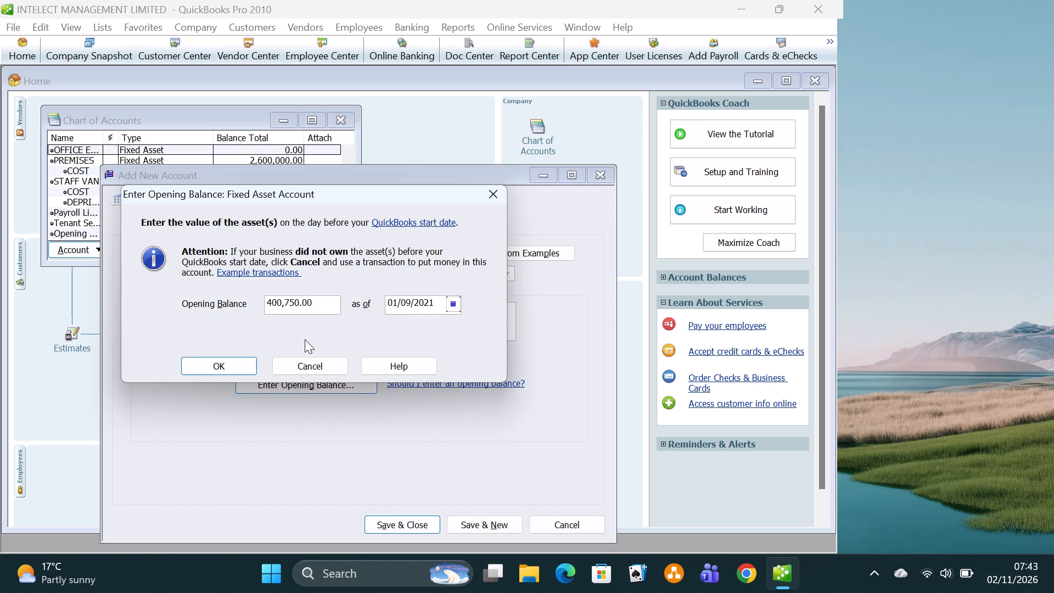
pyautogui.click(233, 367)
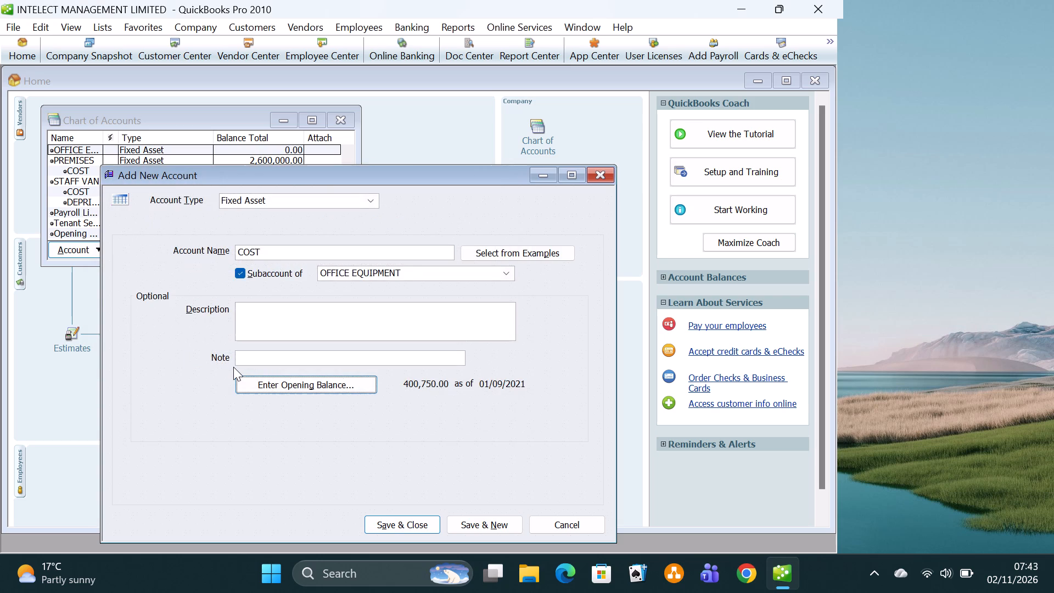
pyautogui.click(476, 523)
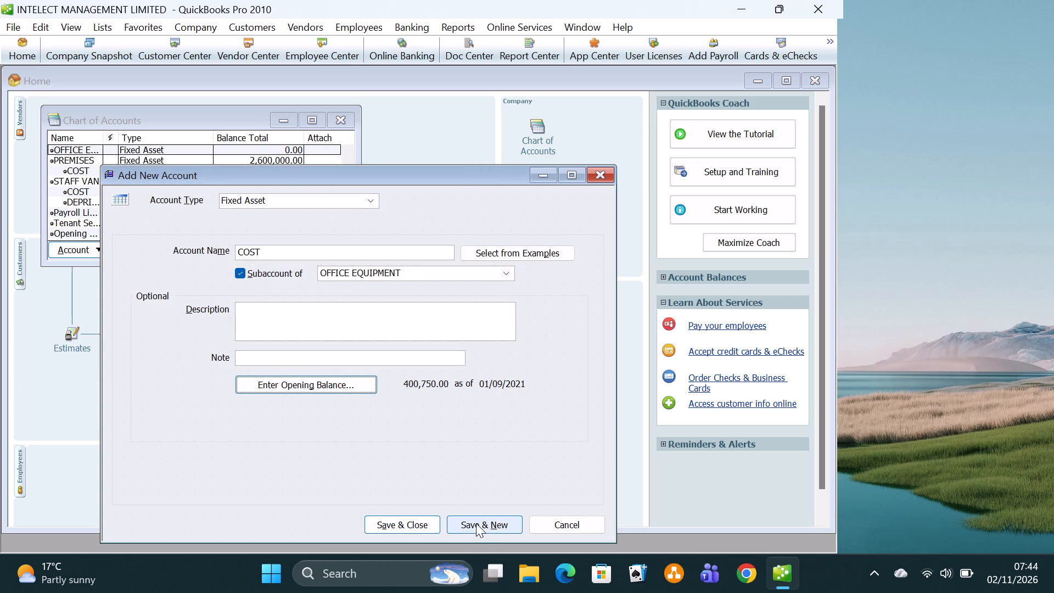
pyautogui.click(501, 274)
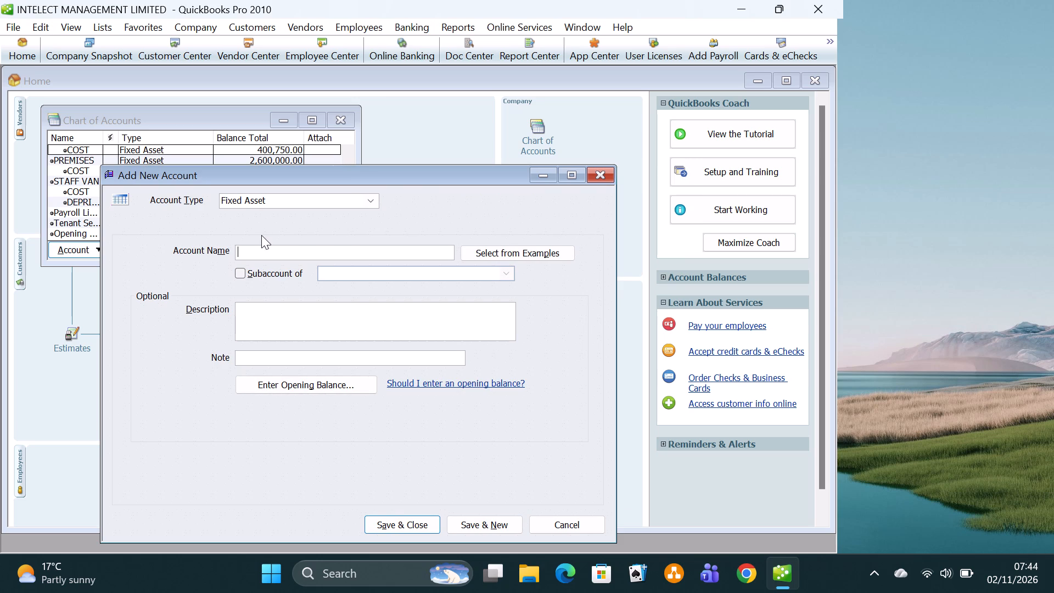
# Name the new fixed asset account DEPRICIATION and make it a subaccount of OFFICE EQUIPMENT.
pyautogui.write('DEPRICIATION')
pyautogui.click(240, 275)
pyautogui.click(510, 275)
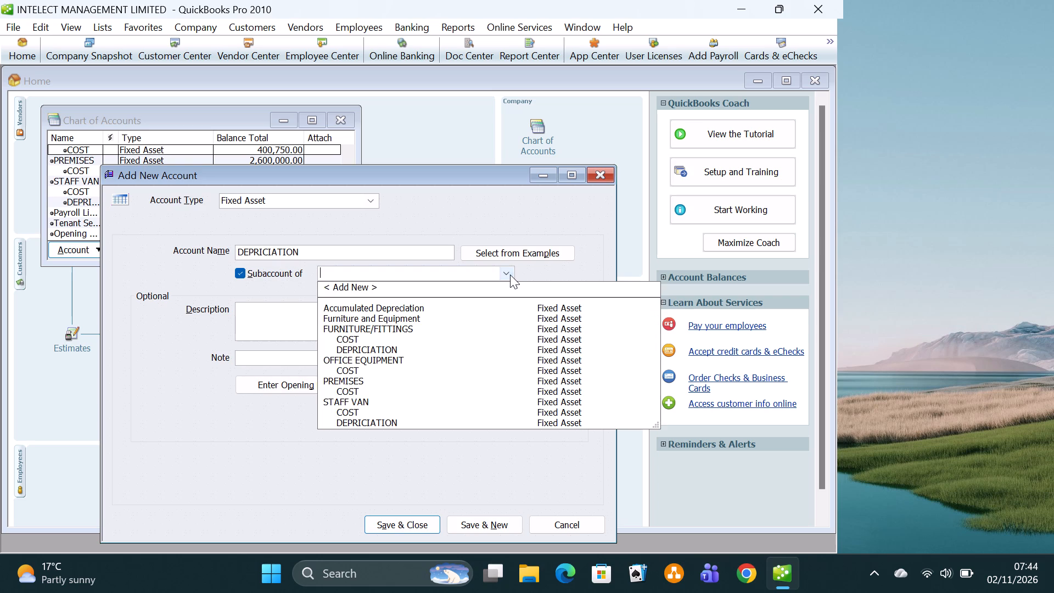
pyautogui.click(361, 361)
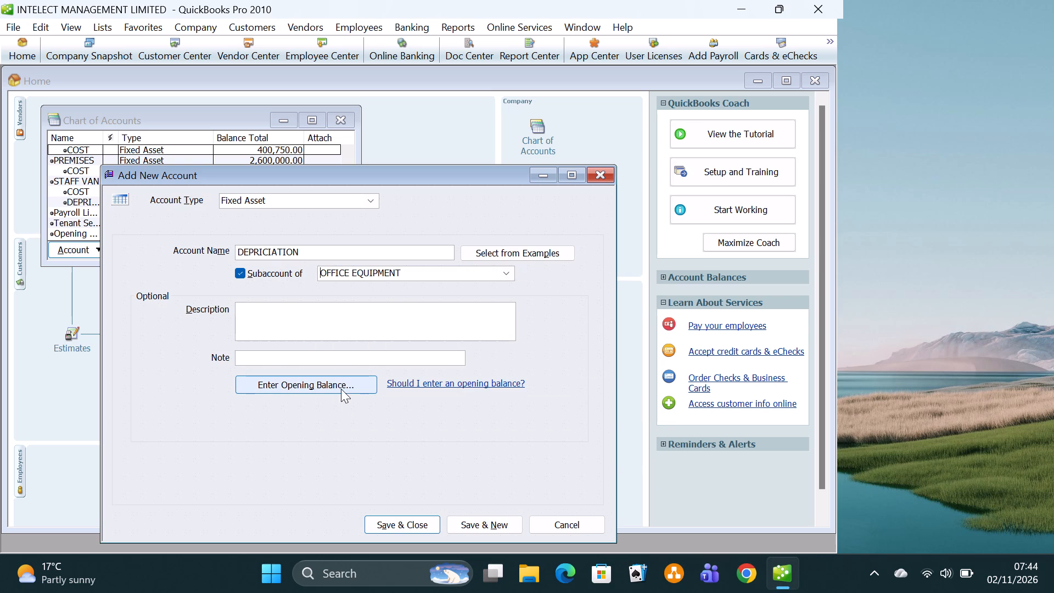
# Enter an opening balance of -109,500 as of 01/09/2021 for the DEPRICIATION subaccount and save it, continuing with a new blank account.
pyautogui.click(340, 383)
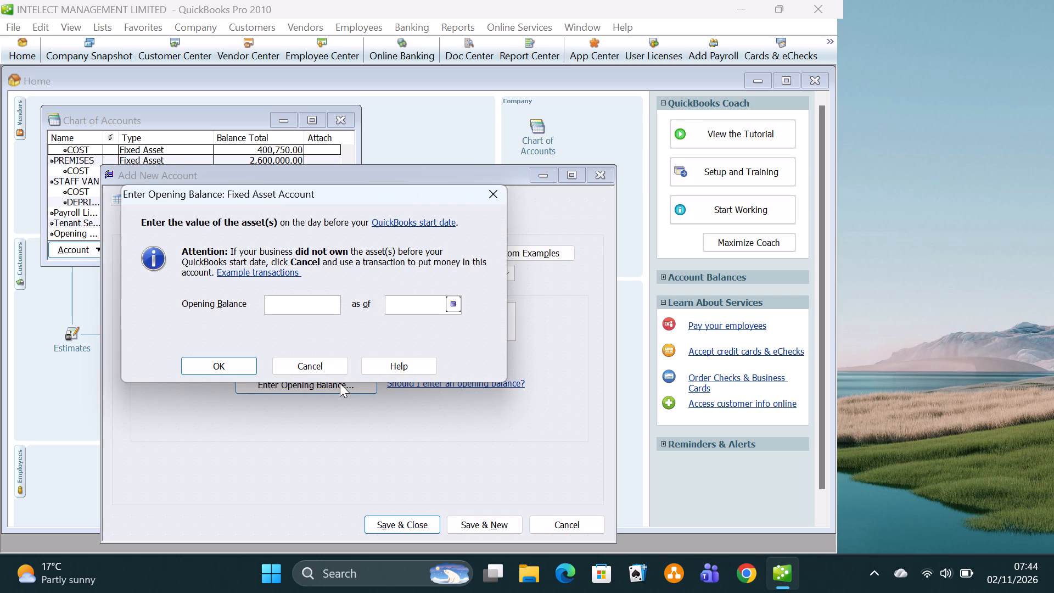
pyautogui.press('-')
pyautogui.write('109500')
pyautogui.click(401, 301)
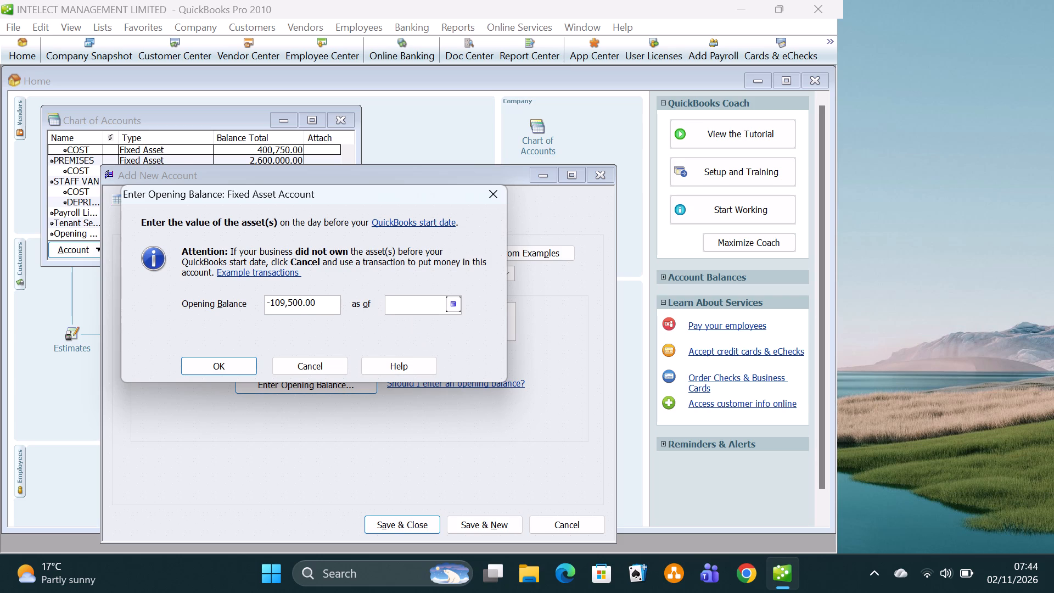
pyautogui.click(428, 299)
pyautogui.hotkey('ctrl', 'v')
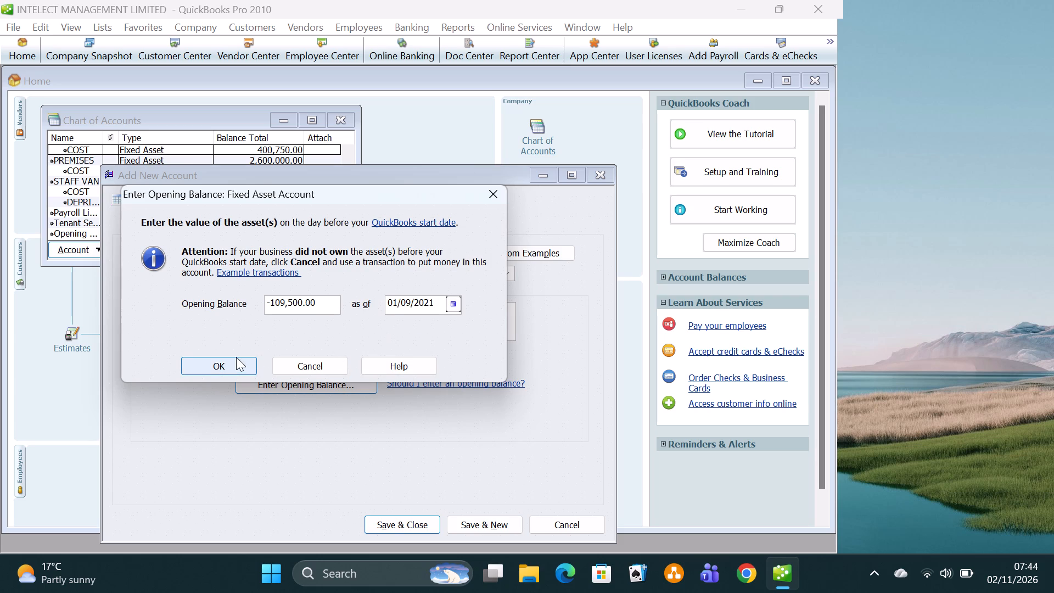
pyautogui.click(232, 362)
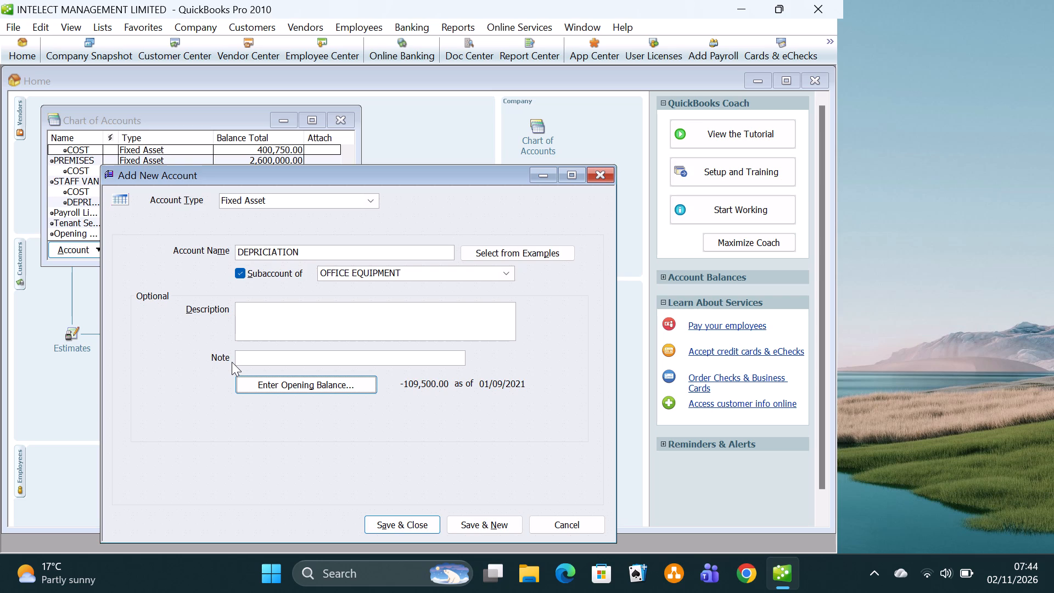
pyautogui.click(490, 524)
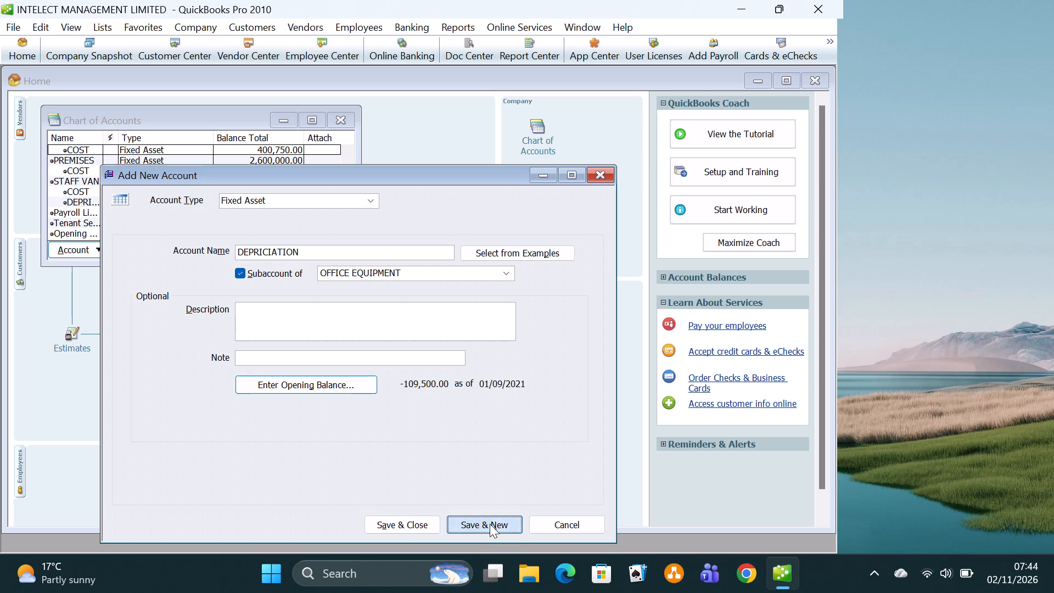
pyautogui.click(494, 271)
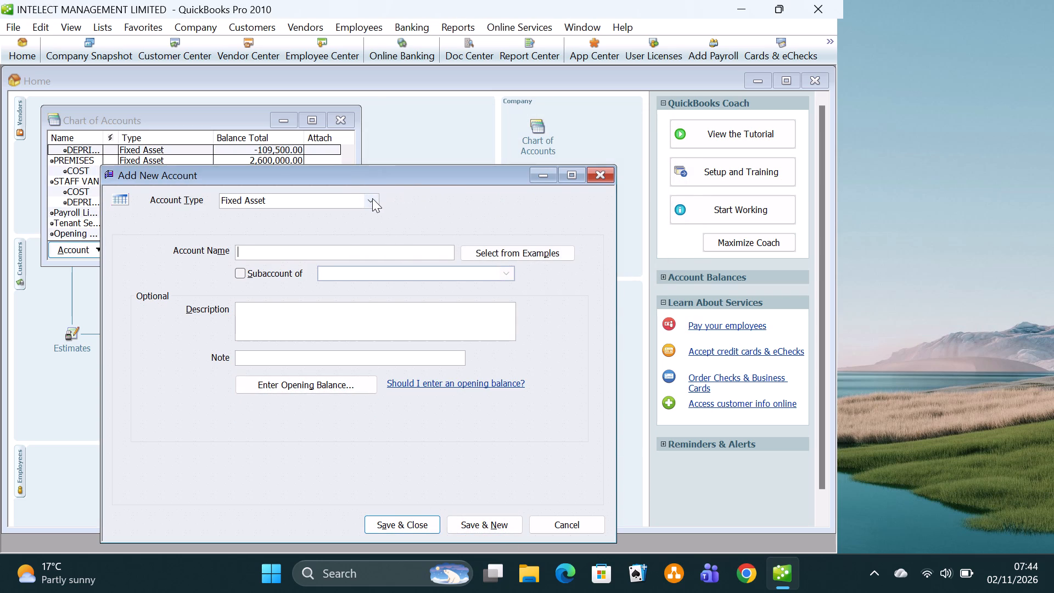
# Set the new account's type to Bank and name it CASH.
pyautogui.click(372, 198)
pyautogui.click(240, 212)
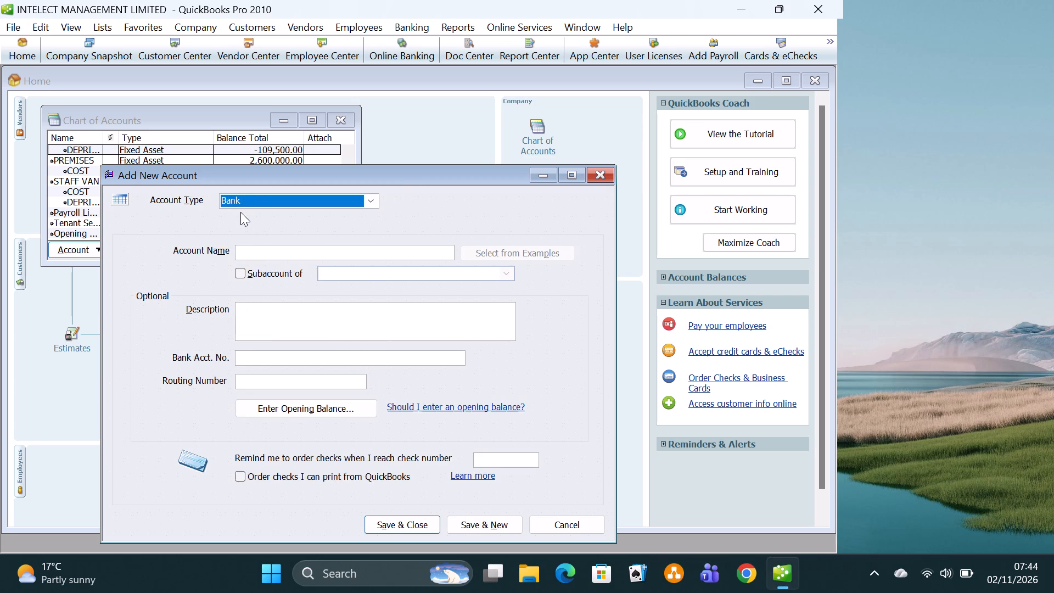
pyautogui.click(277, 250)
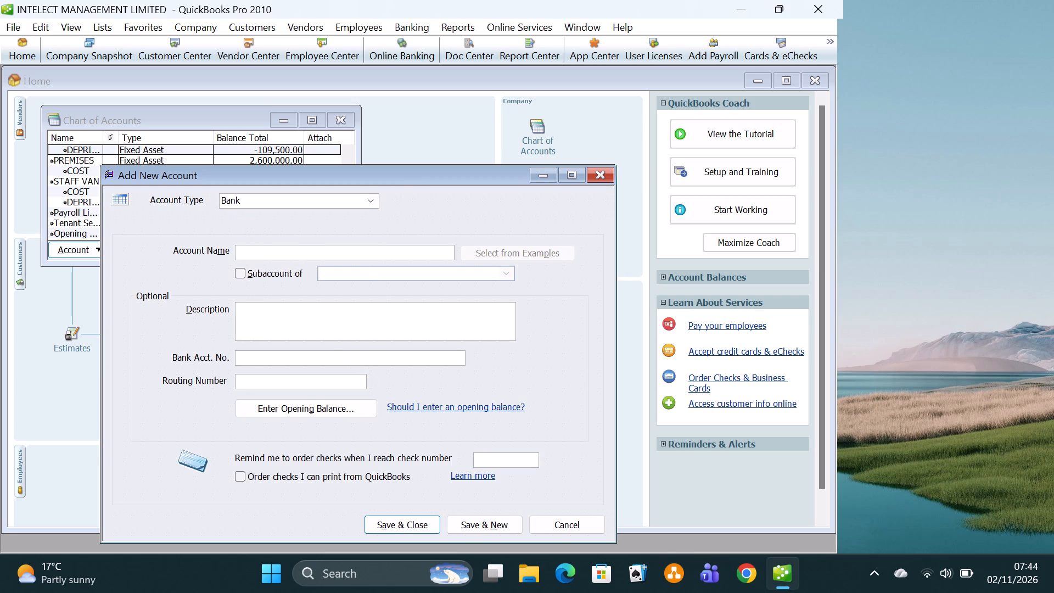
pyautogui.write('CASH')
# Enter a statement ending balance of 158,200 dated 01/09/2021 for the CASH account and save it, continuing with a new blank account.
pyautogui.click(319, 404)
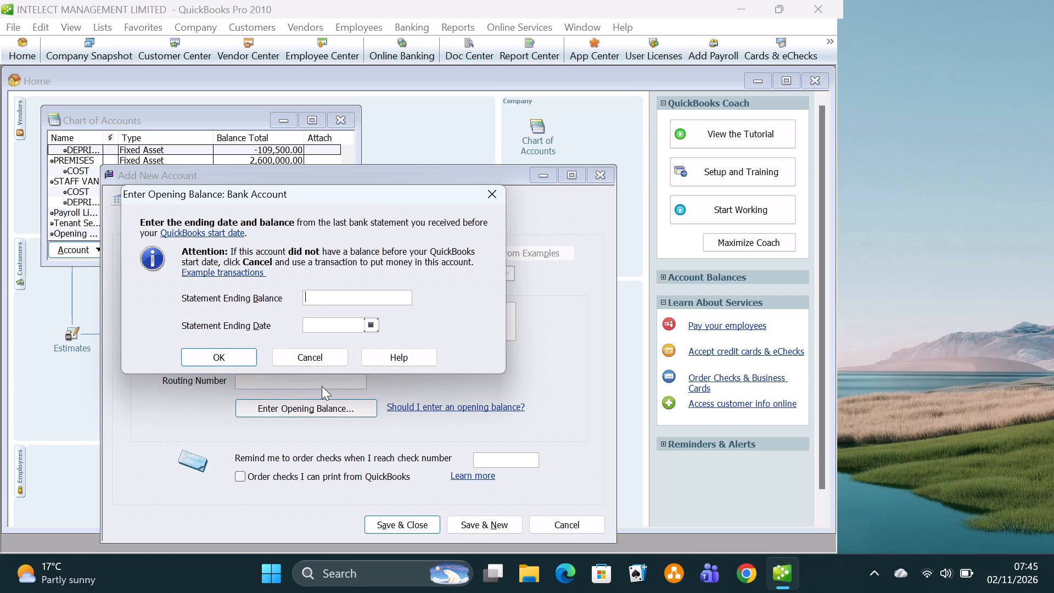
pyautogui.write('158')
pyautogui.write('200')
pyautogui.click(319, 324)
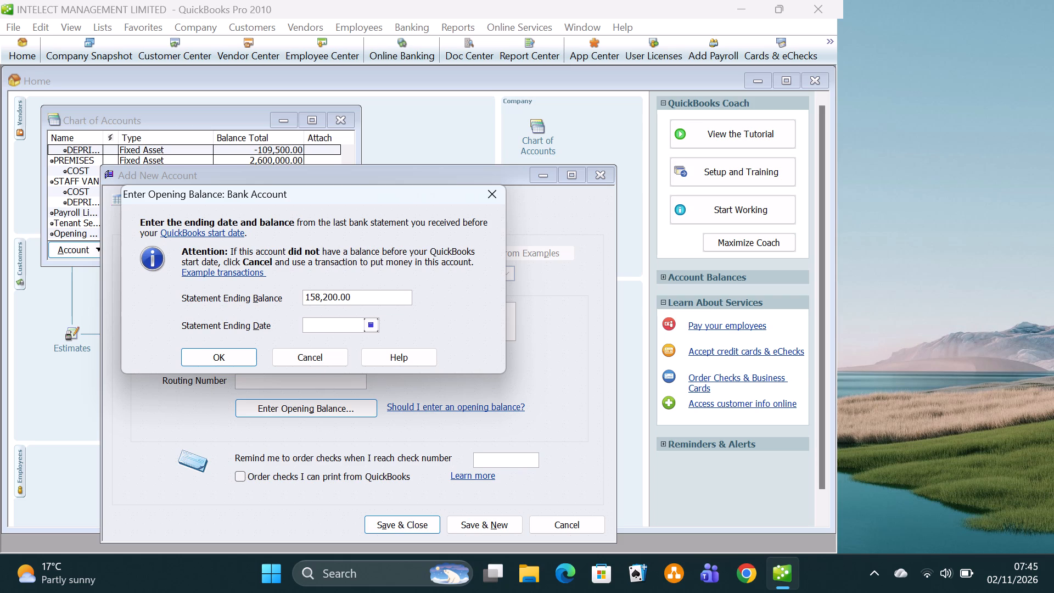
pyautogui.hotkey('ctrl', 'v')
pyautogui.click(319, 324)
pyautogui.click(232, 358)
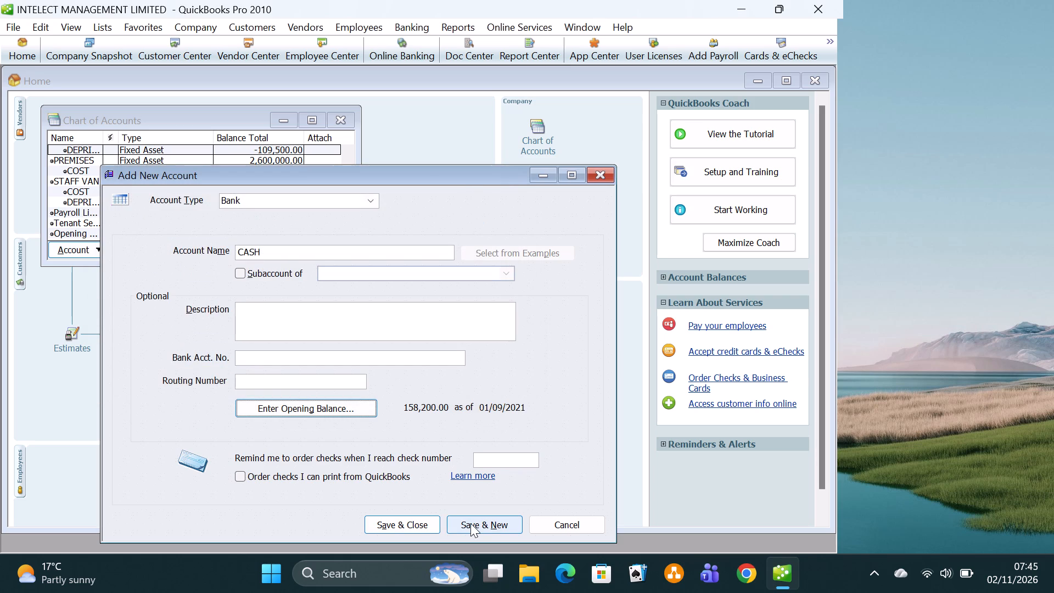
pyautogui.click(470, 523)
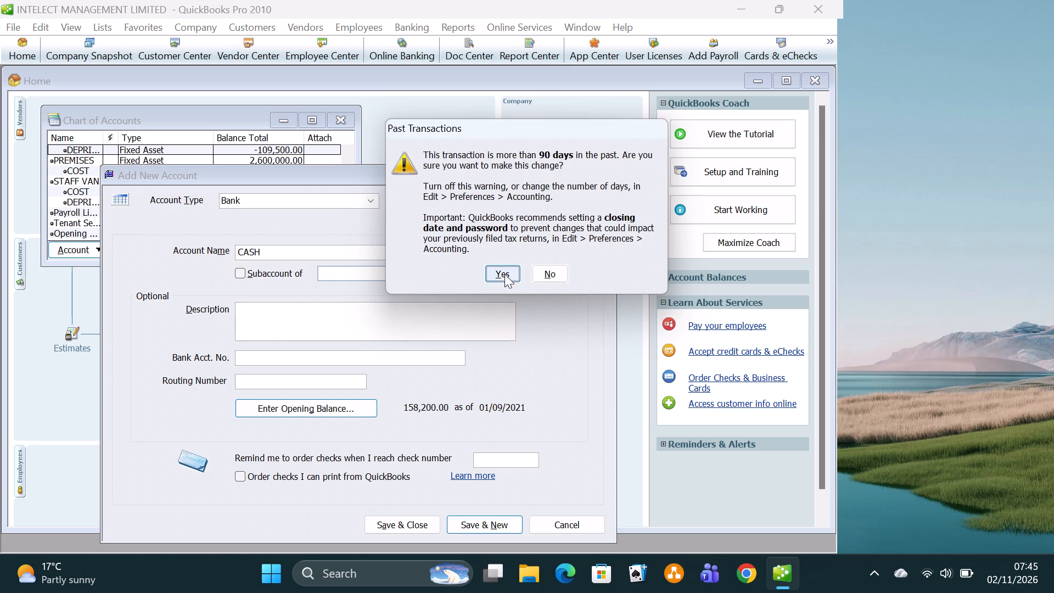
pyautogui.click(501, 274)
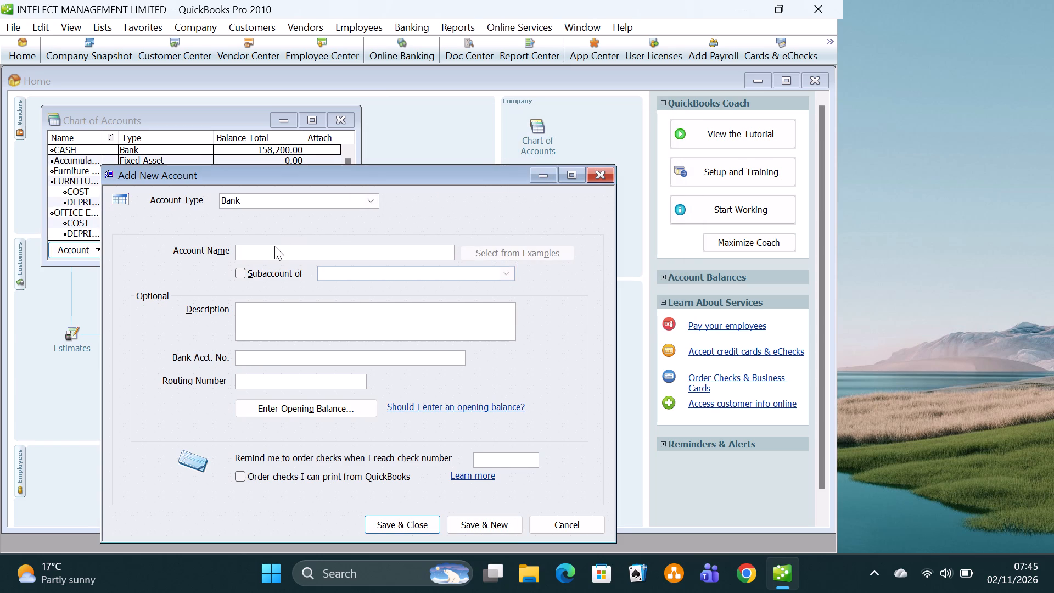
# Name the new bank account CURRENT ACCOUNT BANK and enter a statement ending balance of 246,000 dated 01/09/2021.
pyautogui.write('CURRENT ACCOUNT')
pyautogui.press('space')
pyautogui.write('BANK')
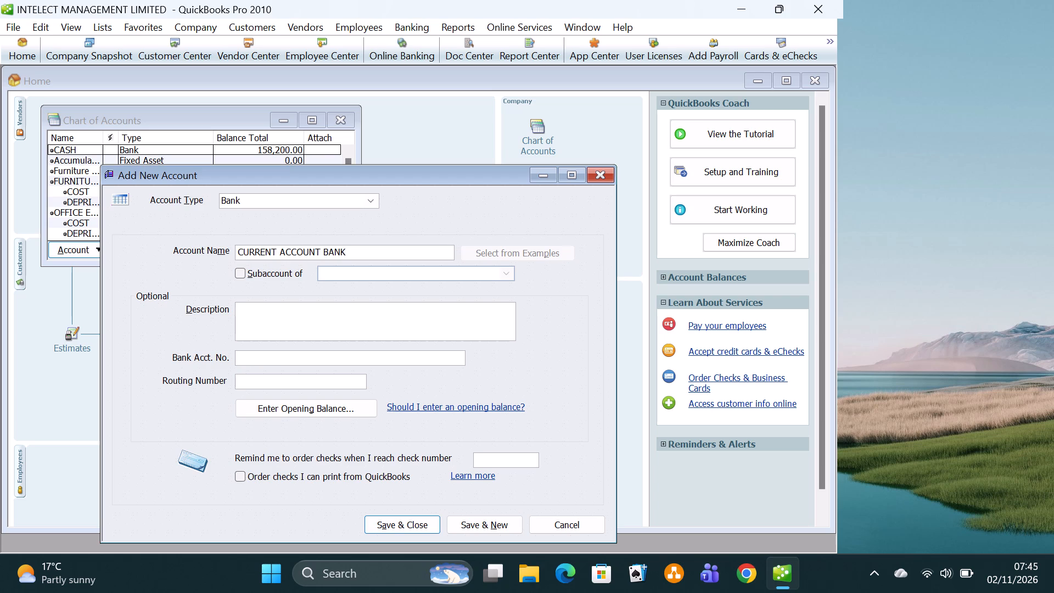
pyautogui.click(334, 408)
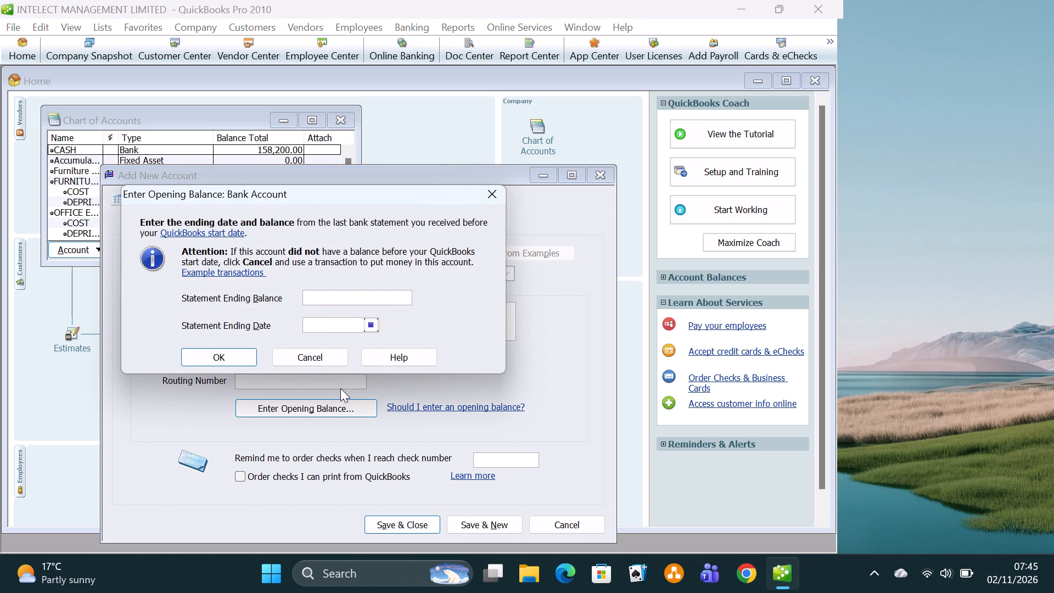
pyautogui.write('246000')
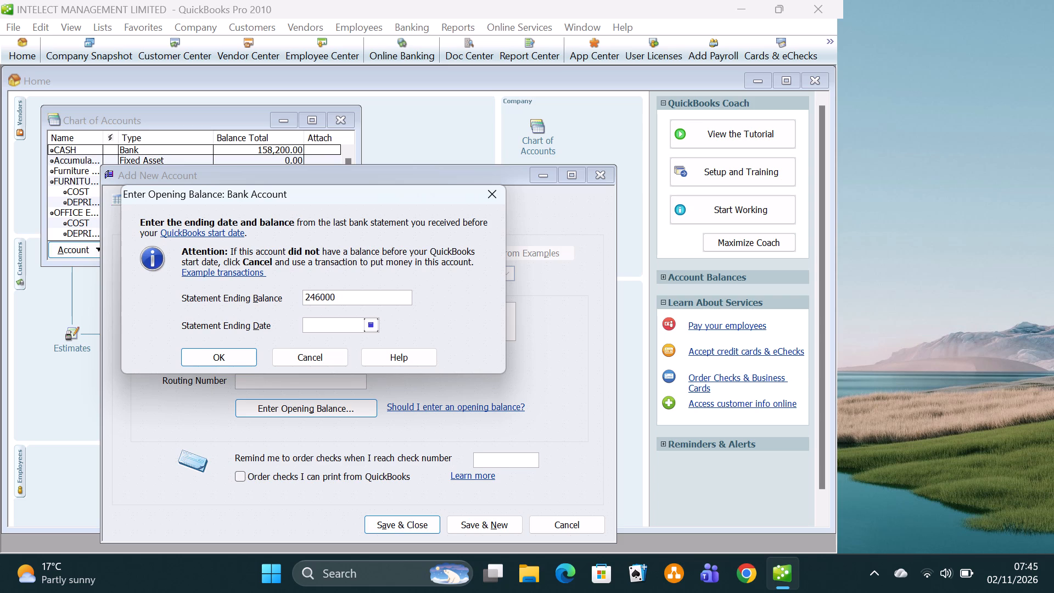
pyautogui.click(320, 321)
pyautogui.hotkey('ctrl', 'v')
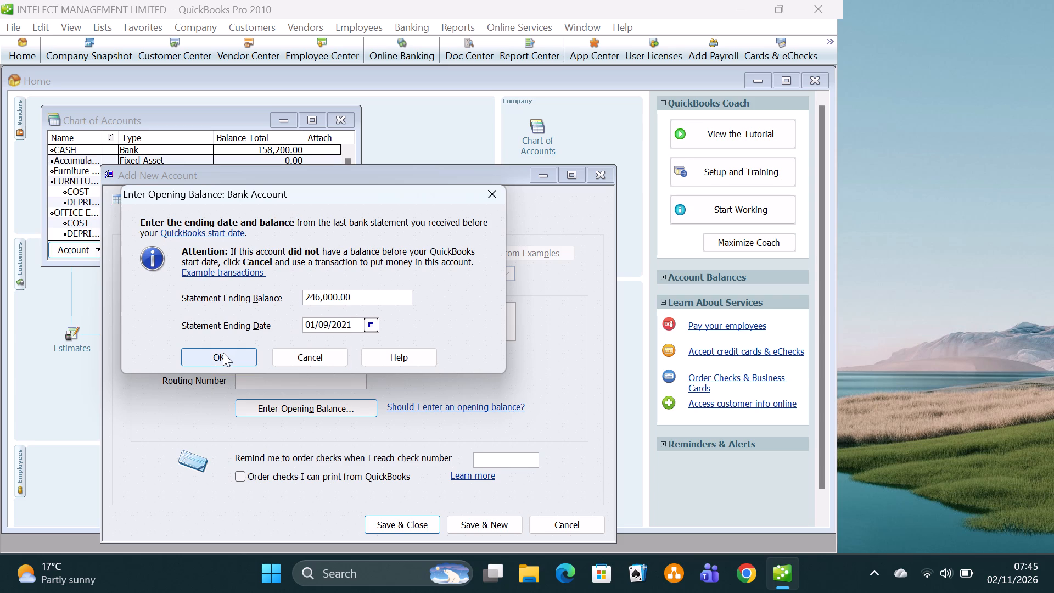
pyautogui.click(223, 355)
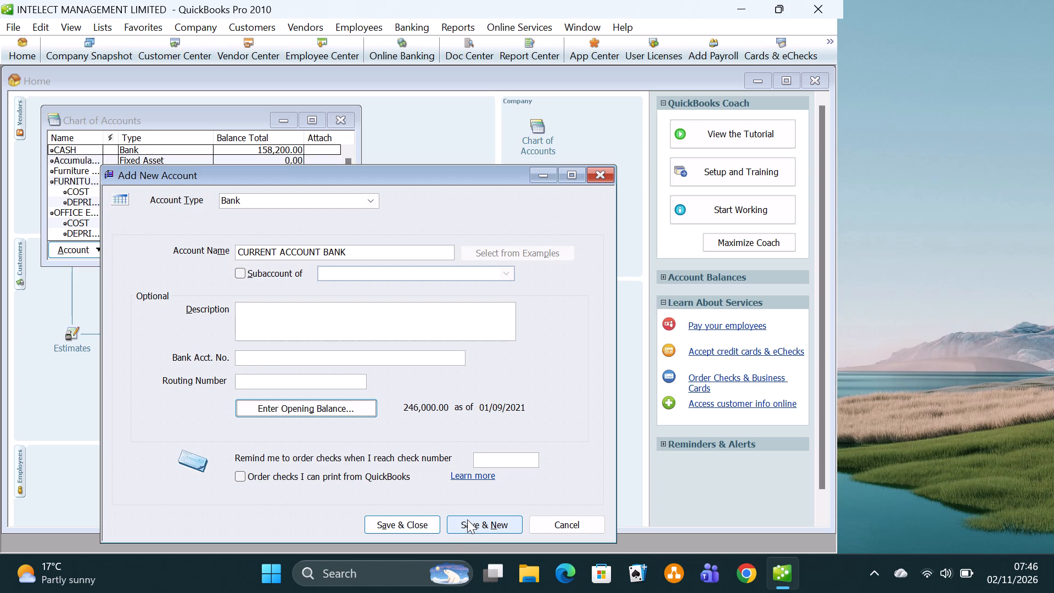
# Save the CURRENT ACCOUNT BANK account without setting up online services, and close the chart of accounts.
pyautogui.click(421, 523)
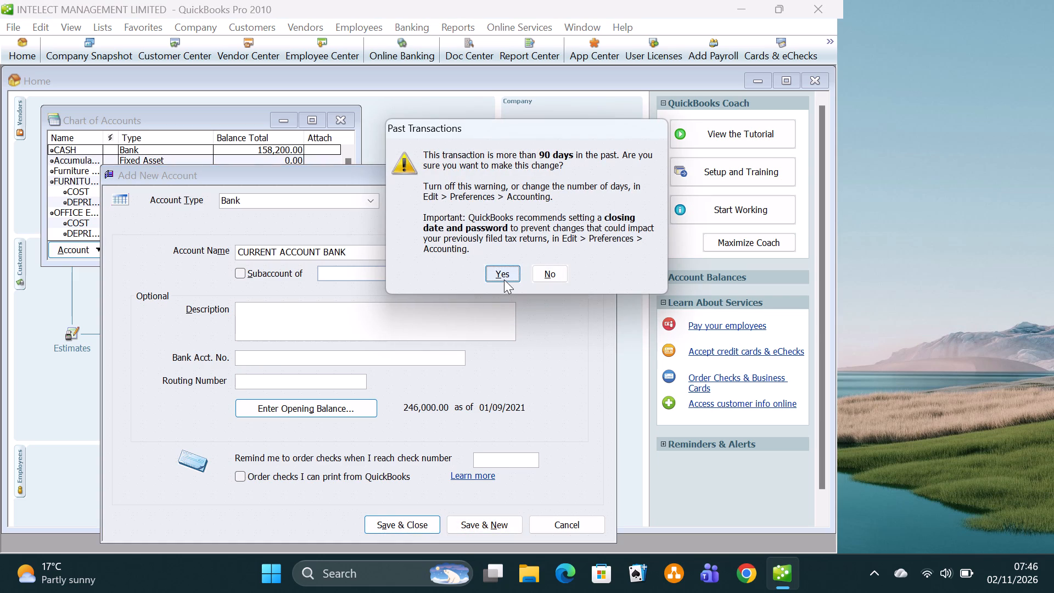
pyautogui.click(504, 276)
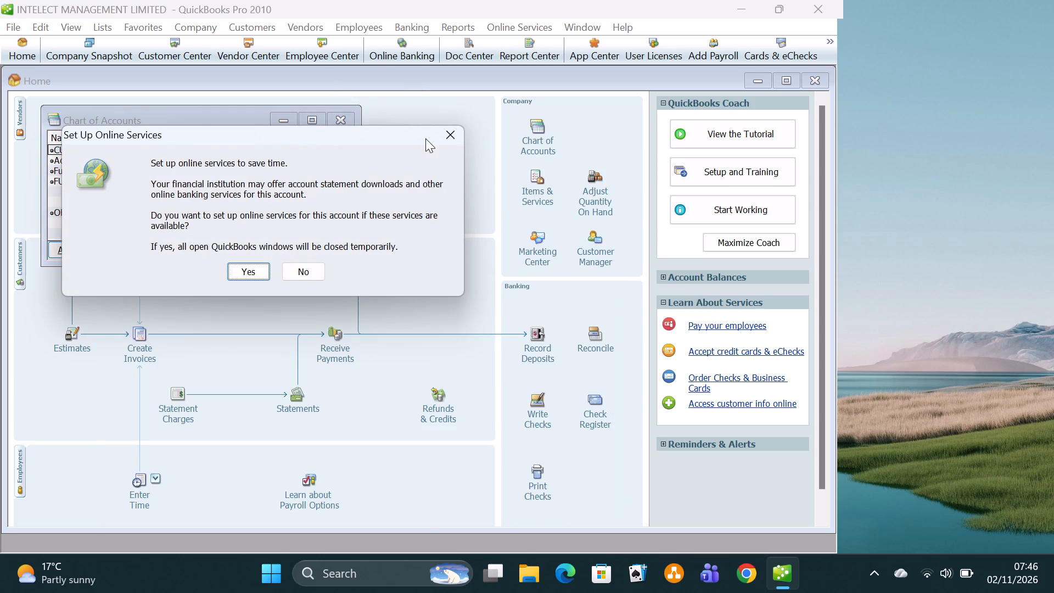
pyautogui.click(452, 132)
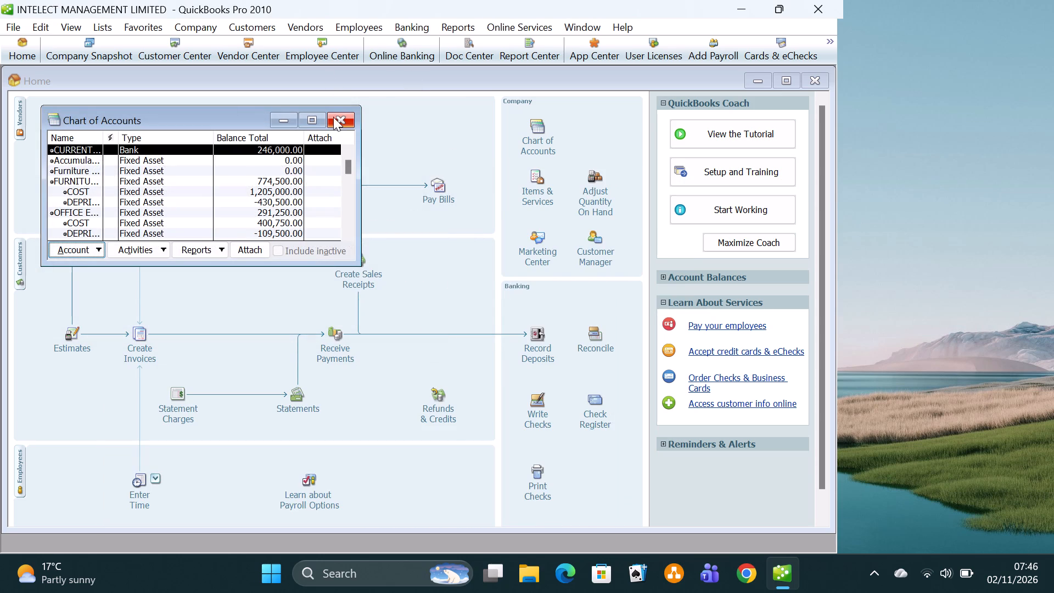
pyautogui.click(340, 116)
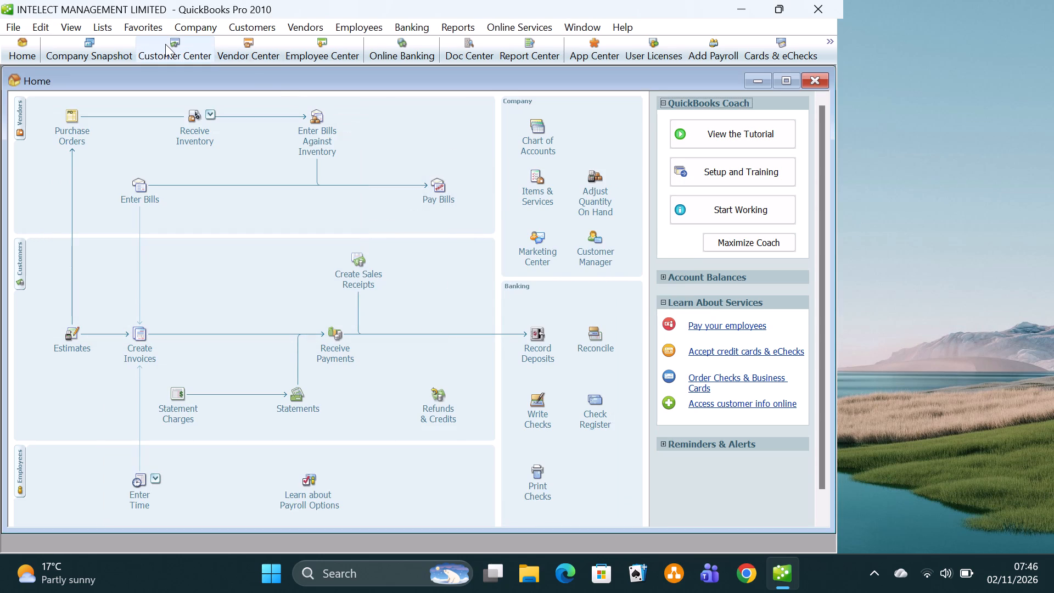
# Start a new customer in the Customer Center and name it OVERSEE SERVICES LTD.
pyautogui.click(165, 44)
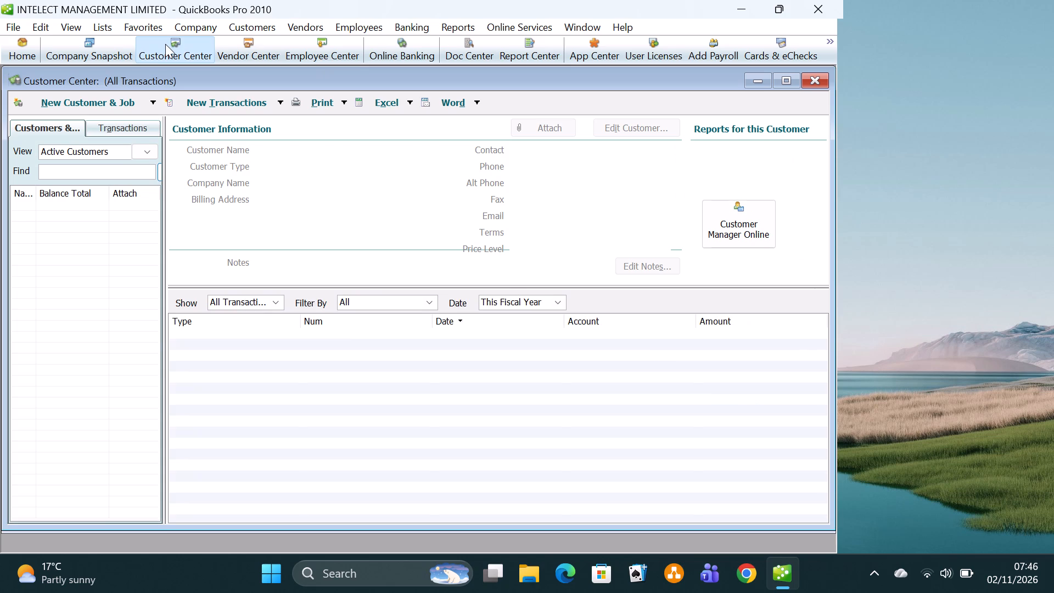
pyautogui.click(58, 99)
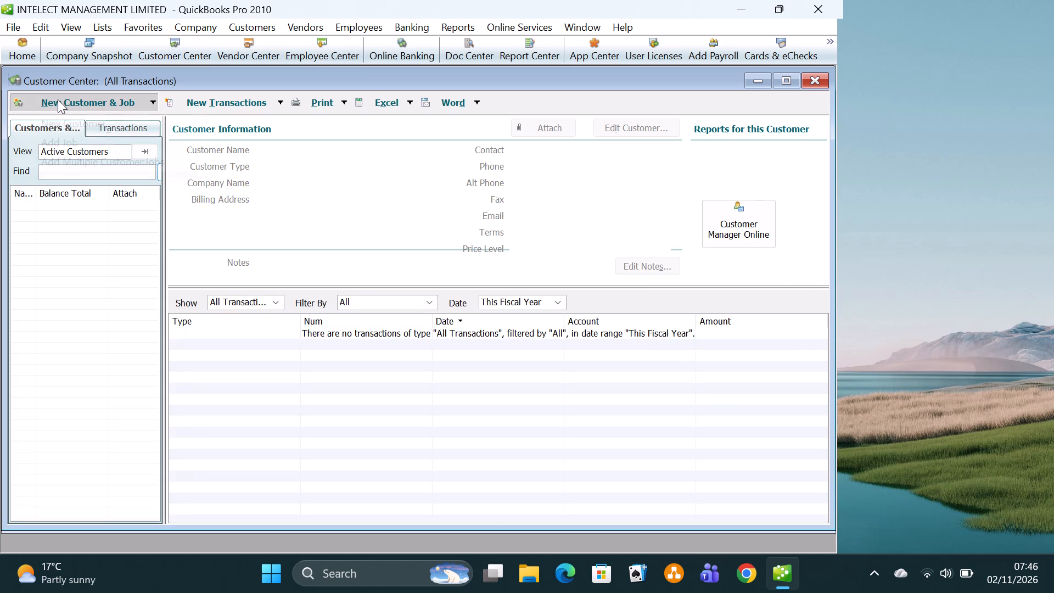
pyautogui.click(57, 121)
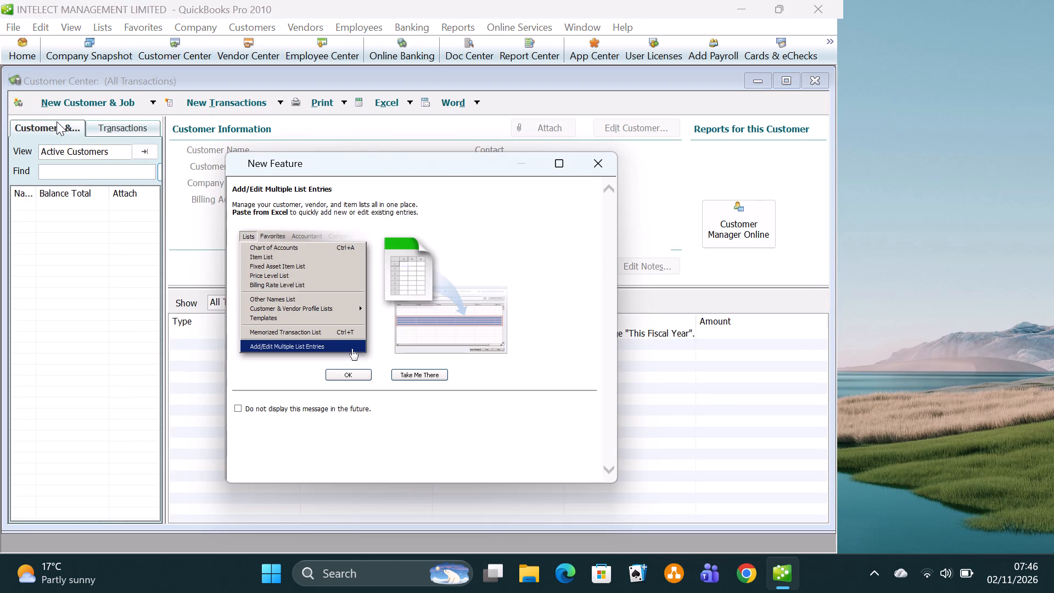
pyautogui.click(598, 160)
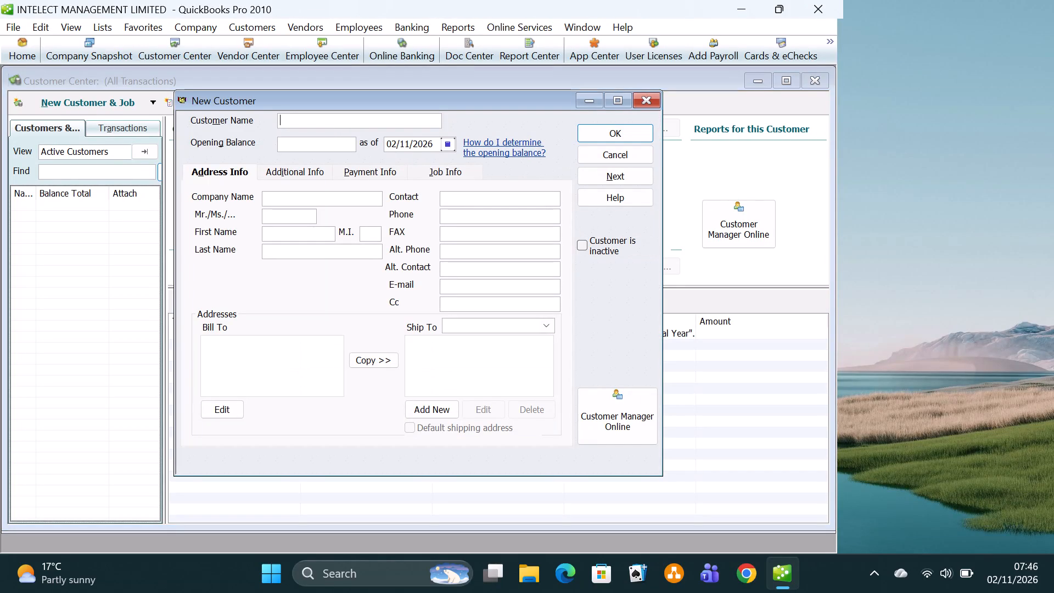
pyautogui.write('OVERSEE SERVI')
pyautogui.write('CES LTD')
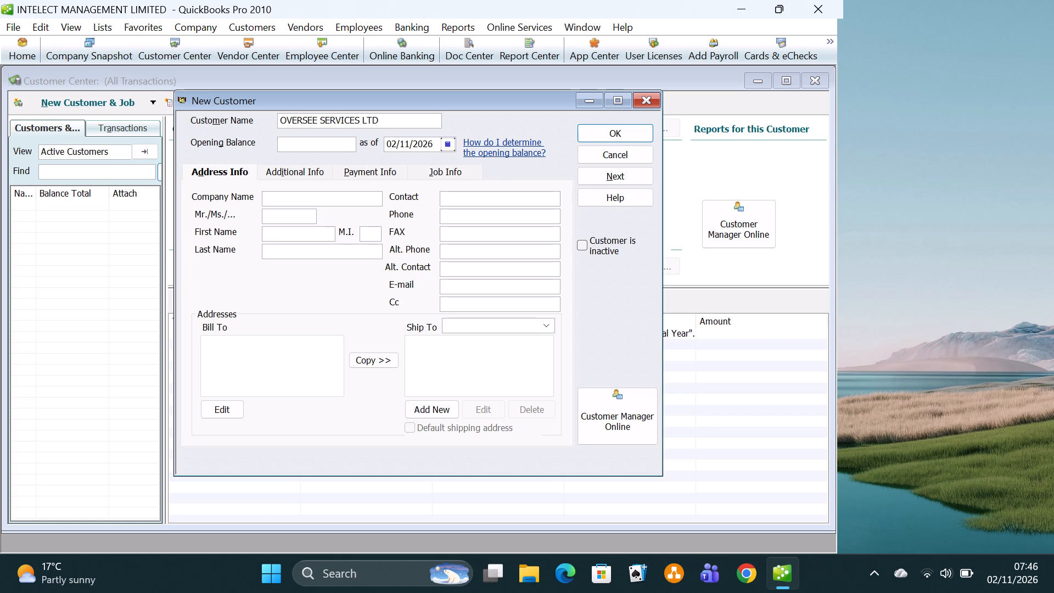
# Enter an opening balance of 298,400 as of 01/09/2021 for OVERSEE SERVICES LTD and save it, continuing with a new blank customer.
pyautogui.click(309, 145)
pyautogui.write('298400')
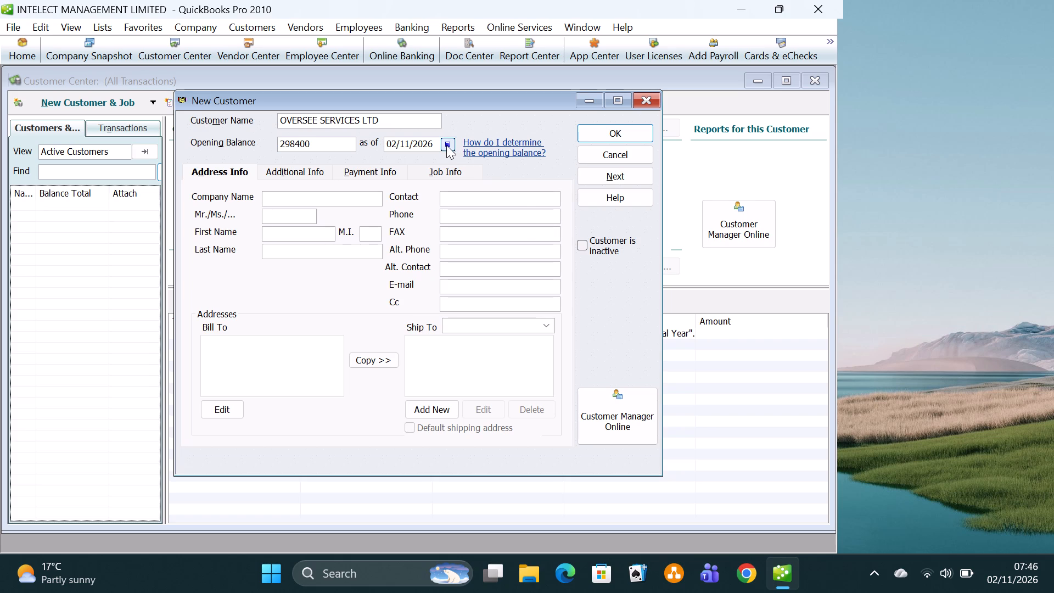
pyautogui.click(446, 145)
pyautogui.click(392, 157)
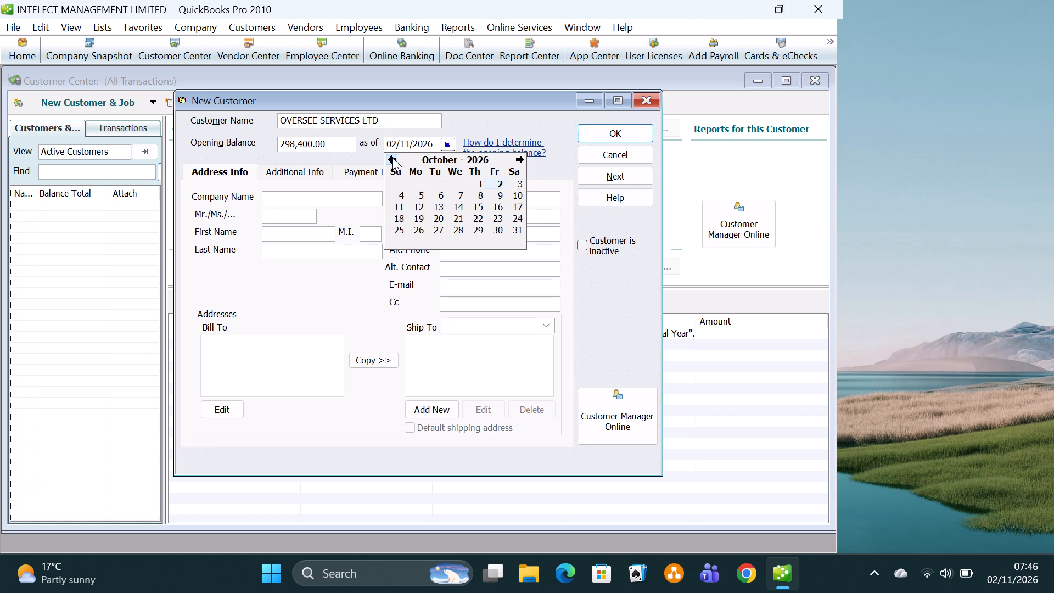
pyautogui.click(392, 157)
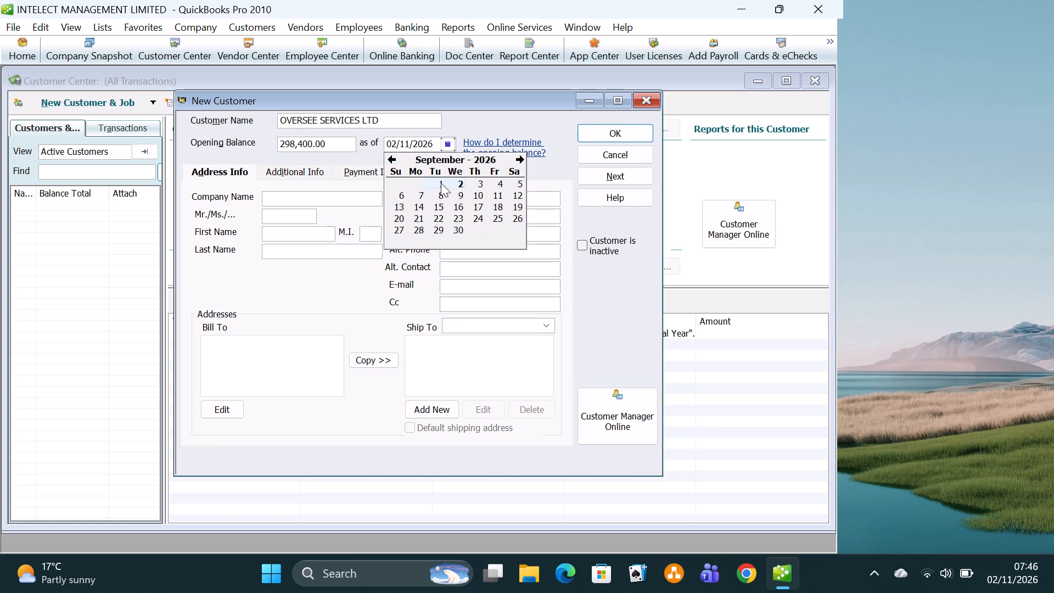
pyautogui.click(441, 183)
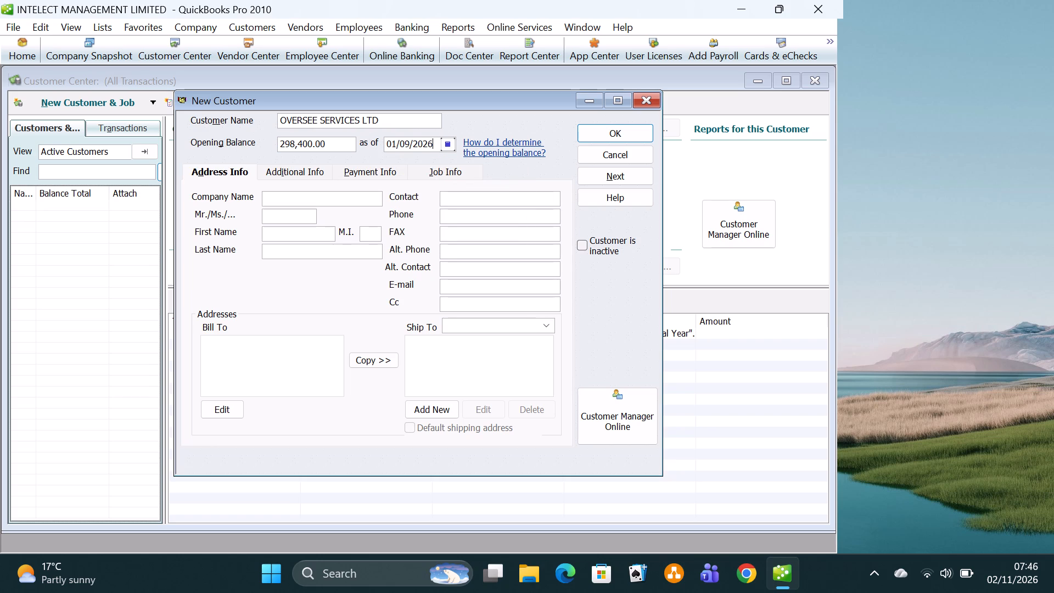
pyautogui.click(434, 145)
pyautogui.press('BackSpace')
pyautogui.press('1')
pyautogui.click(617, 177)
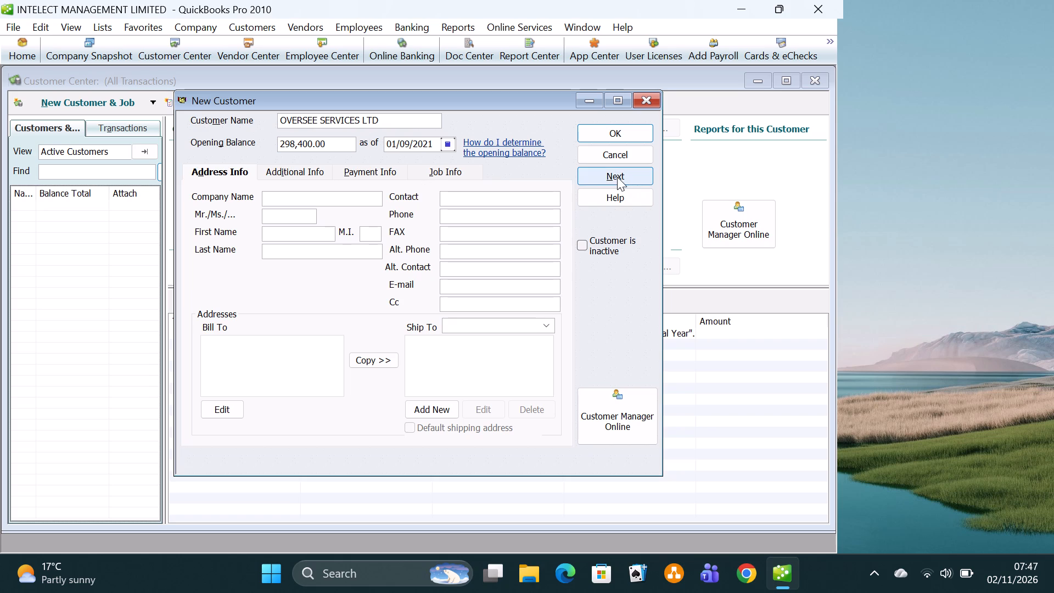
pyautogui.click(500, 271)
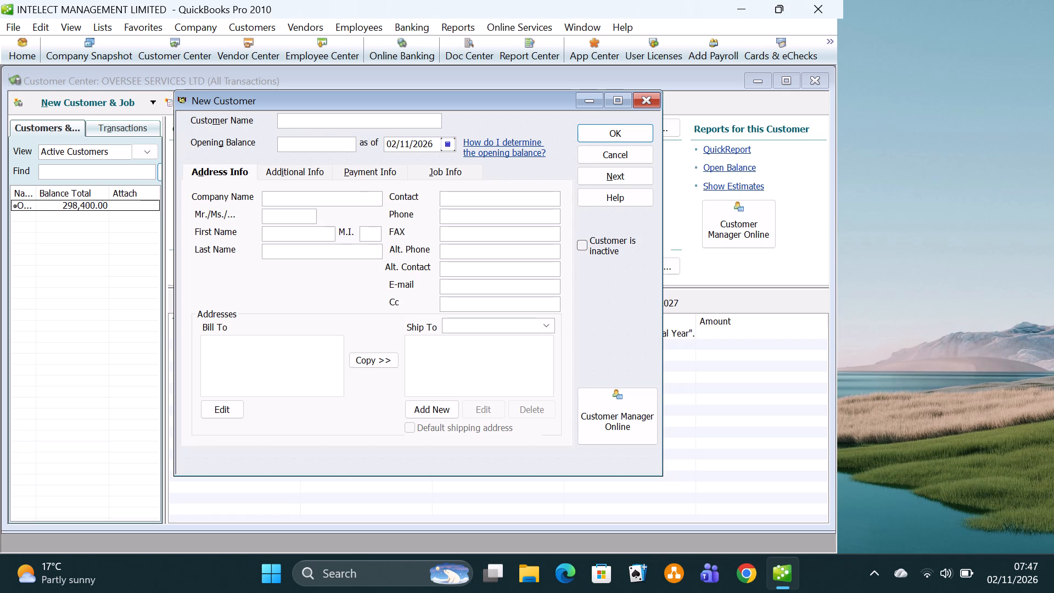
# Name the new customer RESOURCE ASSOCIATES LTD and enter an opening balance of 420,800.
pyautogui.write('RESOURCE ASSOCIATES LTD')
pyautogui.click(316, 144)
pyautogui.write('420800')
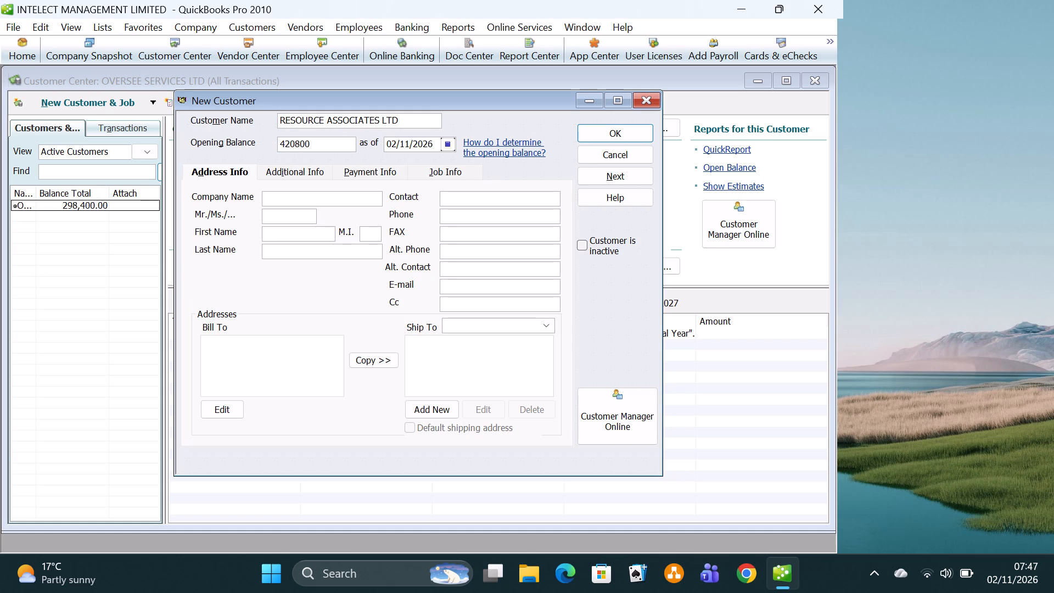
pyautogui.doubleClick(358, 119)
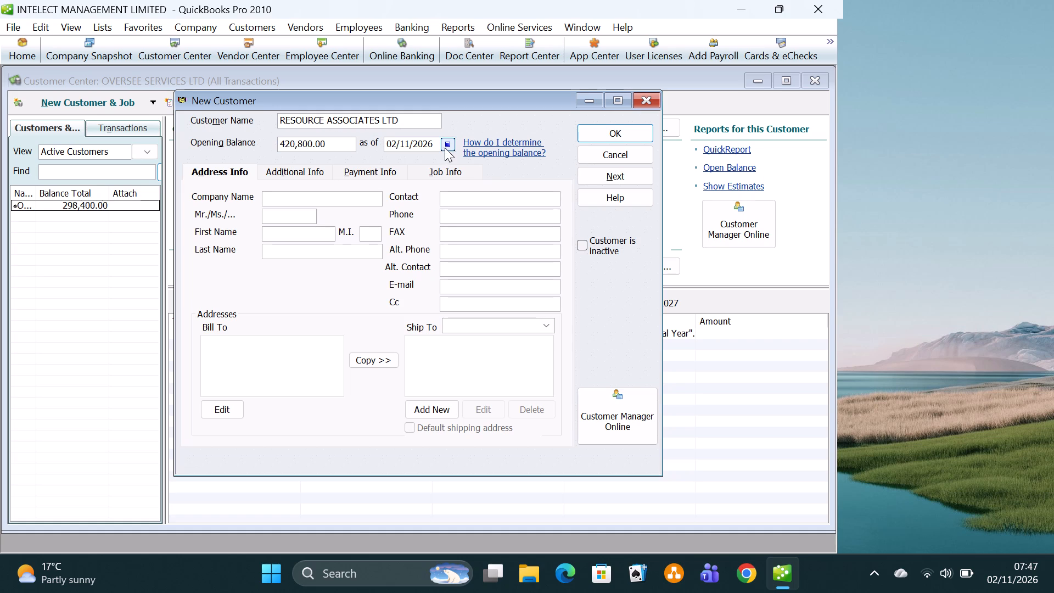
# Date the opening balance of RESOURCE ASSOCIATES LTD 01/09/2021, save the customer and close the Customer Center.
pyautogui.click(445, 141)
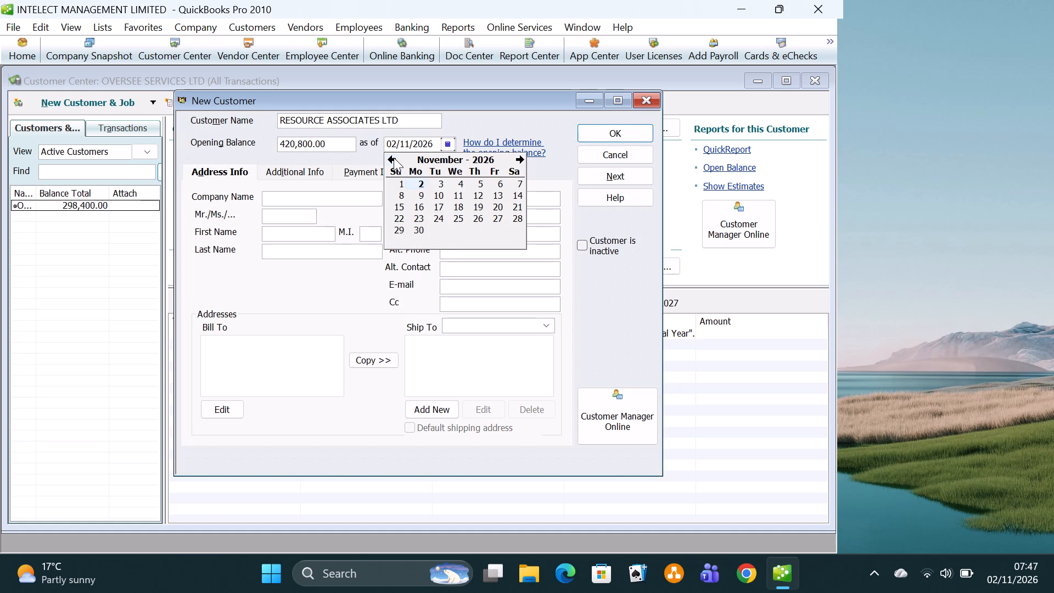
pyautogui.click(394, 158)
pyautogui.doubleClick(394, 158)
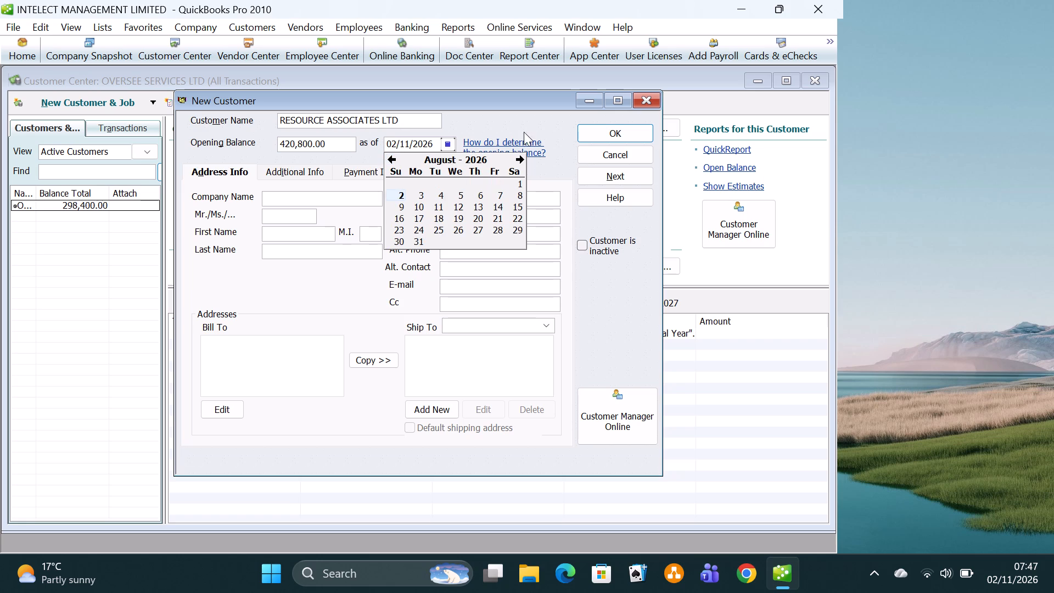
pyautogui.click(518, 160)
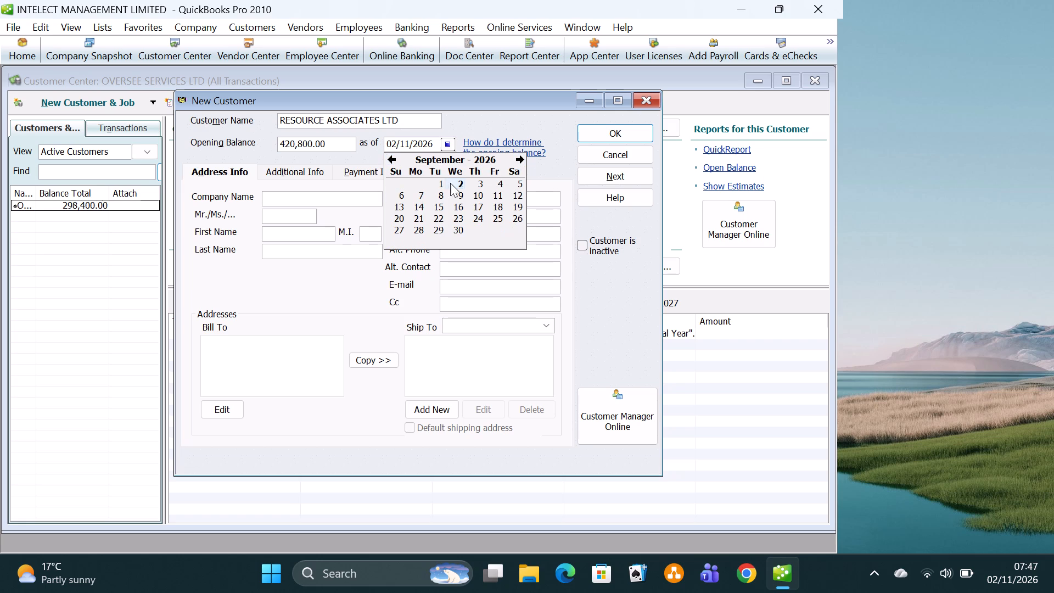
pyautogui.click(438, 185)
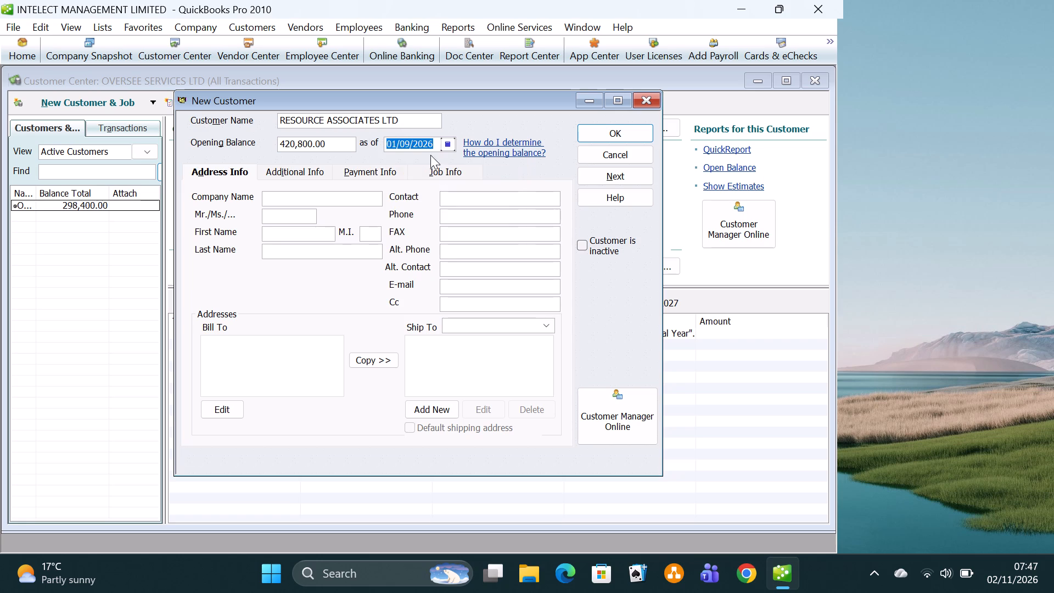
pyautogui.click(435, 142)
pyautogui.press('BackSpace')
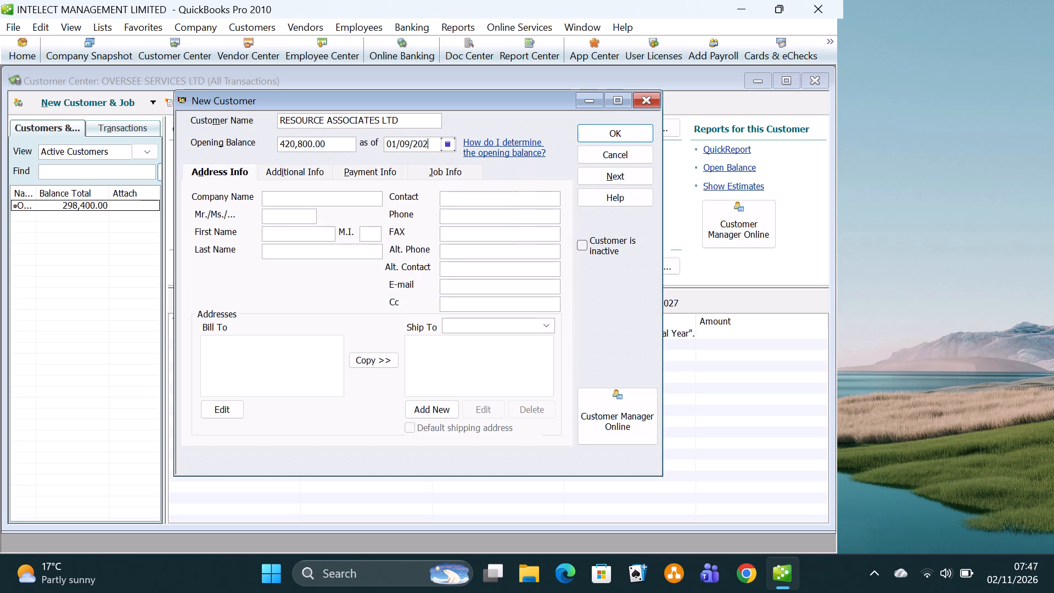
pyautogui.press('1')
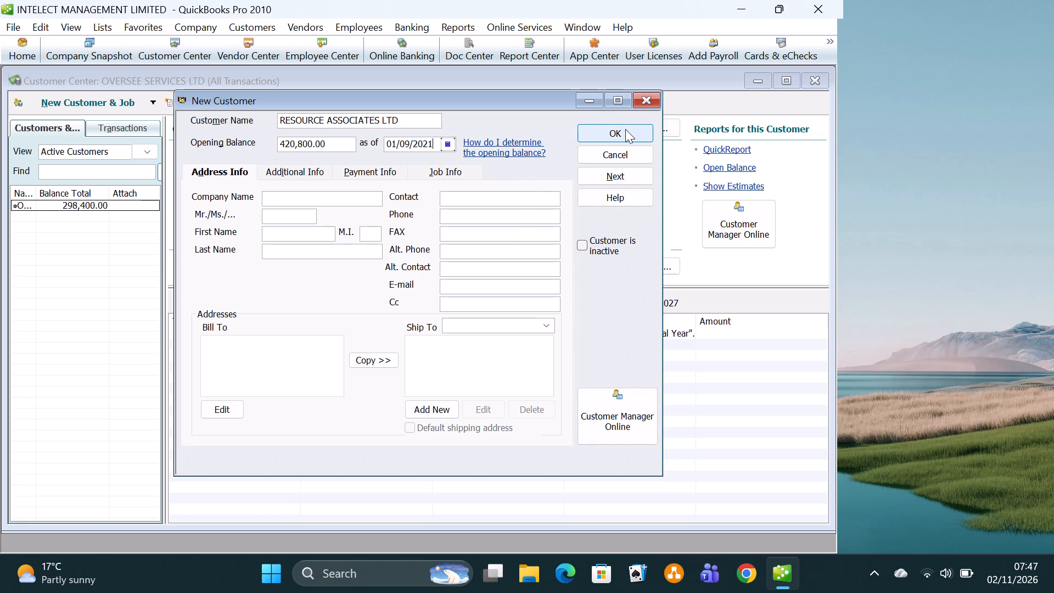
pyautogui.click(625, 129)
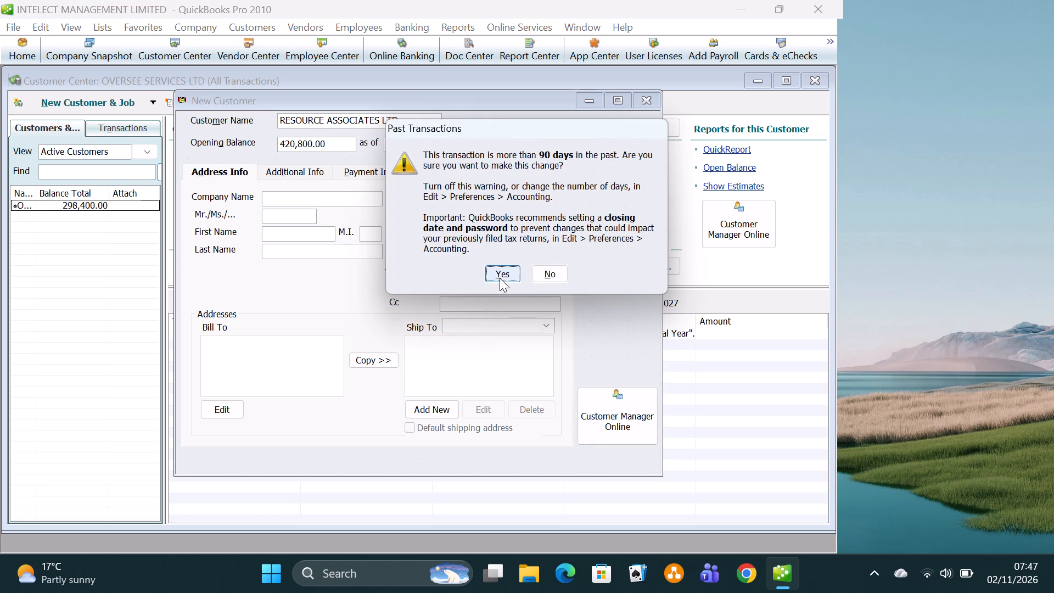
pyautogui.click(502, 272)
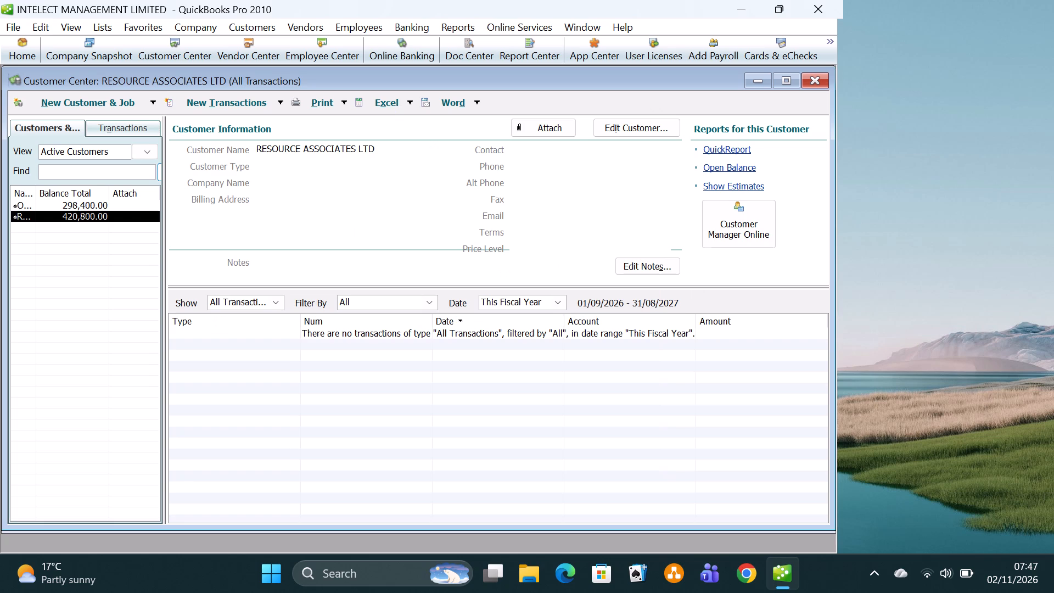
pyautogui.click(817, 80)
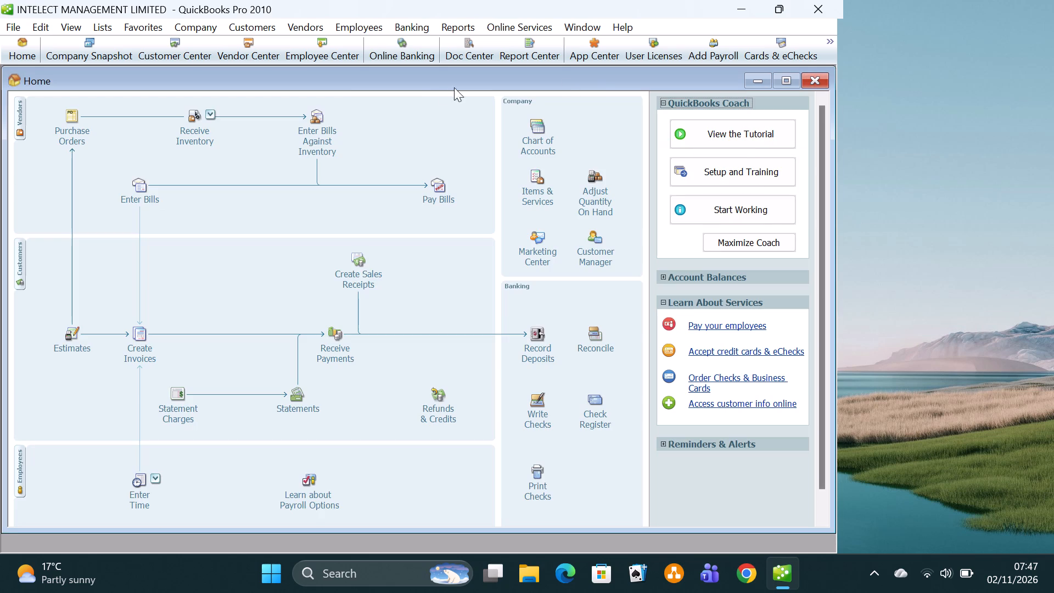
# Start a new vendor in the Vendor Center and name it MUGA AND MUGA ADVOCATES.
pyautogui.click(251, 46)
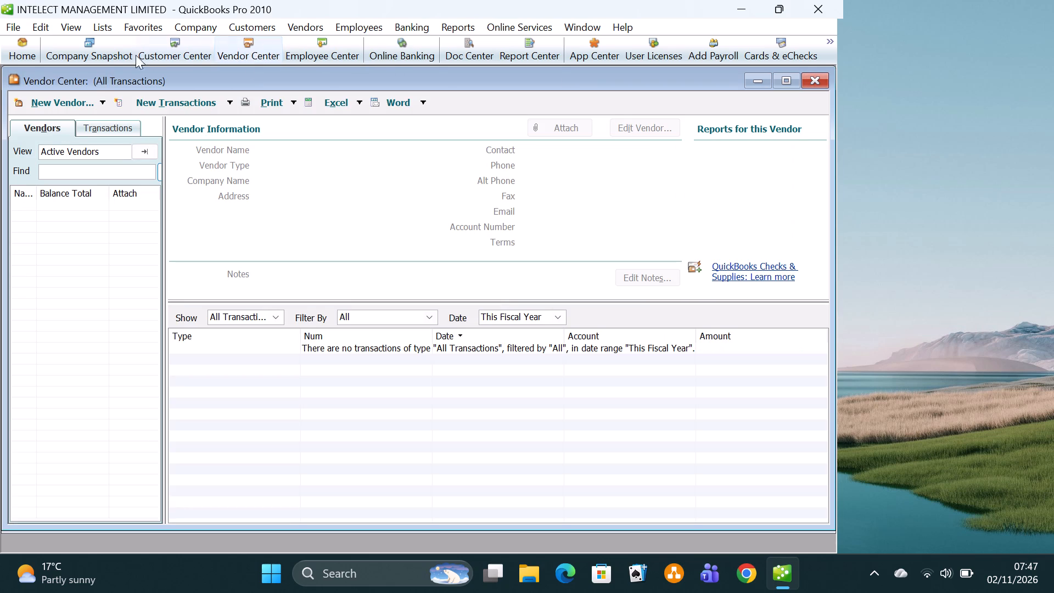
pyautogui.click(50, 103)
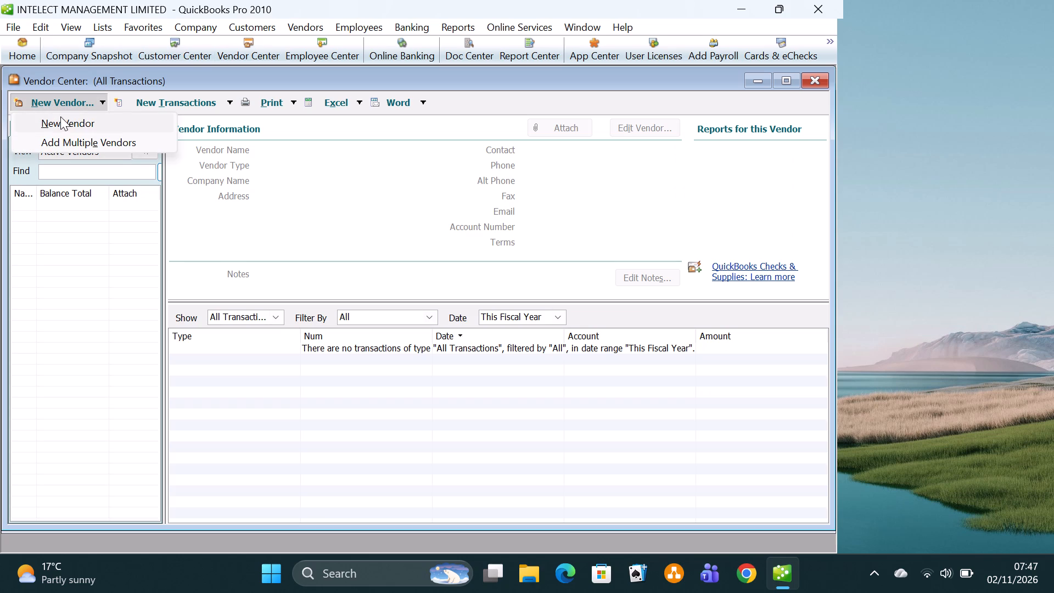
pyautogui.click(63, 119)
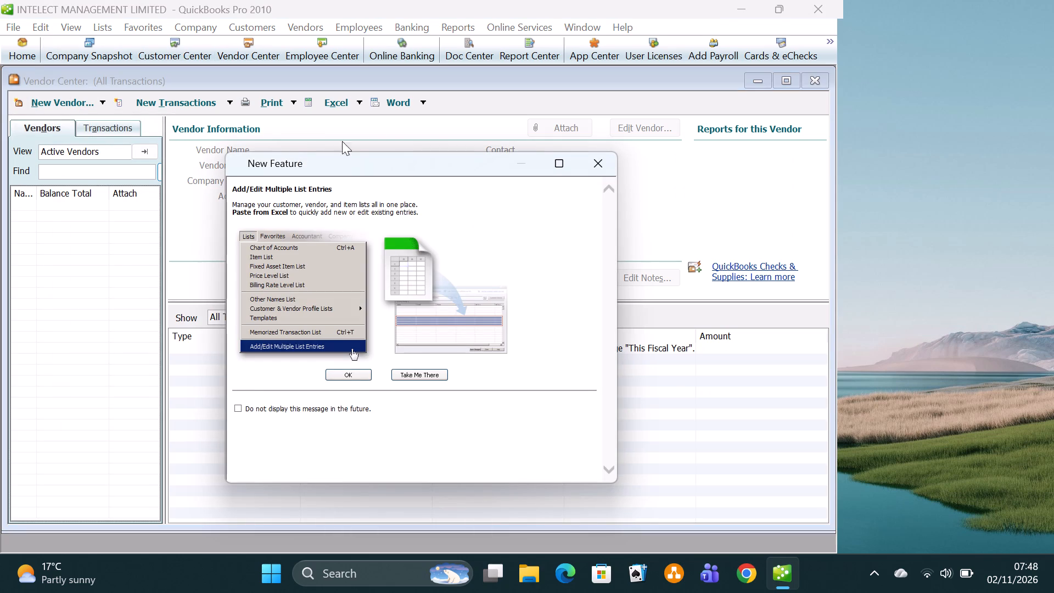
pyautogui.click(598, 161)
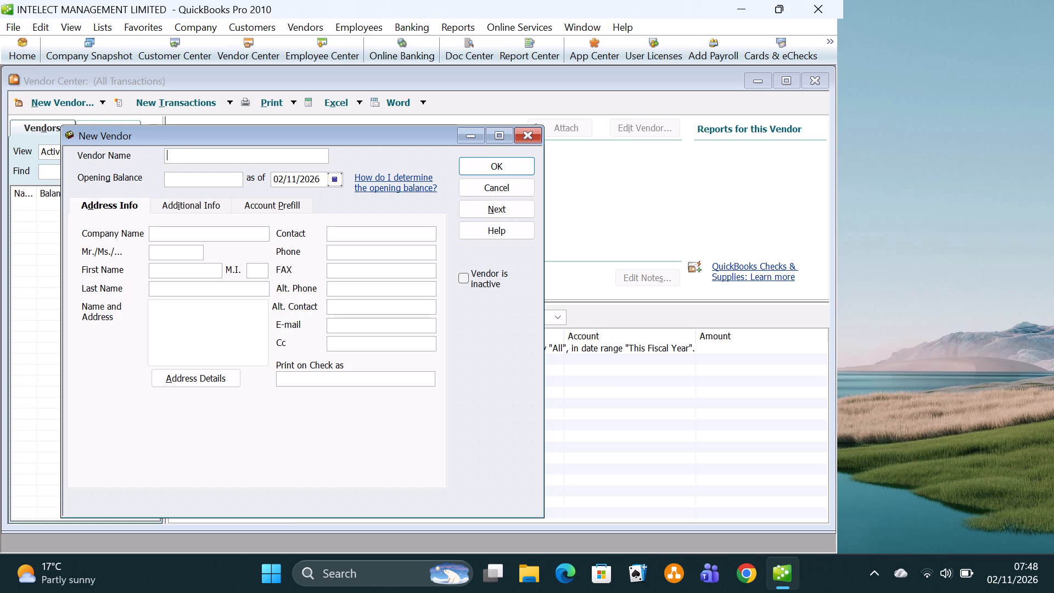
pyautogui.write('MUGA AND')
pyautogui.press('space')
pyautogui.write(',UGA AS')
pyautogui.press('v')
pyautogui.press('BackSpace')
pyautogui.press('BackSpace')
pyautogui.press('BackSpace')
pyautogui.press('BackSpace')
pyautogui.press('BackSpace')
pyautogui.press('BackSpace')
pyautogui.press('BackSpace')
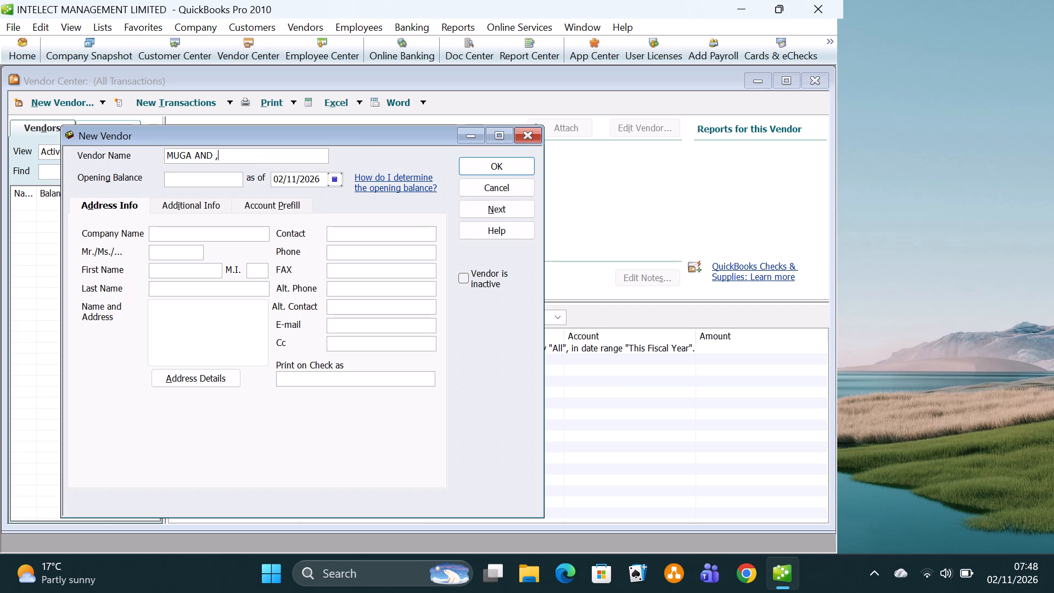
pyautogui.press('BackSpace')
pyautogui.write('MU')
pyautogui.write('GA ADVOCATES')
# Enter an opening balance of 900,500 as of 01/09/2021 for MUGA AND MUGA ADVOCATES and save it, continuing with a new blank vendor.
pyautogui.click(195, 178)
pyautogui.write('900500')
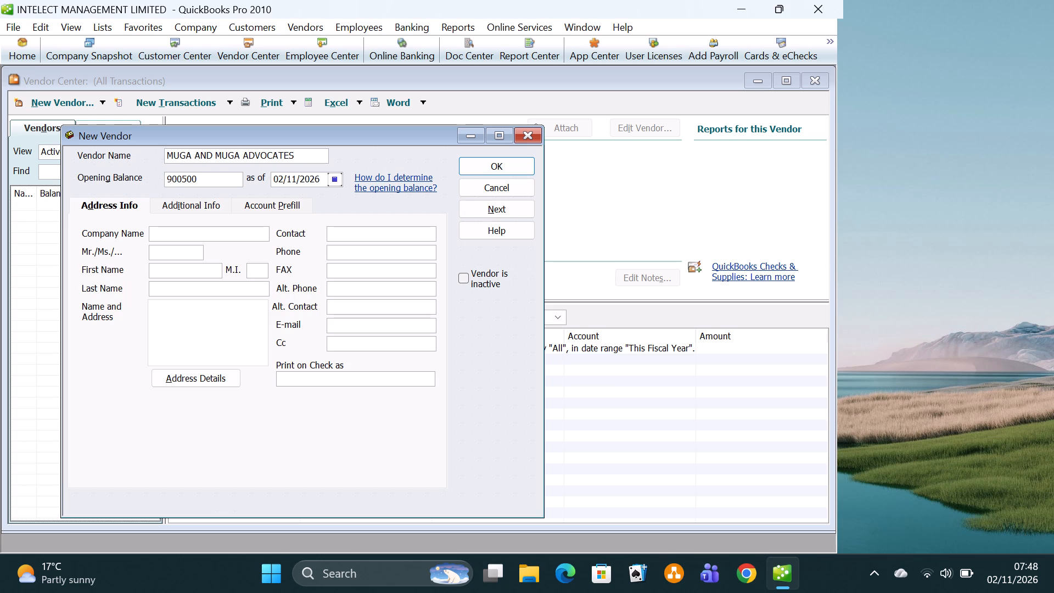
pyautogui.click(332, 176)
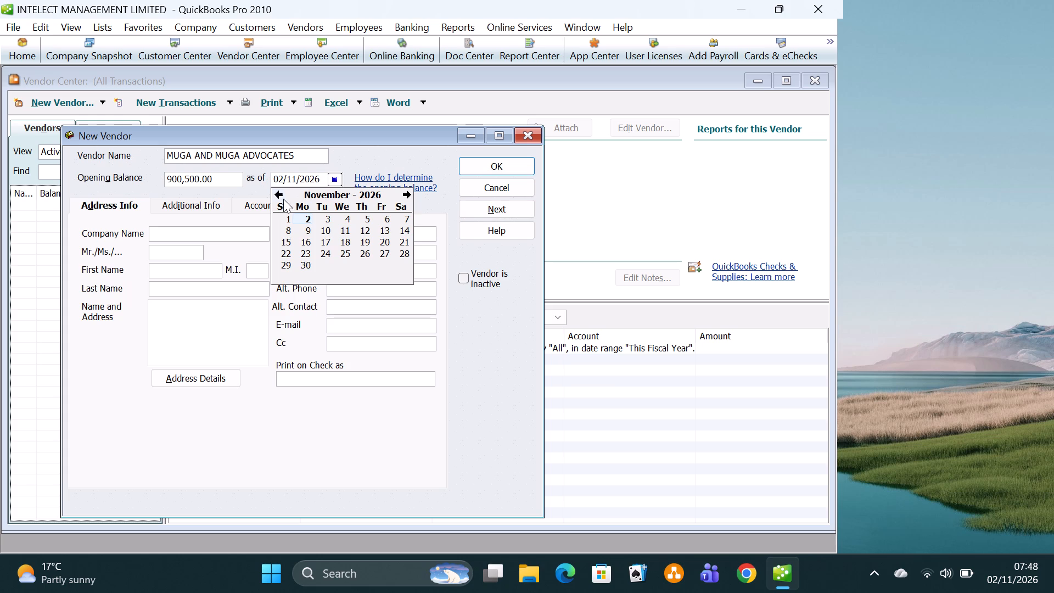
pyautogui.click(279, 194)
pyautogui.click(279, 194)
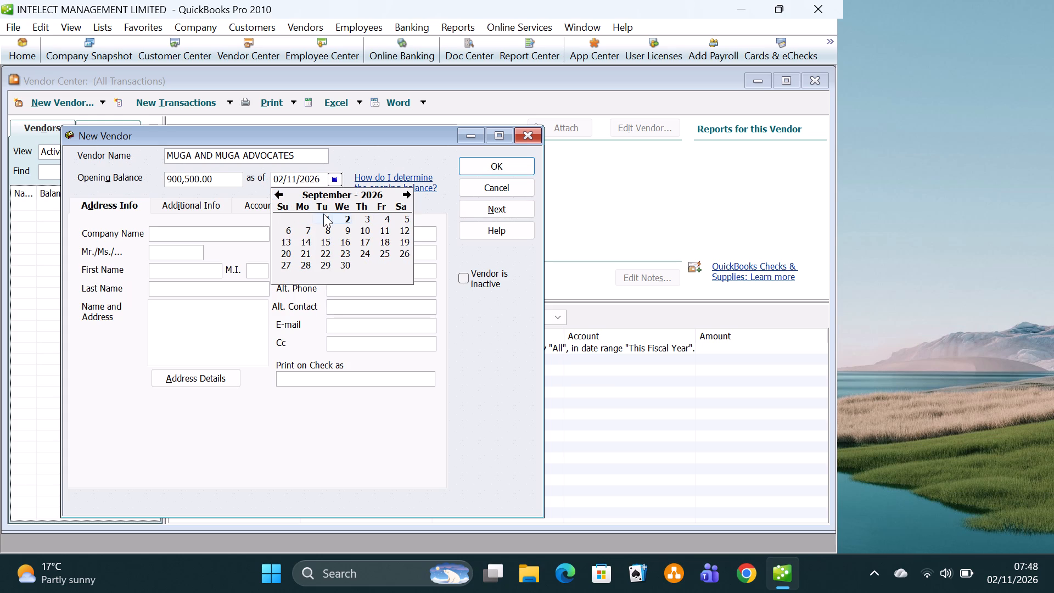
pyautogui.click(326, 216)
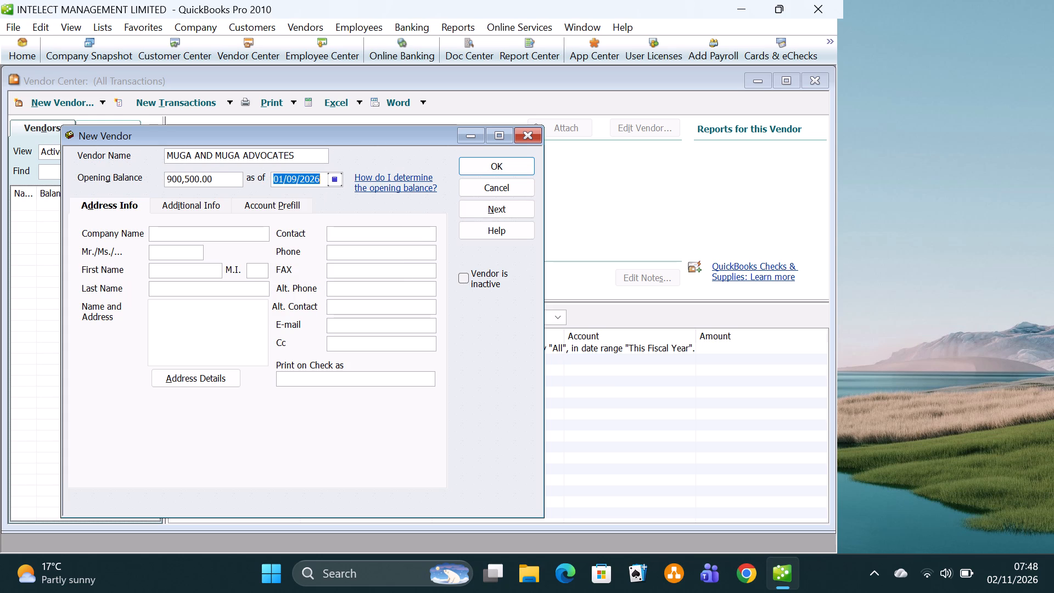
pyautogui.click(319, 178)
pyautogui.press('BackSpace')
pyautogui.press('1')
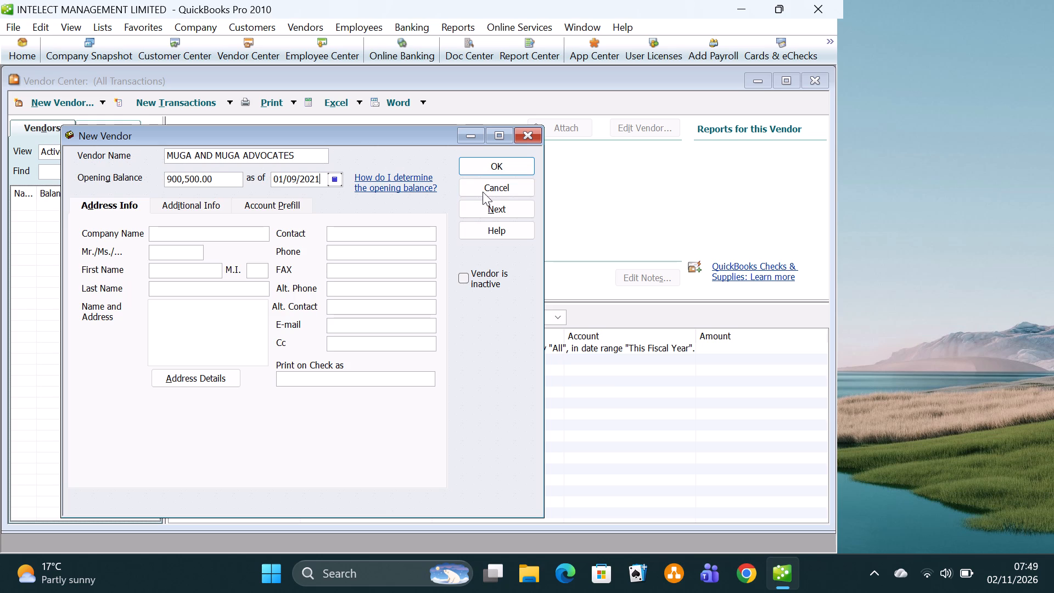
pyautogui.click(480, 209)
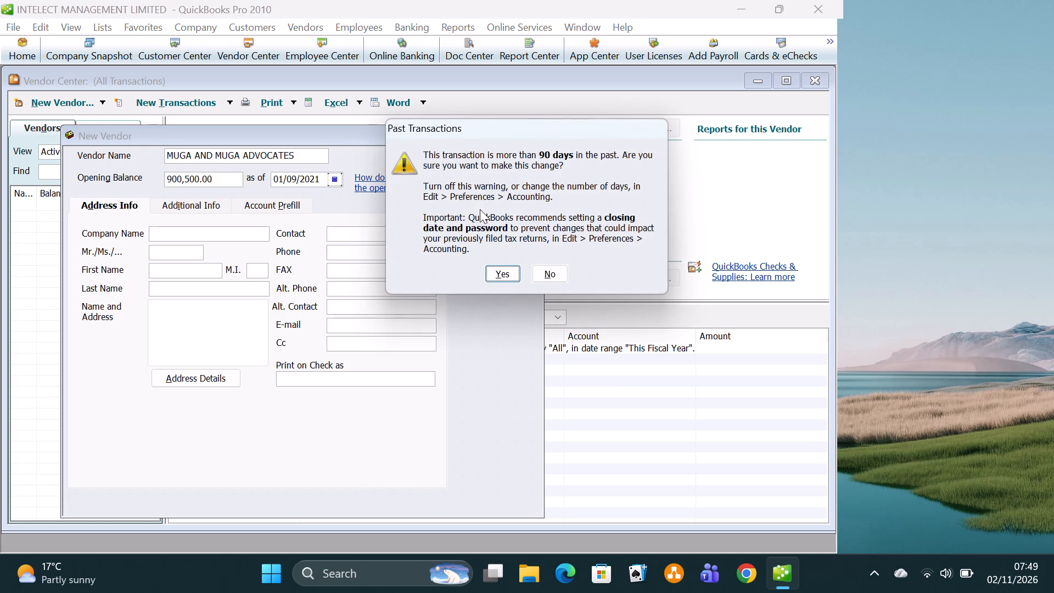
pyautogui.click(502, 271)
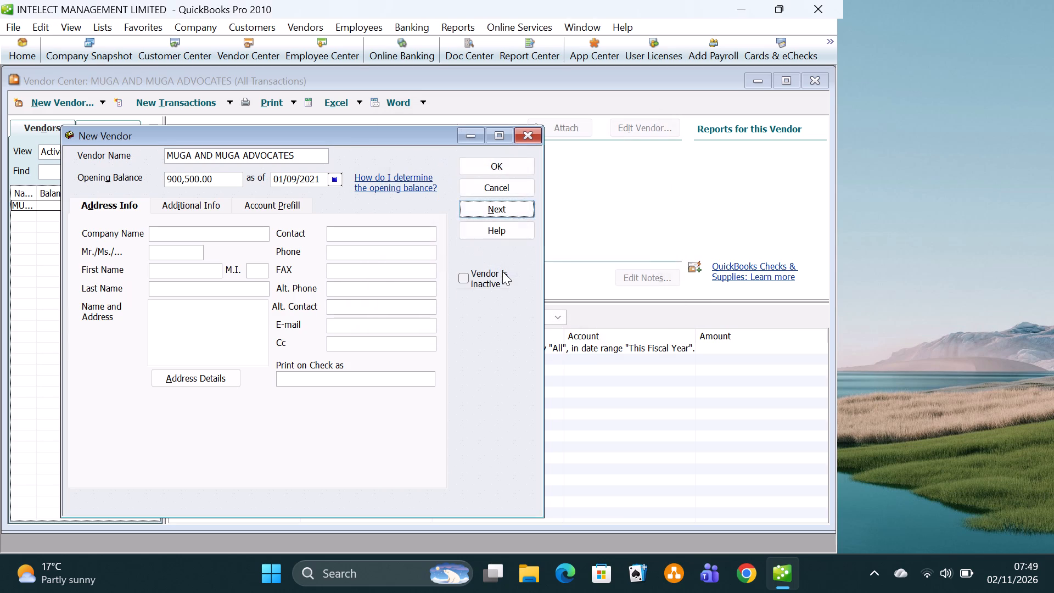
# Name the new vendor OVERDUE RENT and enter an opening balance of 200,000.
pyautogui.write('OVERDUE')
pyautogui.press('space')
pyautogui.write('RENT')
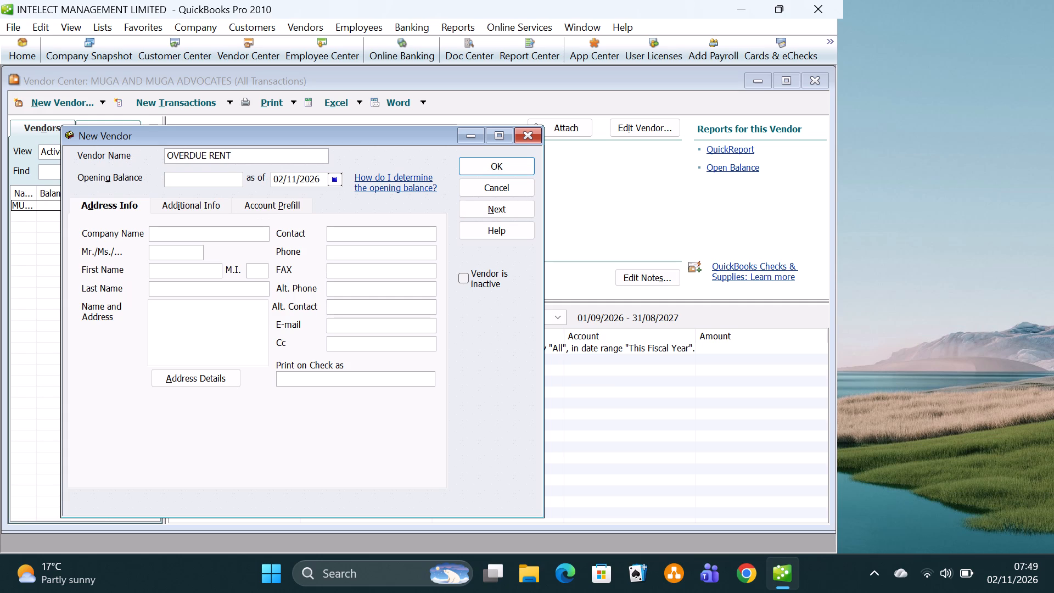
pyautogui.click(210, 180)
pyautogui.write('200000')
# Date the opening balance of OVERDUE RENT 01/09/2021, save the vendor and close the Vendor Center.
pyautogui.click(331, 181)
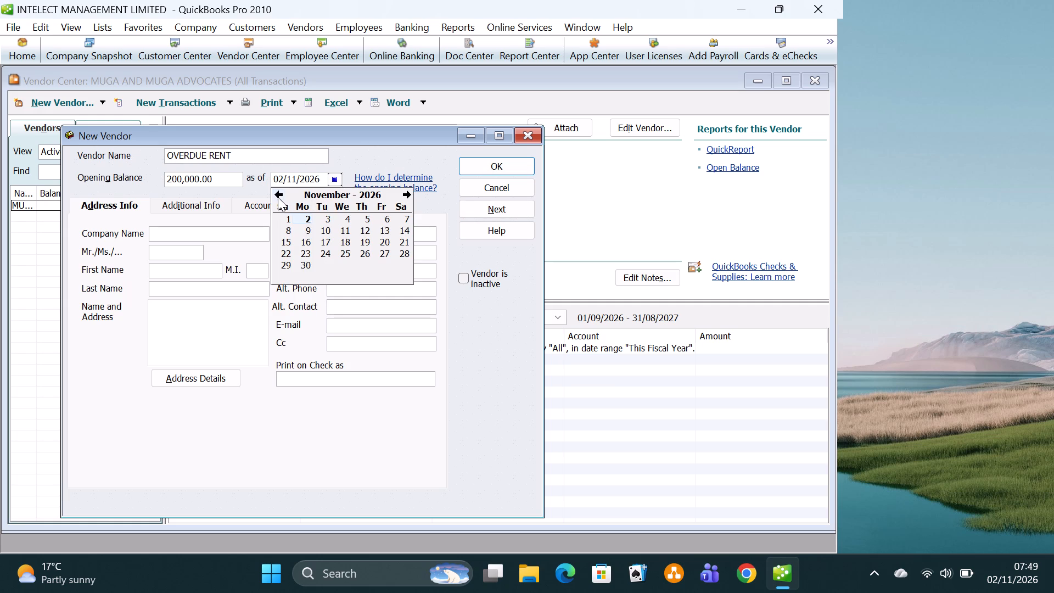
pyautogui.click(278, 197)
pyautogui.click(278, 197)
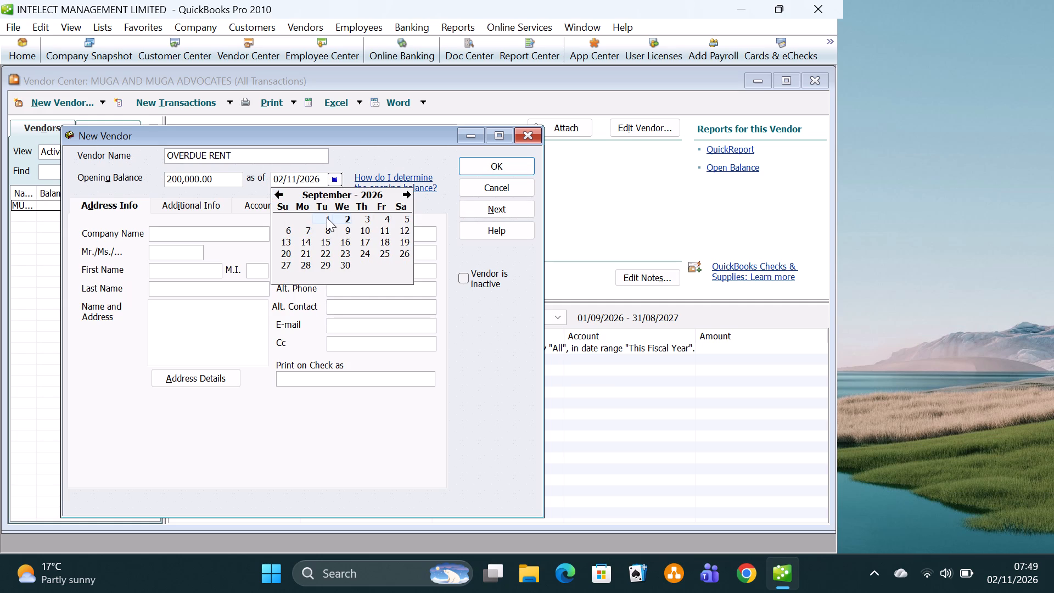
pyautogui.click(327, 217)
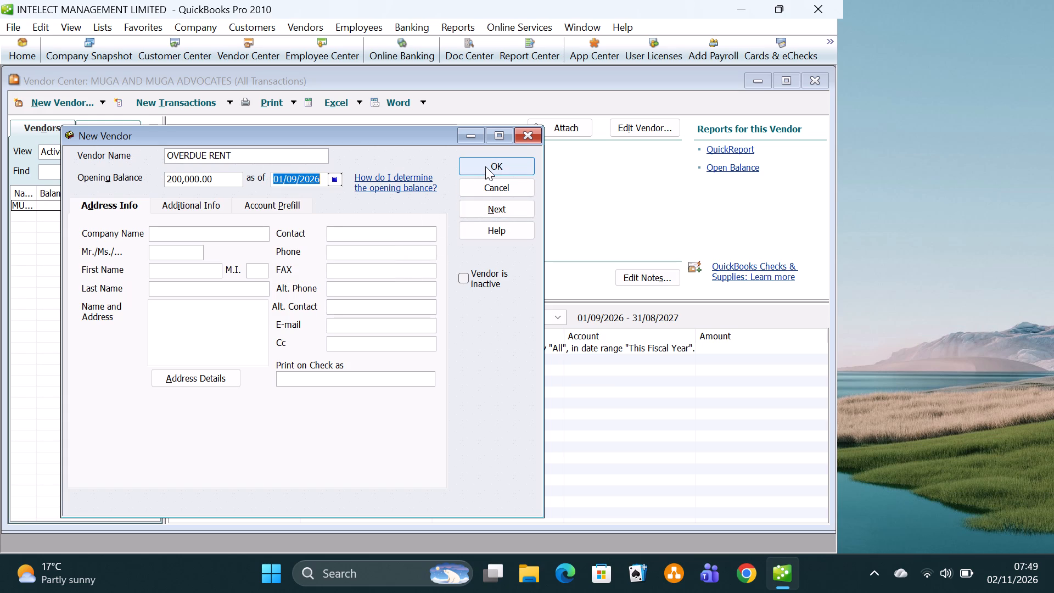
pyautogui.click(322, 176)
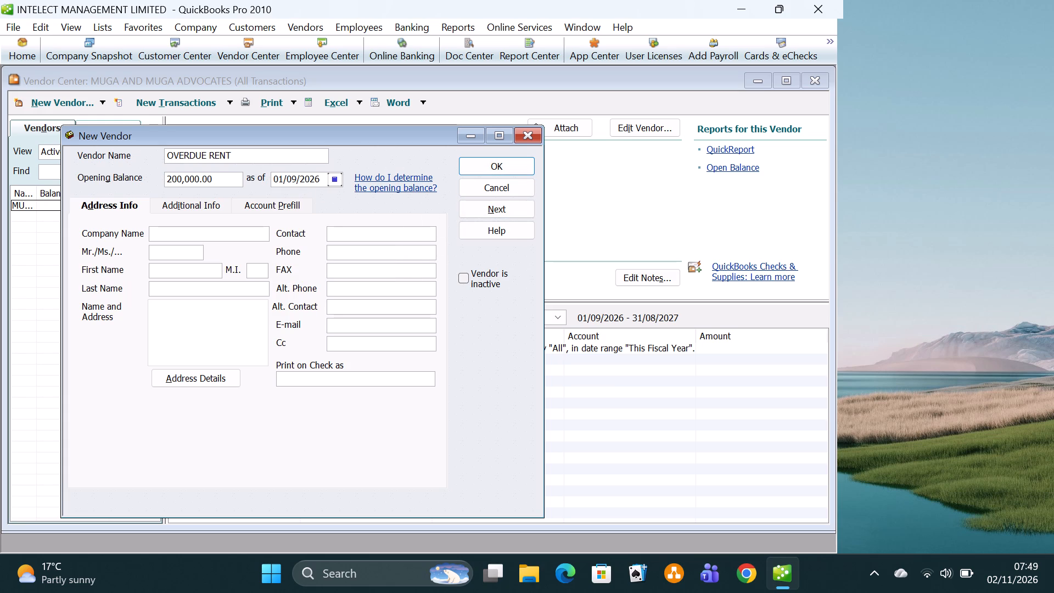
pyautogui.press('BackSpace')
pyautogui.press('1')
pyautogui.click(494, 162)
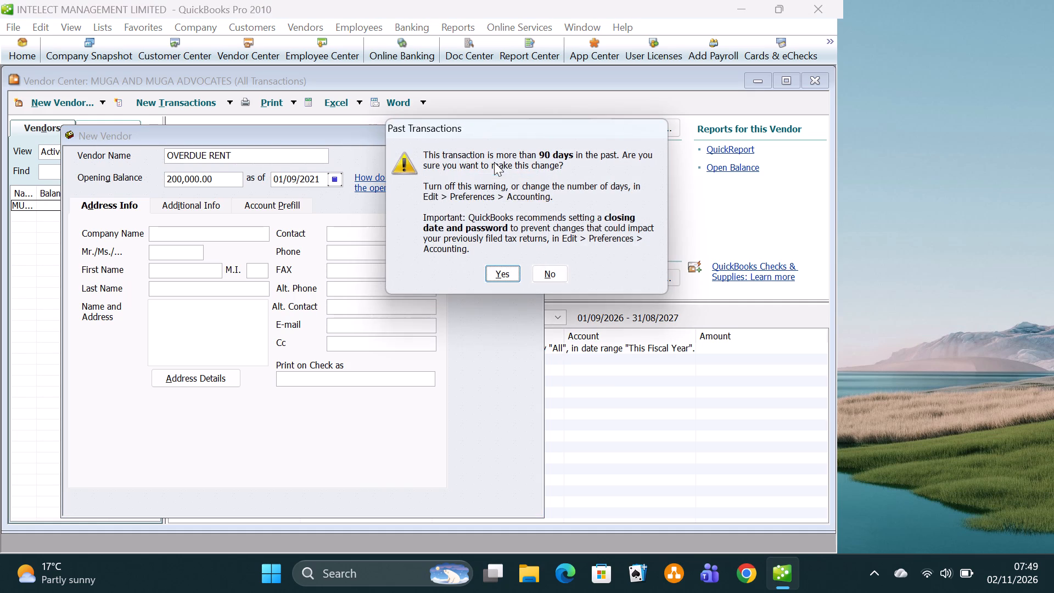
pyautogui.click(502, 277)
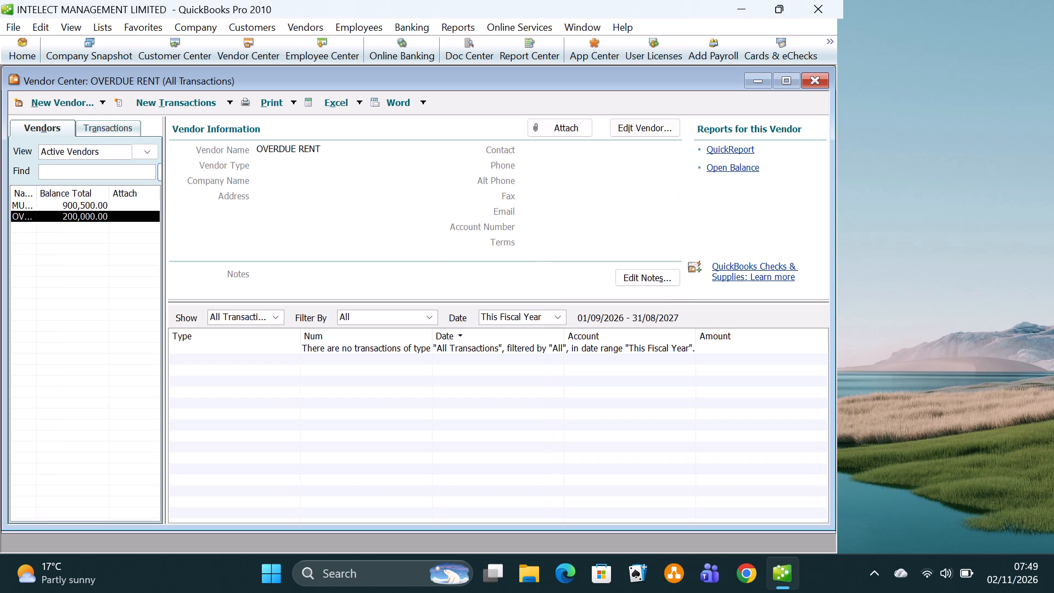
pyautogui.click(816, 79)
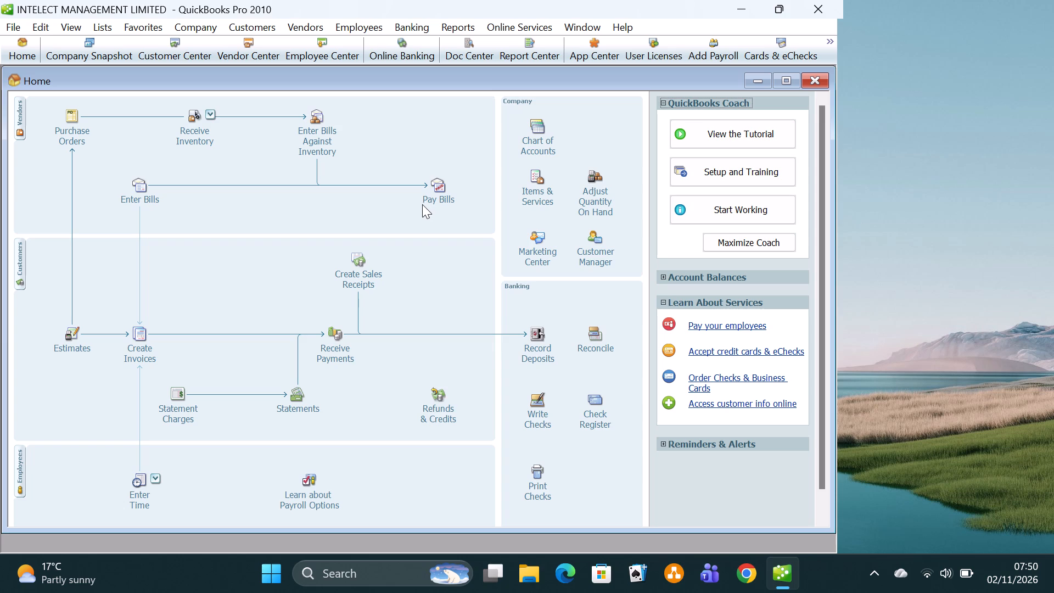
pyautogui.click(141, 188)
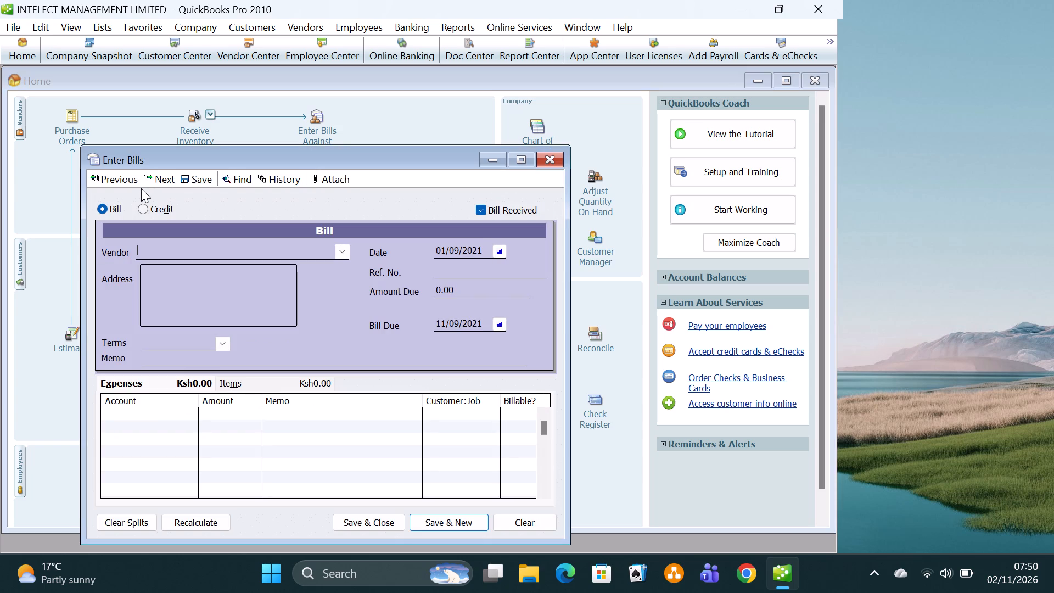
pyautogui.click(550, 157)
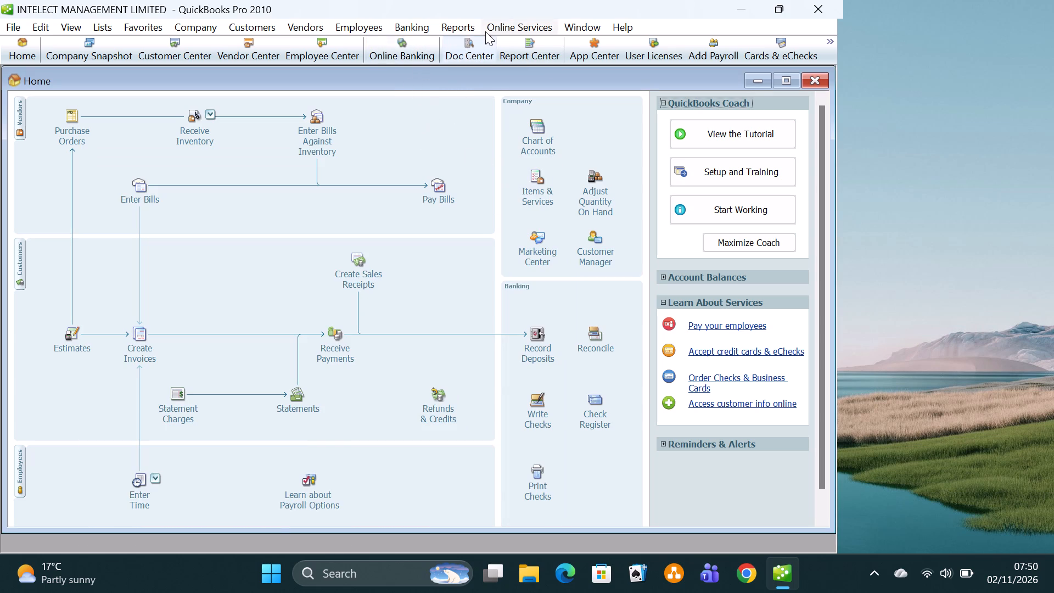
# Start a check from the CASH account and set up LEGAL FEES as a new expense account on its first expense line.
pyautogui.click(416, 24)
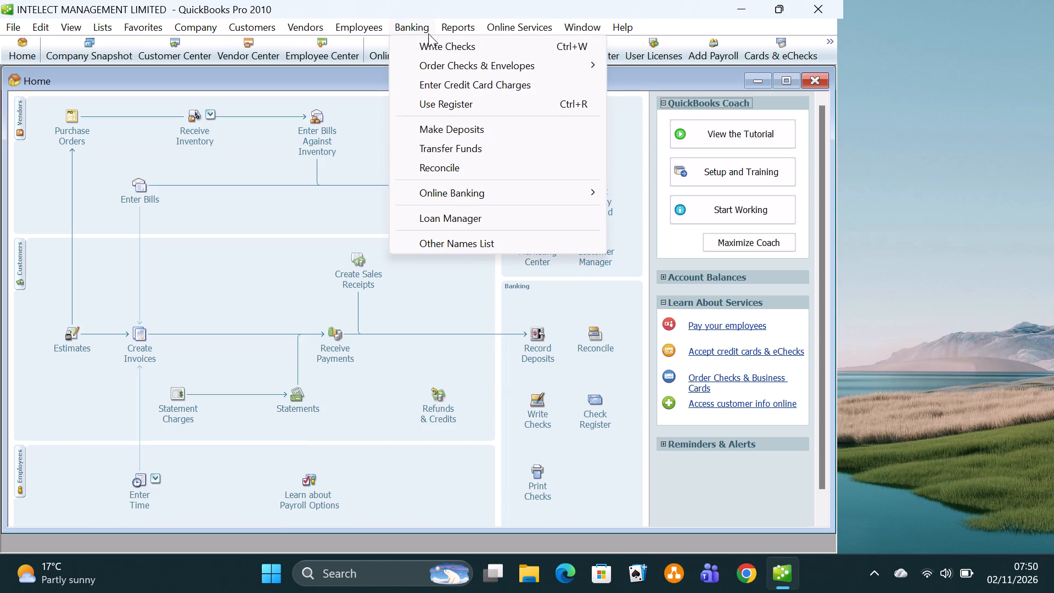
pyautogui.click(424, 48)
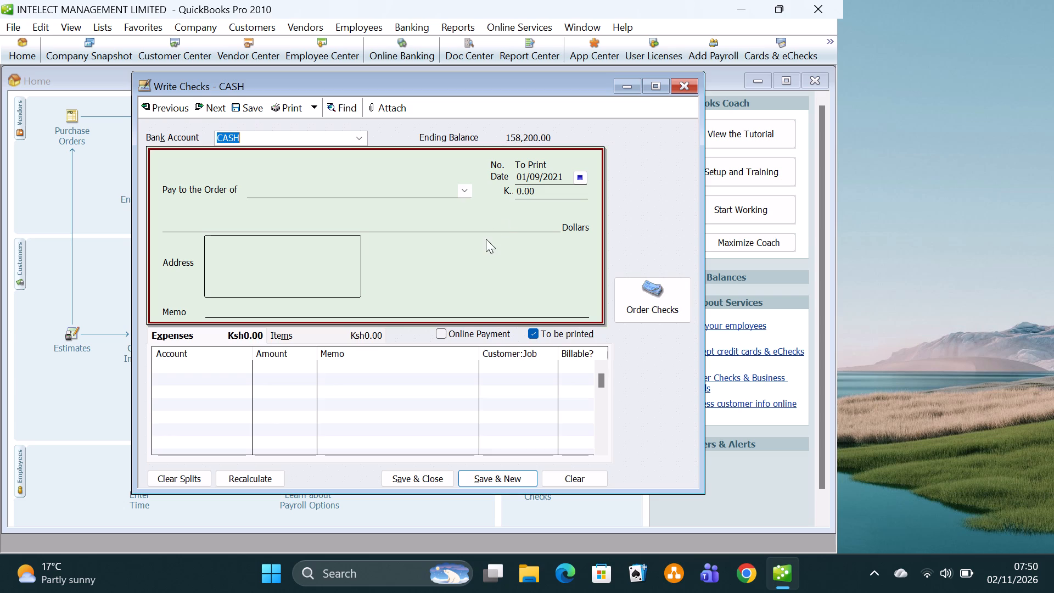
pyautogui.click(234, 371)
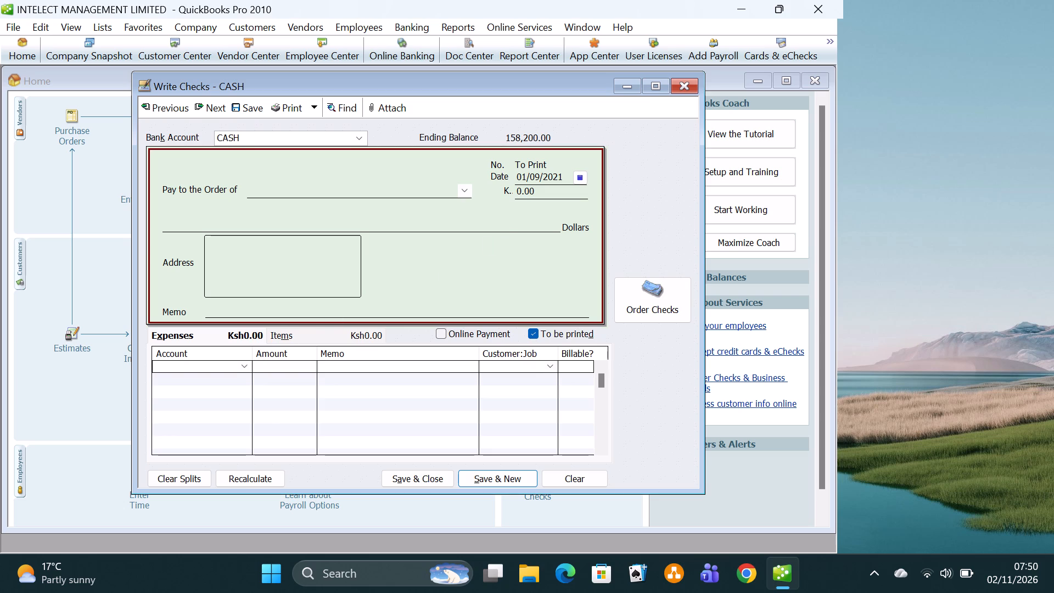
pyautogui.write('LEGA')
pyautogui.write('L FEES')
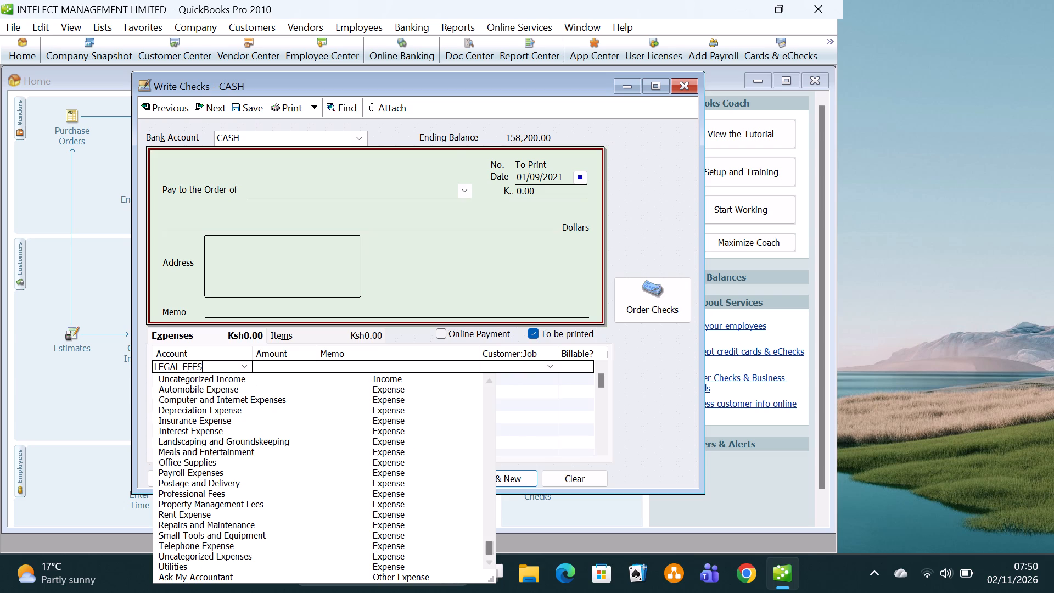
pyautogui.click(520, 419)
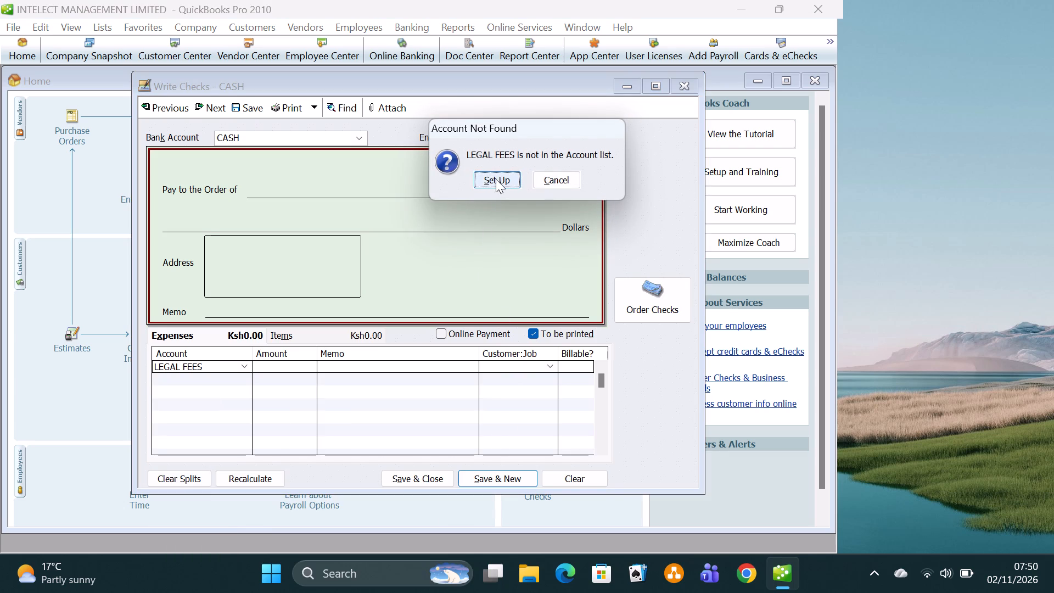
pyautogui.click(496, 179)
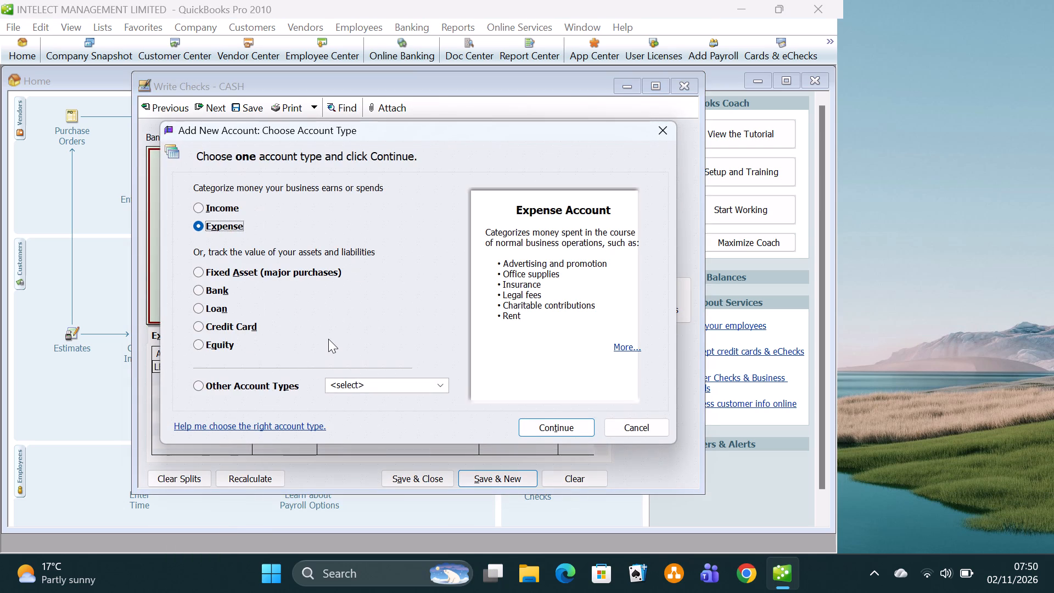
pyautogui.click(535, 429)
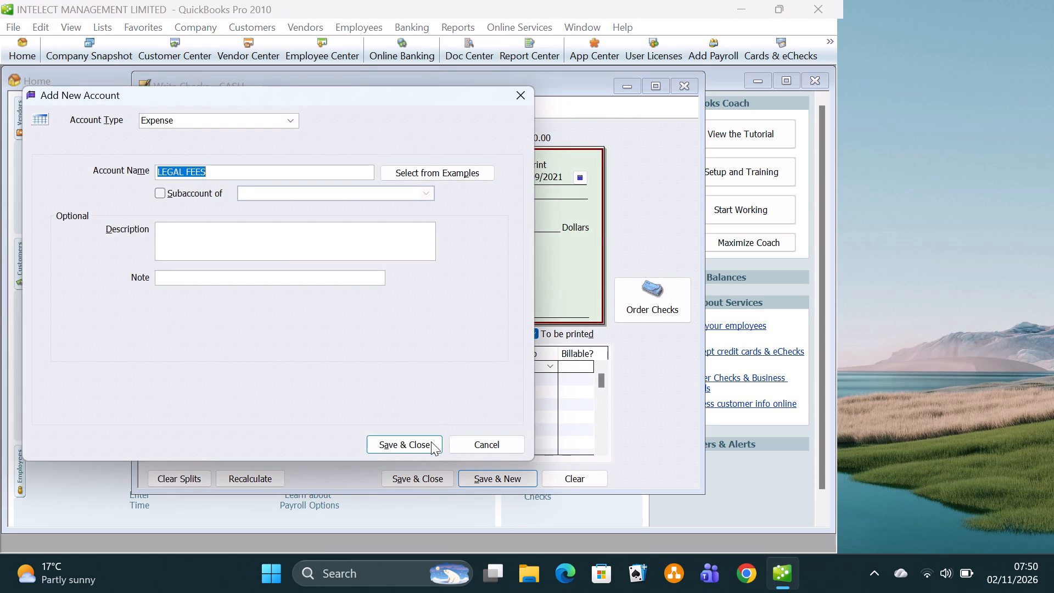
pyautogui.click(421, 443)
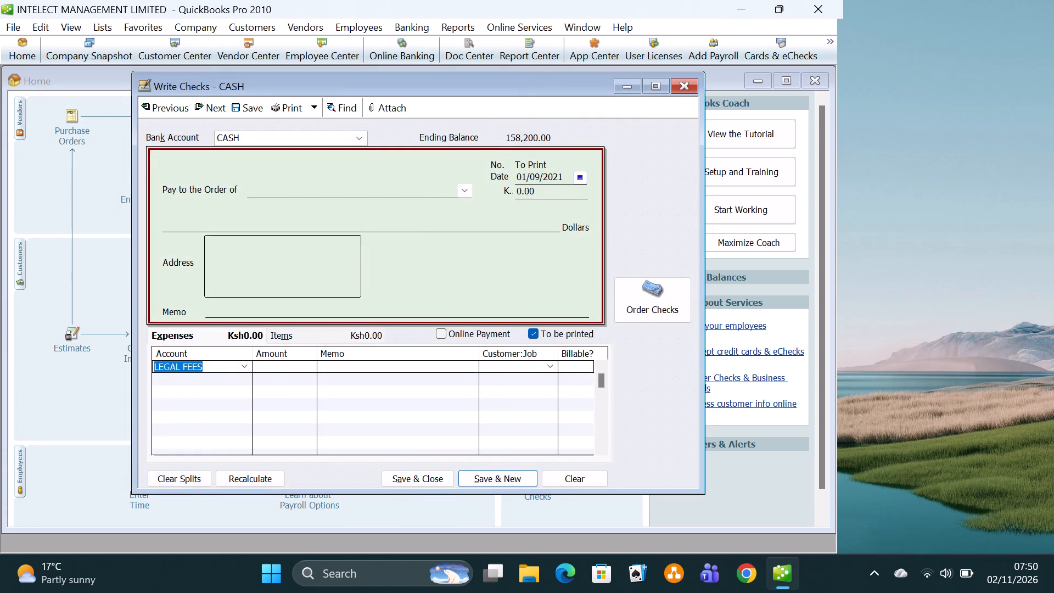
# Enter 140,000 for LEGAL FEES and save the check, continuing with a new blank check.
pyautogui.click(283, 368)
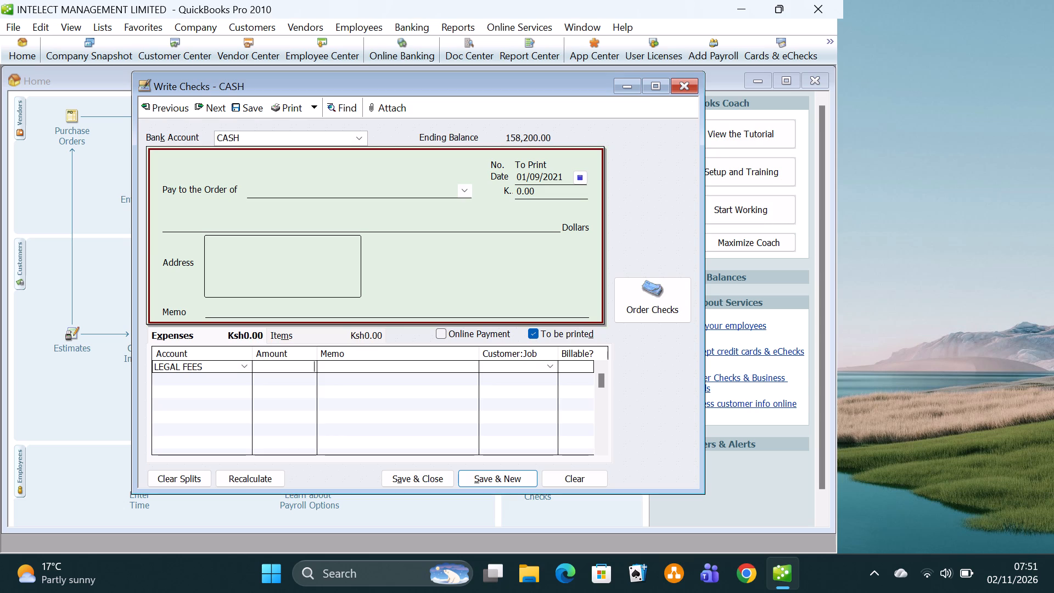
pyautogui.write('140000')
pyautogui.click(491, 473)
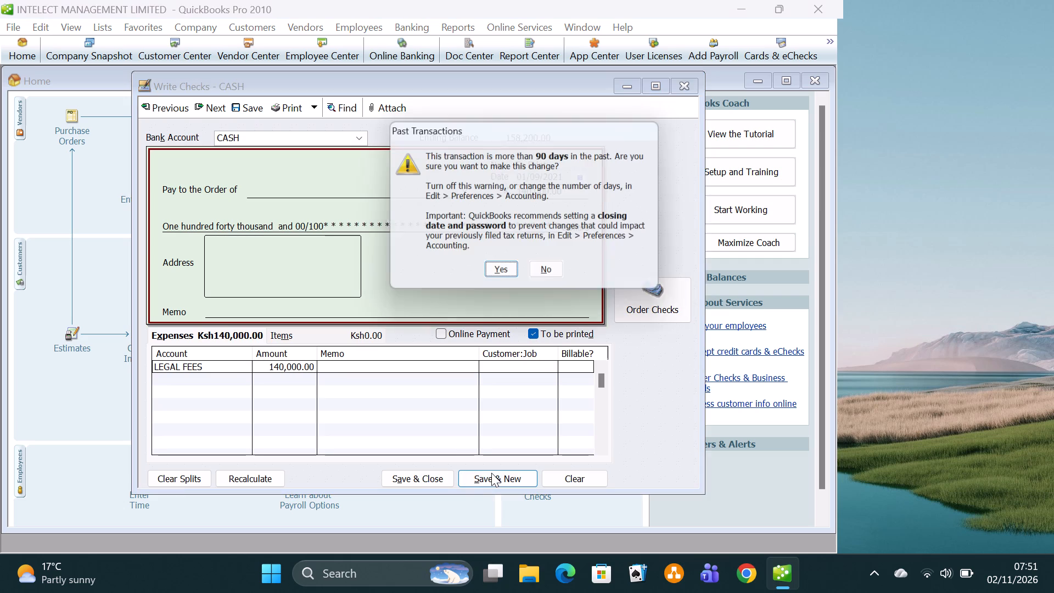
pyautogui.click(502, 276)
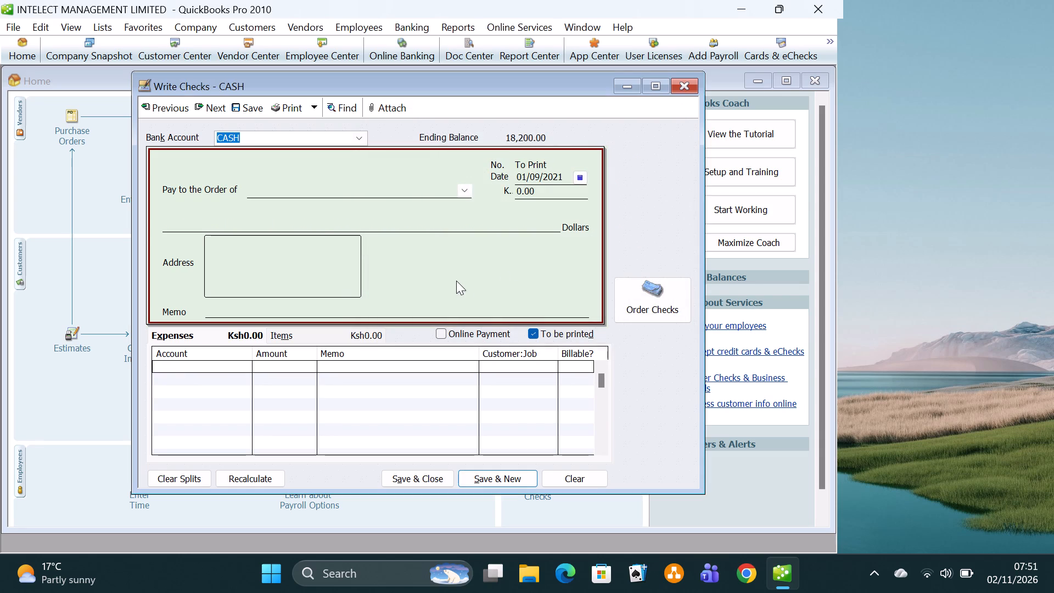
# Record a CASH check of 16,250 to Telephone Expense, save it and close the check window.
pyautogui.click(228, 363)
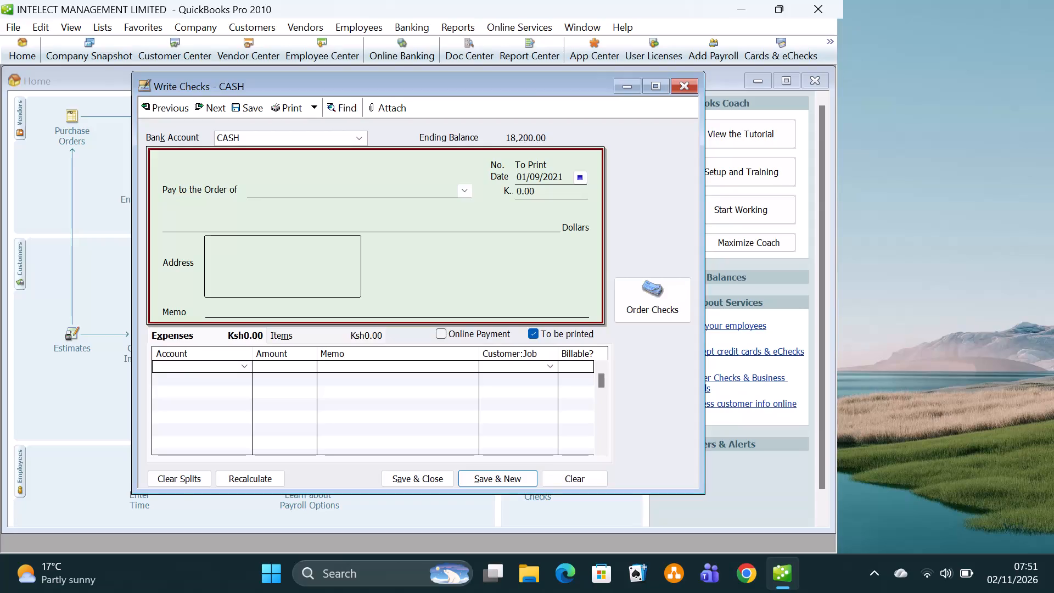
pyautogui.write('TELEPHONE')
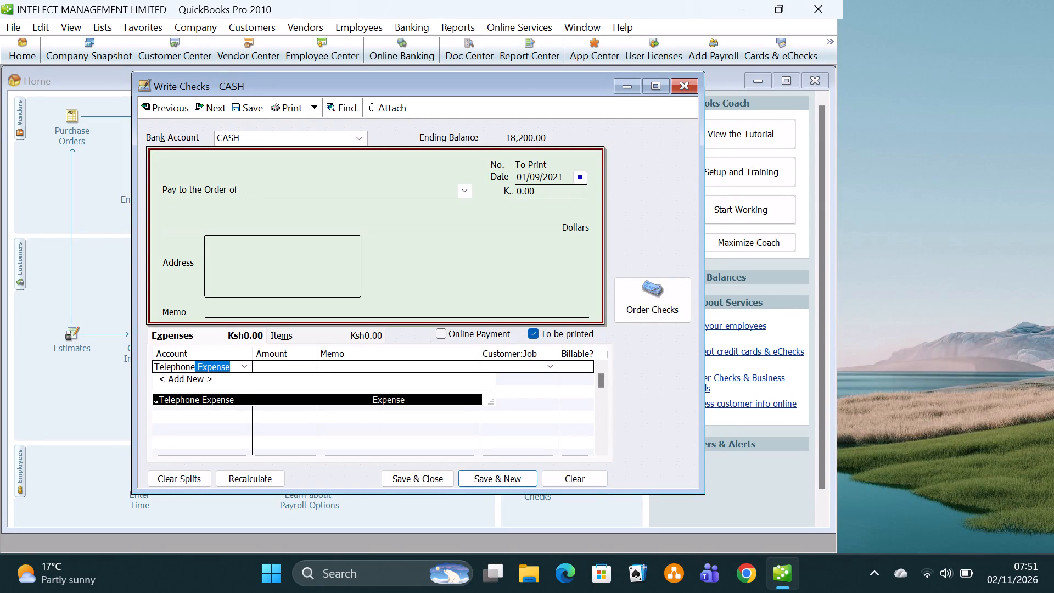
pyautogui.click(229, 399)
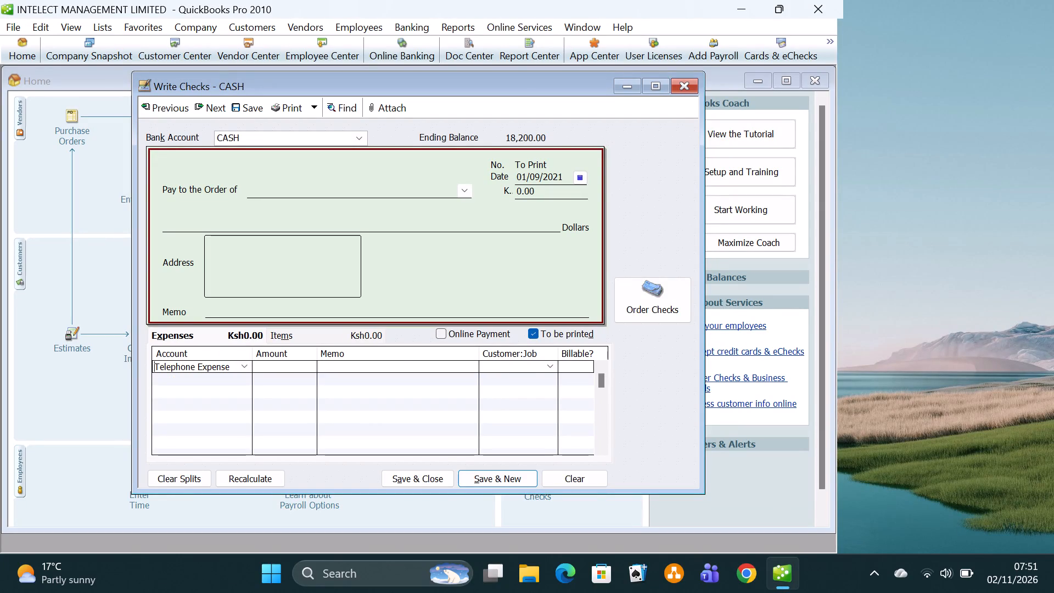
pyautogui.click(270, 368)
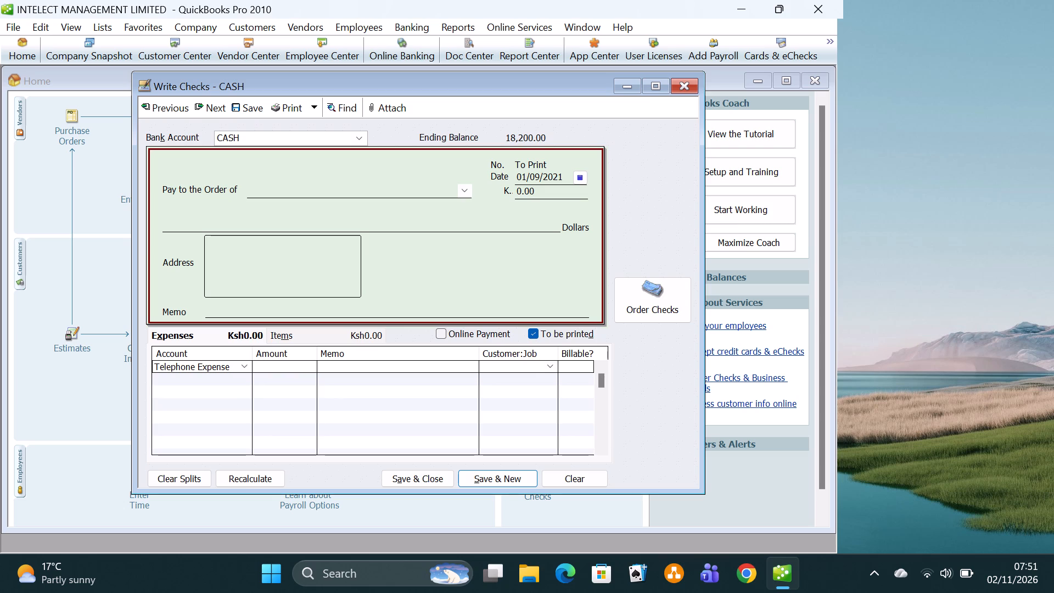
pyautogui.write('16250')
pyautogui.click(426, 474)
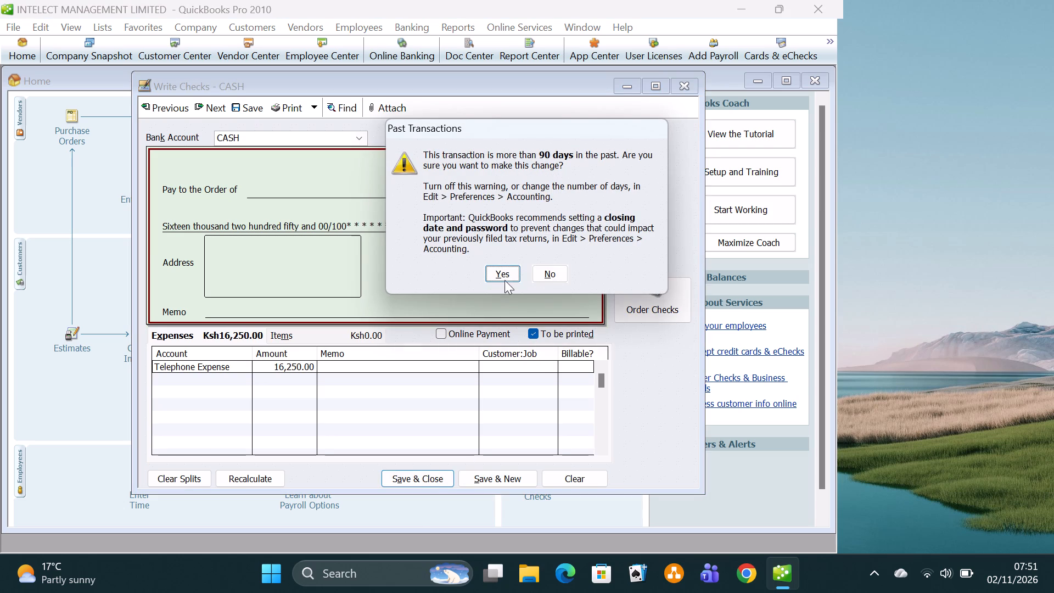
pyautogui.click(501, 273)
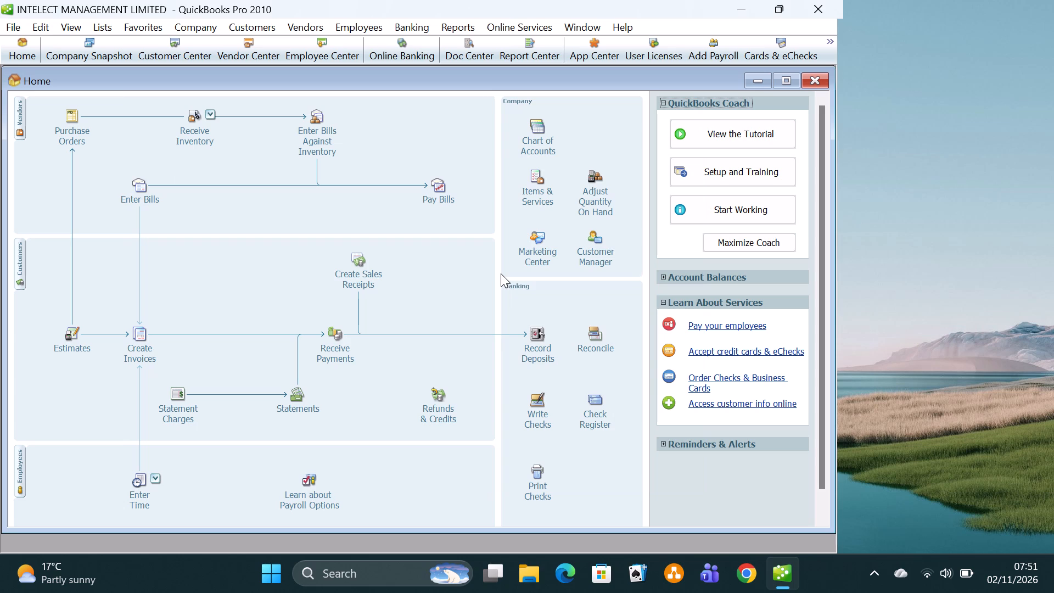
# Start an invoice for FORTHRIGHT INTERNATIONALLTD, quick-adding it as a new customer, and date the invoice 02/09/2021.
pyautogui.click(142, 348)
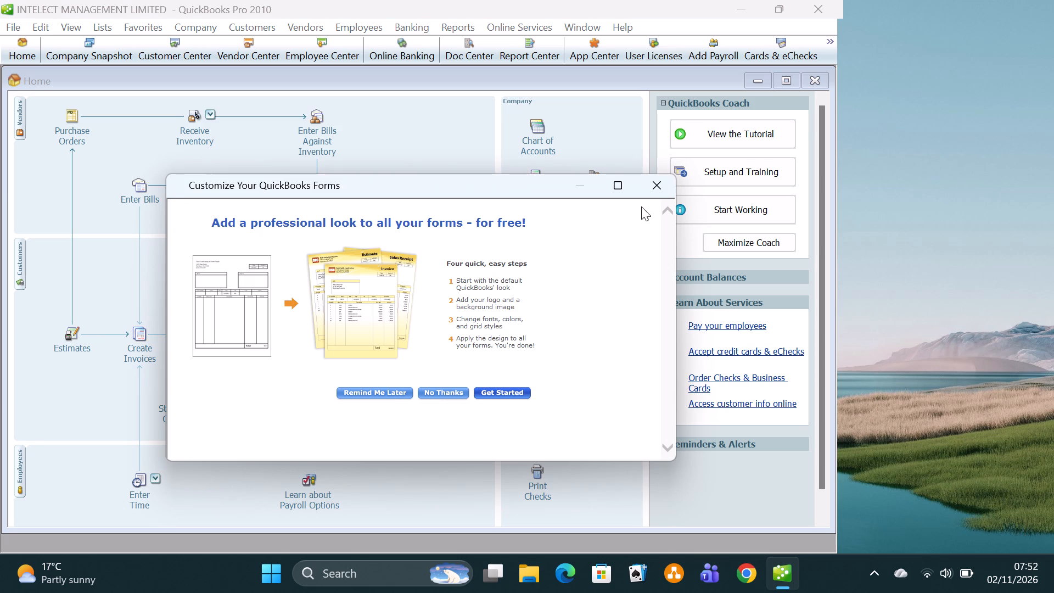
pyautogui.click(653, 188)
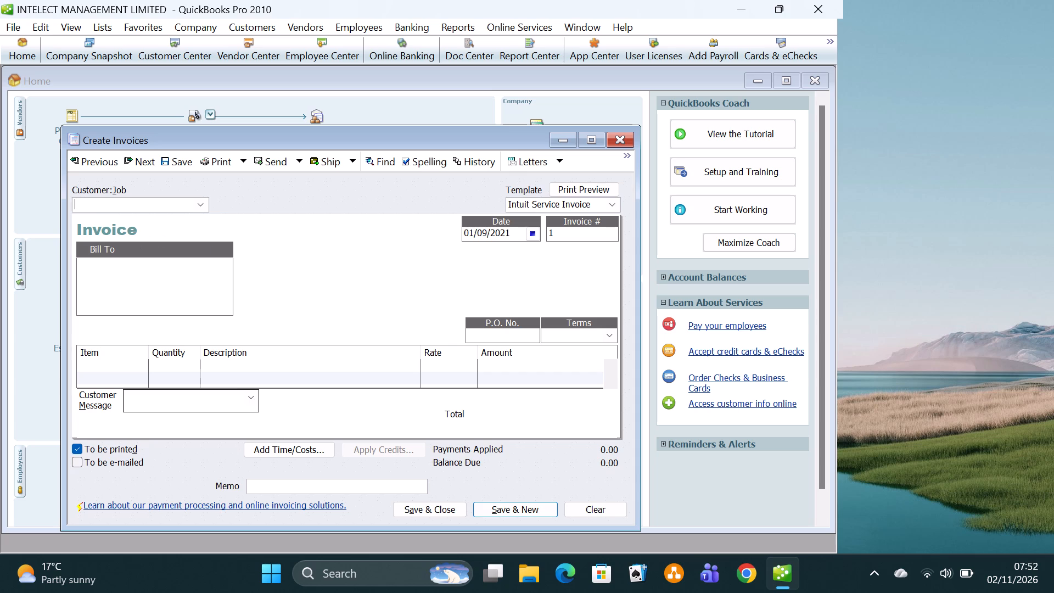
pyautogui.write('FORTHRIGHT INTERNATIONAL')
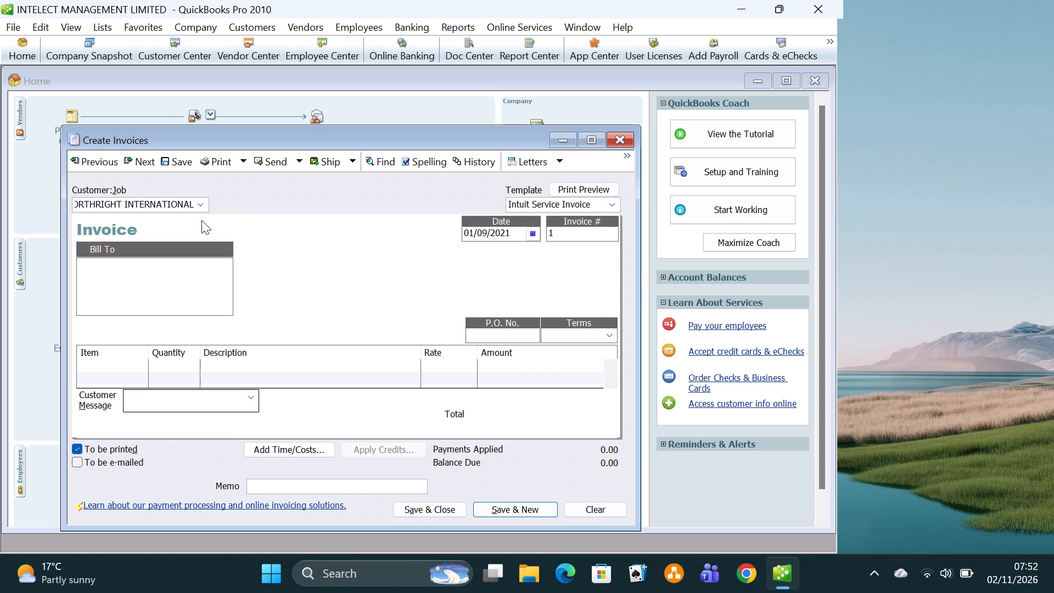
pyautogui.write('LTD')
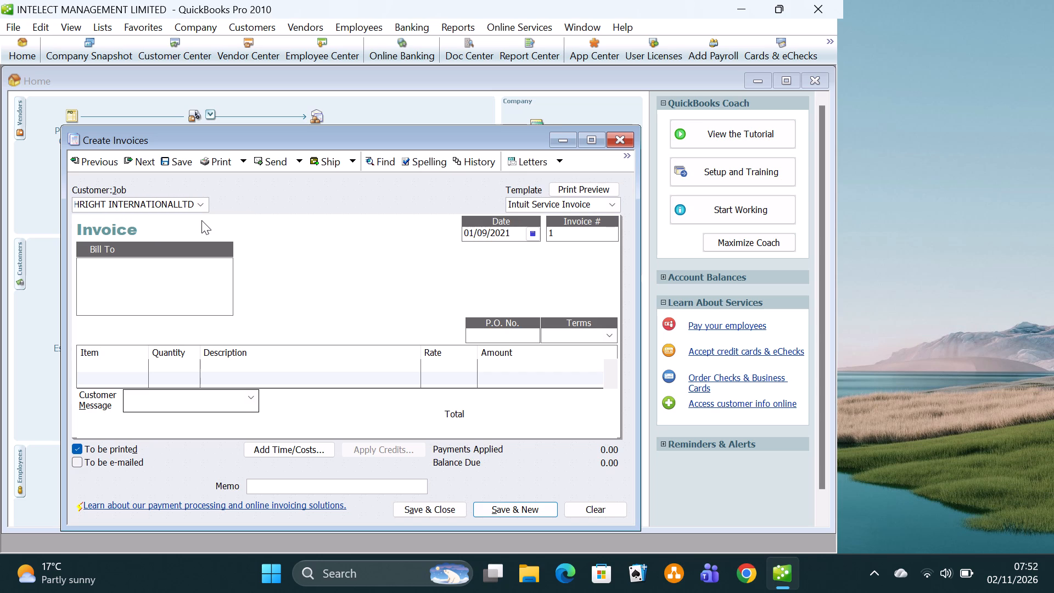
pyautogui.click(270, 236)
pyautogui.click(530, 236)
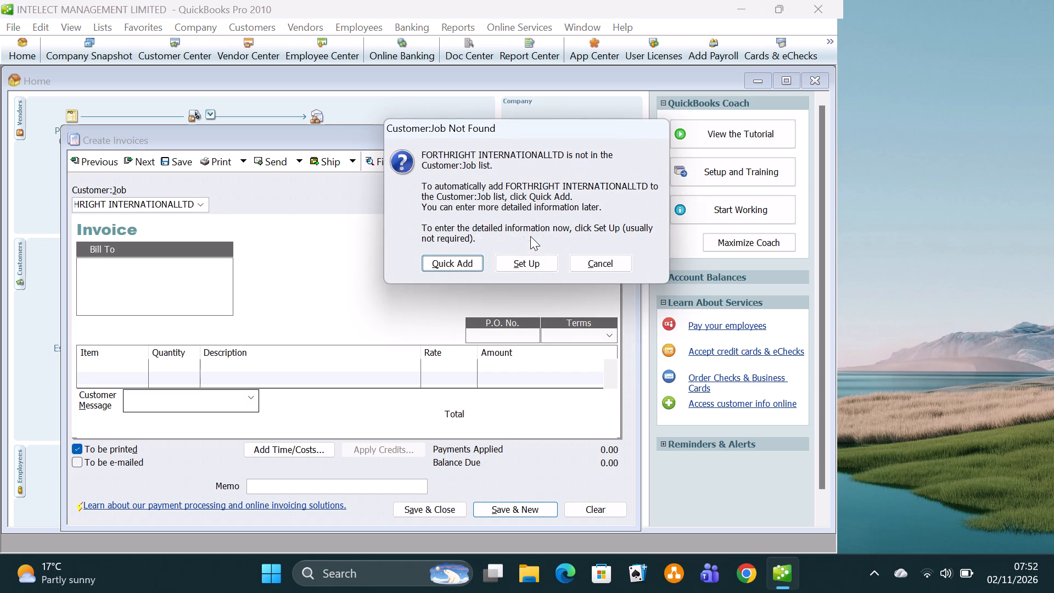
pyautogui.click(448, 257)
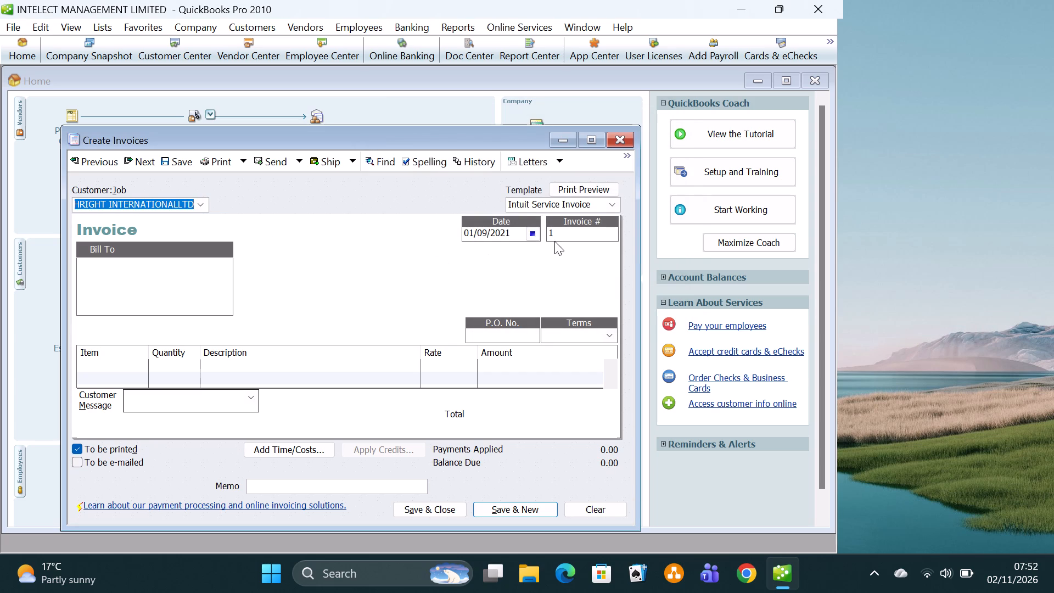
pyautogui.click(533, 234)
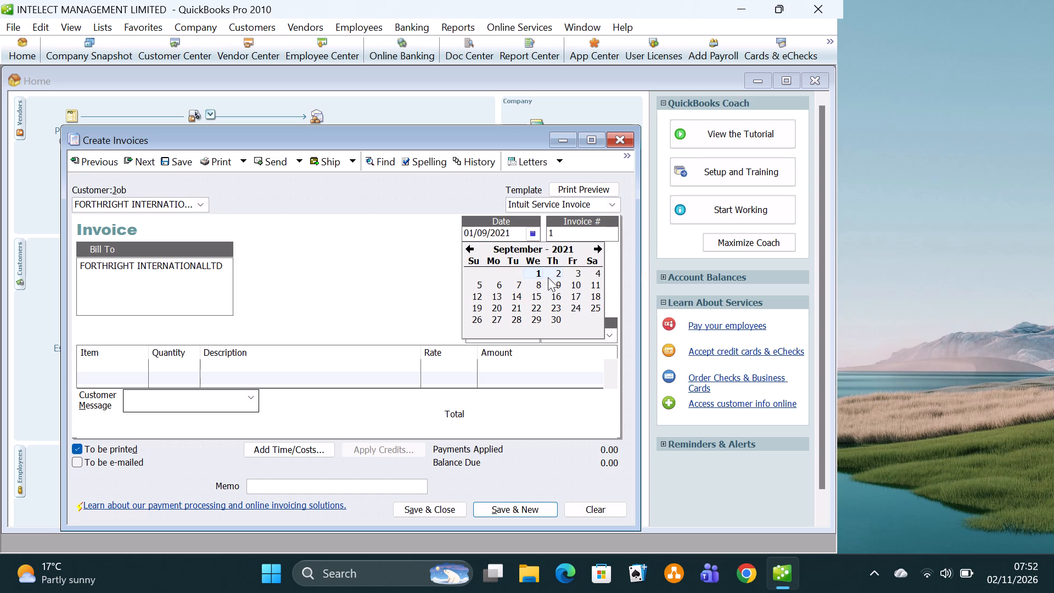
pyautogui.click(556, 271)
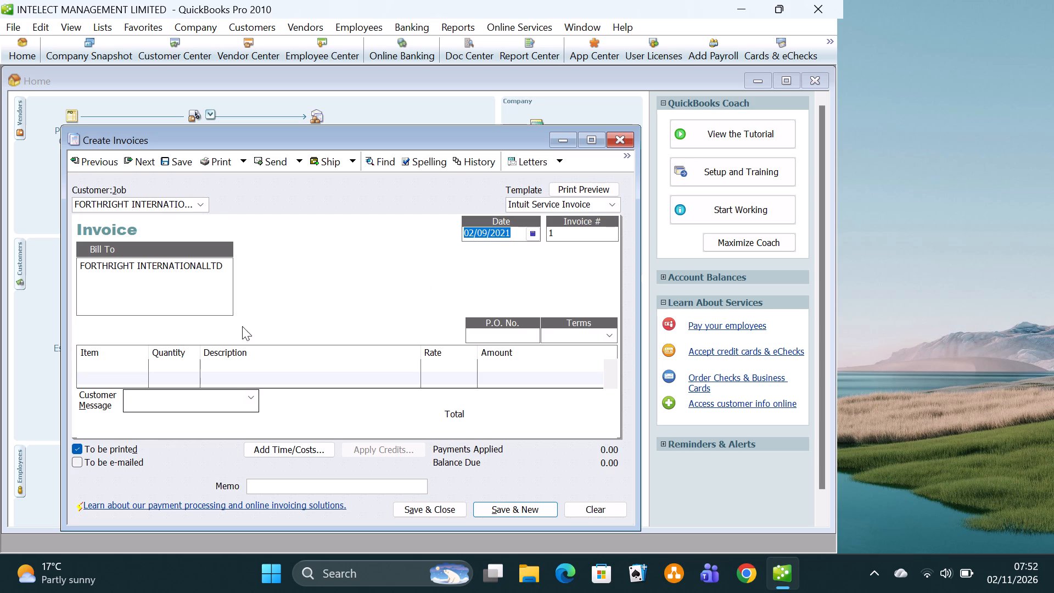
# Enter COMPANY PATENT REGISTRATION as the item on the first invoice line and agree to add it as a new item.
pyautogui.click(133, 370)
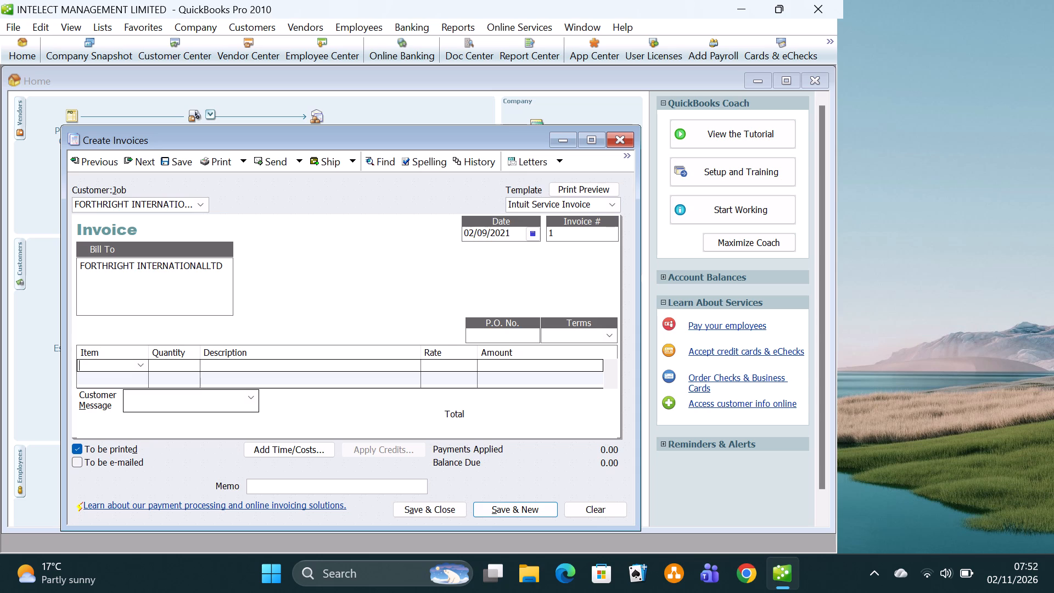
pyautogui.moveTo(133, 370); pyautogui.dragTo(103, 365)
pyautogui.write('COM')
pyautogui.write('PANY')
pyautogui.press('space')
pyautogui.write('PATENT')
pyautogui.press('space')
pyautogui.write('REG')
pyautogui.write('ISTRATION')
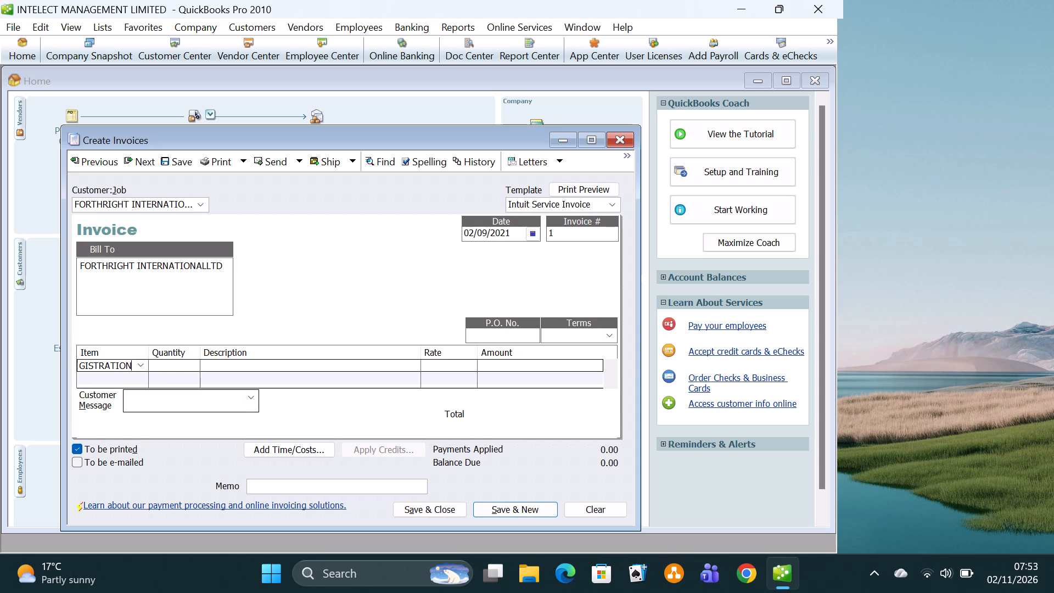
pyautogui.click(489, 363)
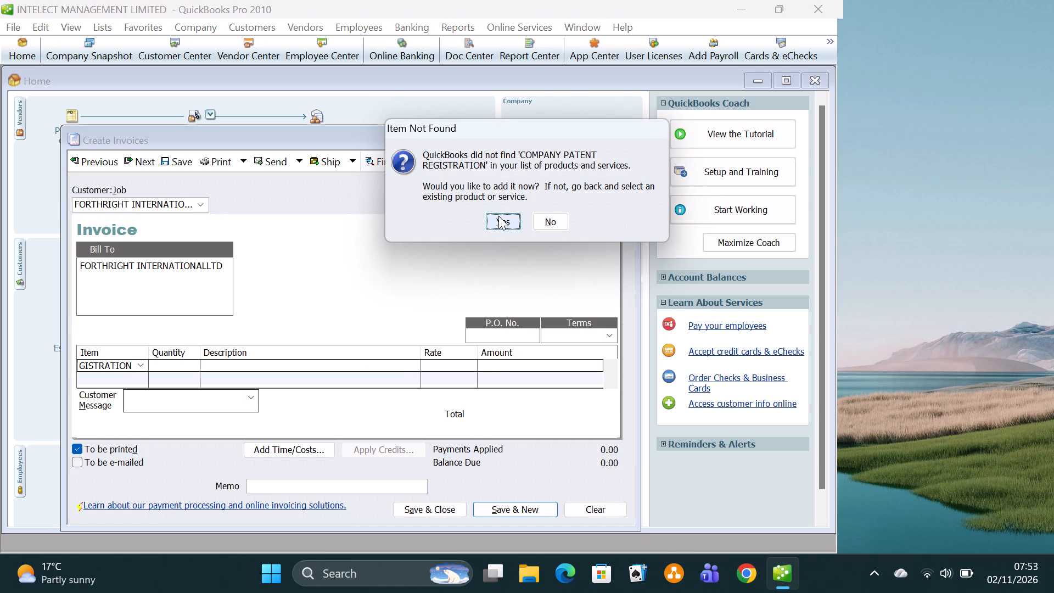
pyautogui.click(498, 216)
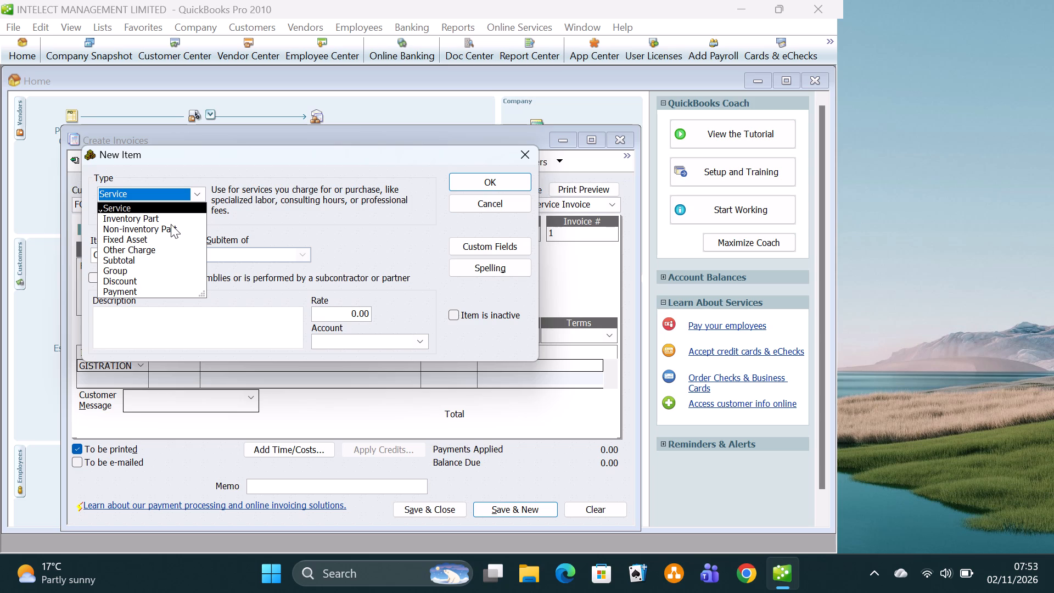
# Set the new item's rate to 480,000 and try to save it as a Service item without an account.
pyautogui.moveTo(373, 306); pyautogui.dragTo(353, 309)
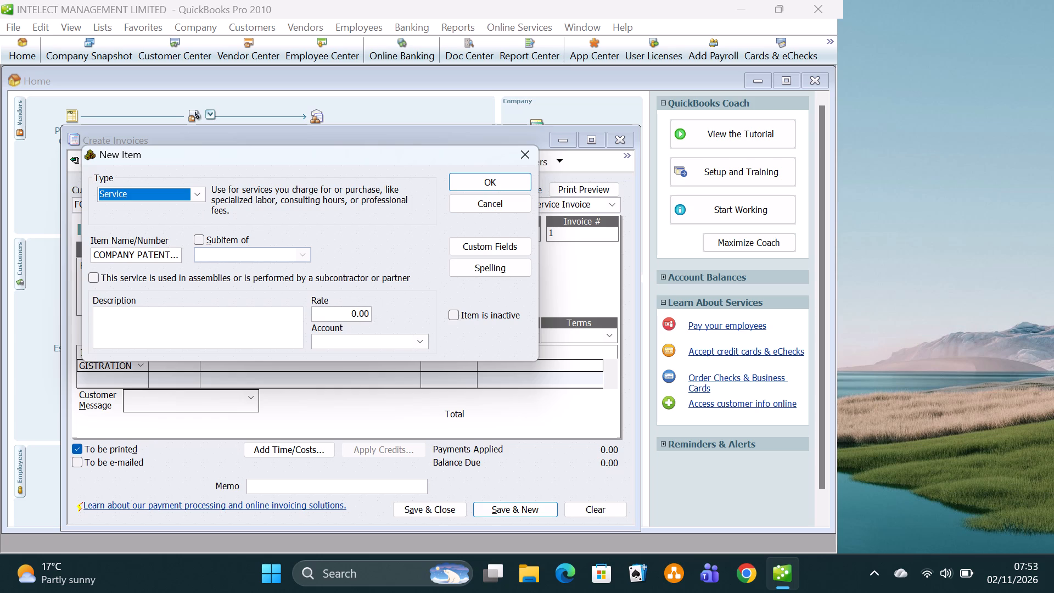
pyautogui.moveTo(353, 309); pyautogui.dragTo(349, 312)
pyautogui.click(349, 312)
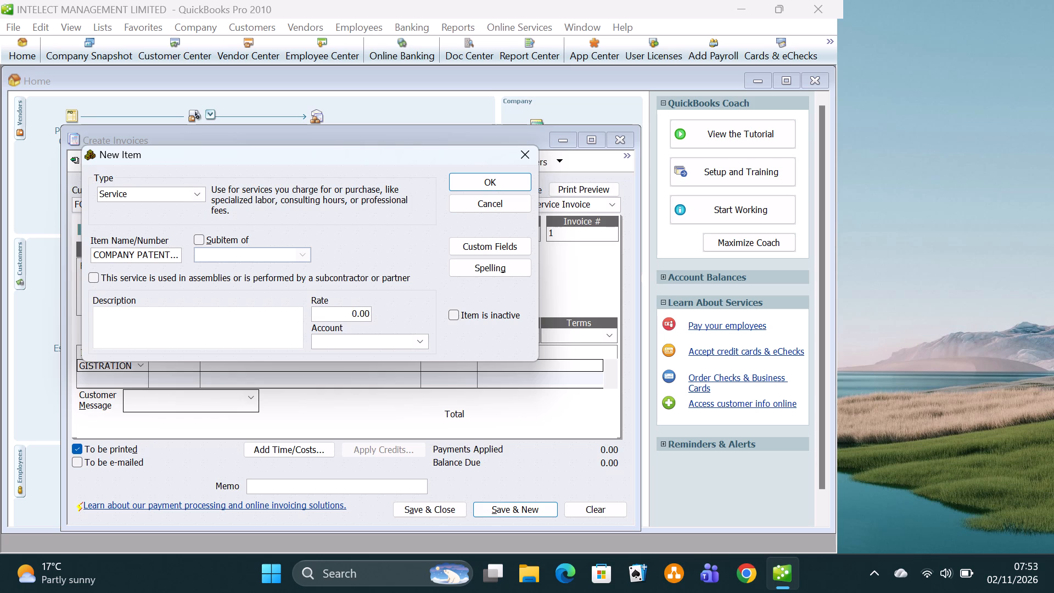
pyautogui.write('48')
pyautogui.write('000')
pyautogui.click(496, 182)
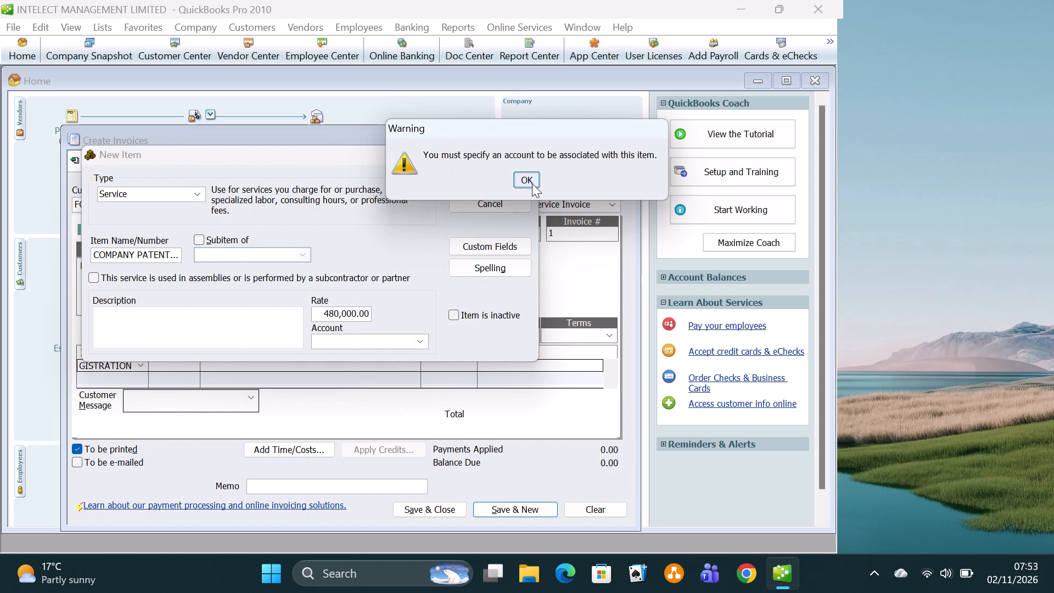
pyautogui.click(529, 180)
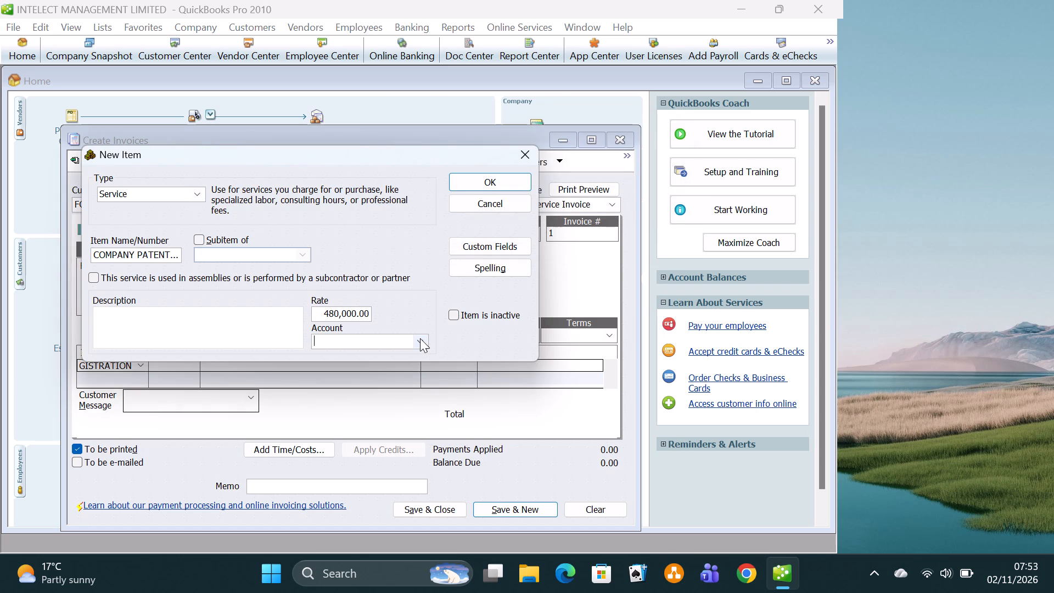
# Change the item's type to Inventory Part, assign Professional Fees as its income account and save it onto the invoice.
pyautogui.click(420, 338)
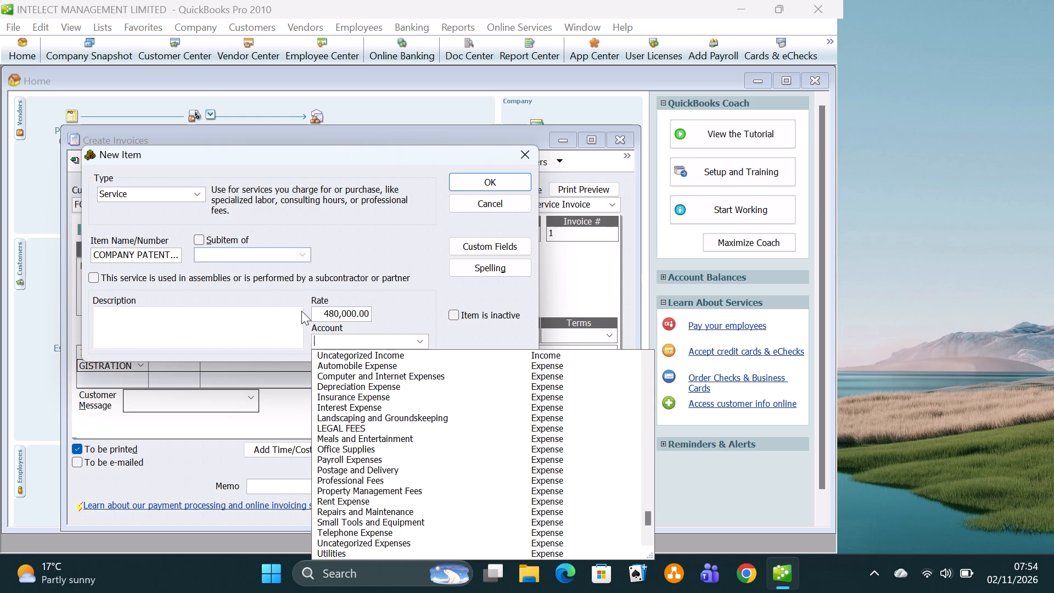
pyautogui.click(193, 196)
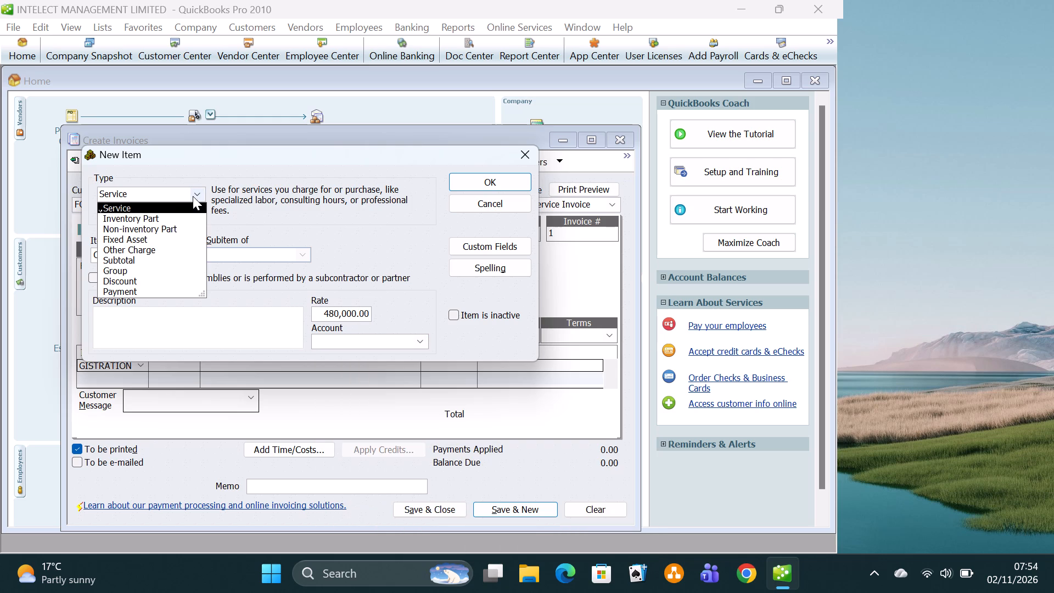
pyautogui.click(143, 217)
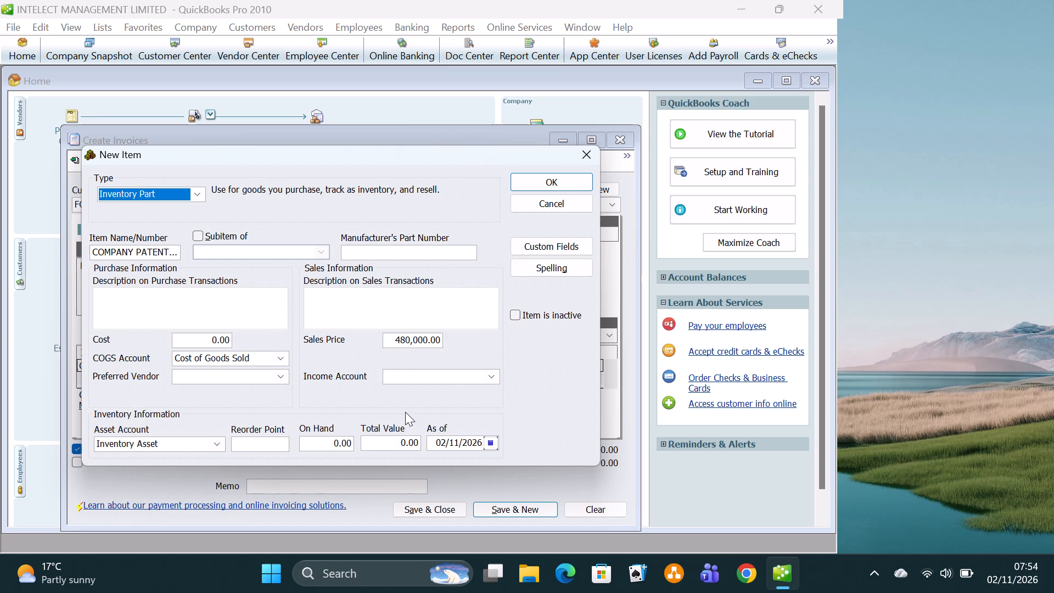
pyautogui.click(491, 374)
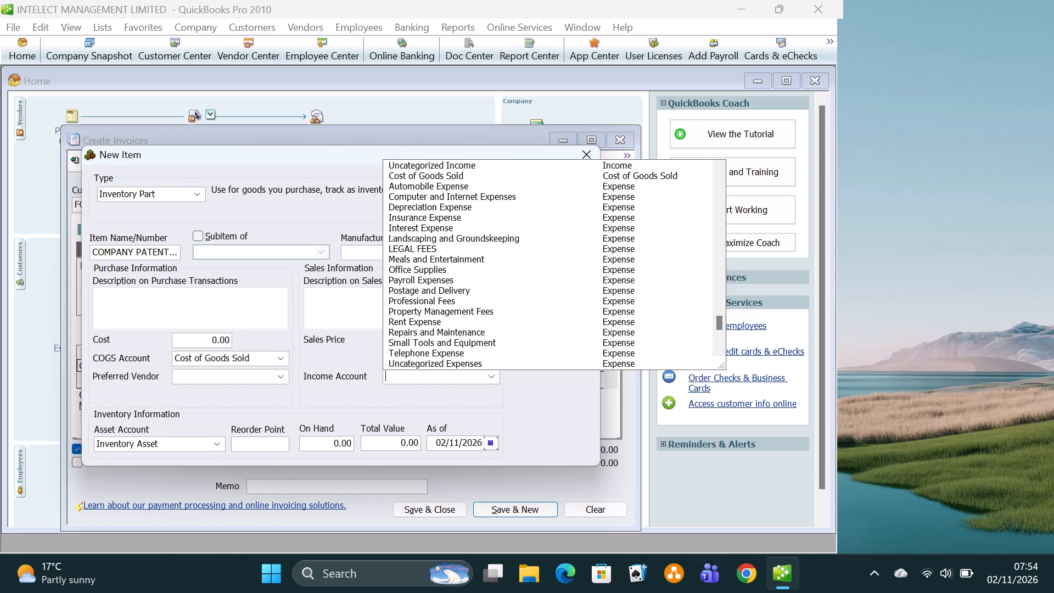
pyautogui.click(434, 301)
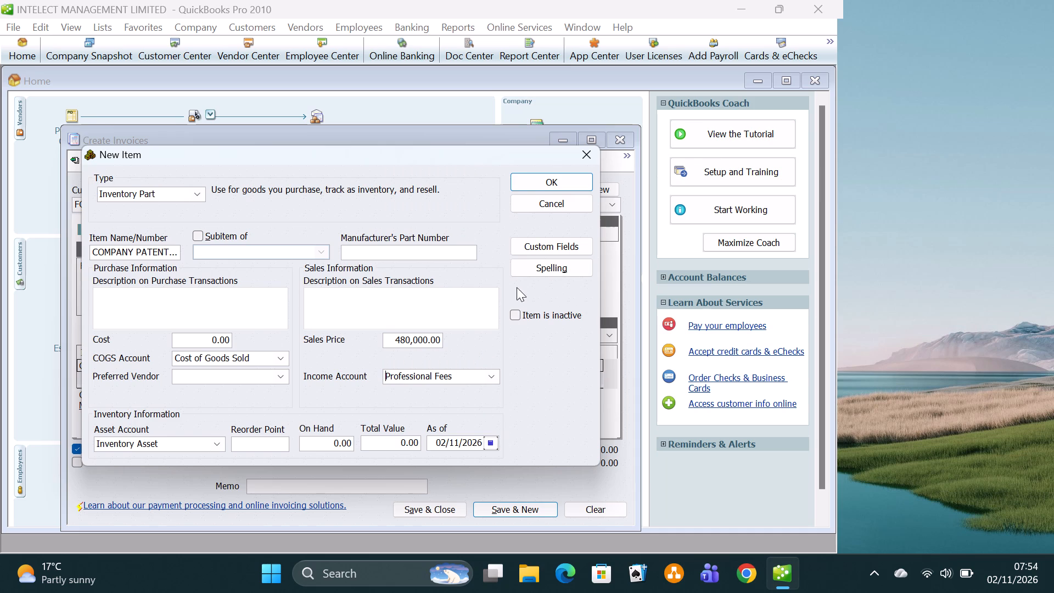
pyautogui.click(535, 182)
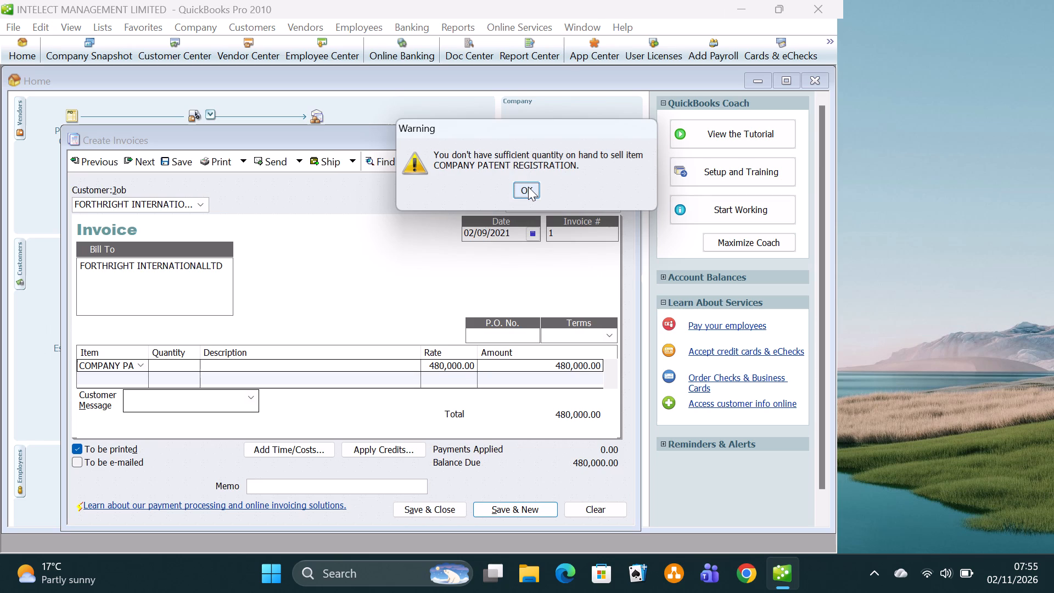
pyautogui.click(528, 187)
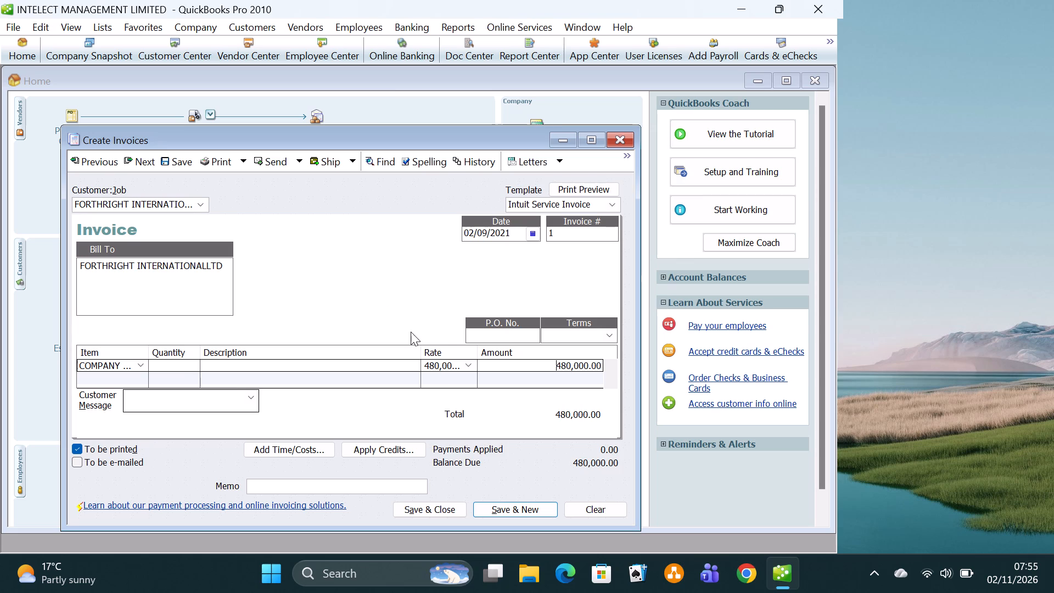
# Save and close the FORTHRIGHT INTERNATIONALLTD invoice, accepting its past date and dismissing the Payment Interview offer.
pyautogui.click(427, 509)
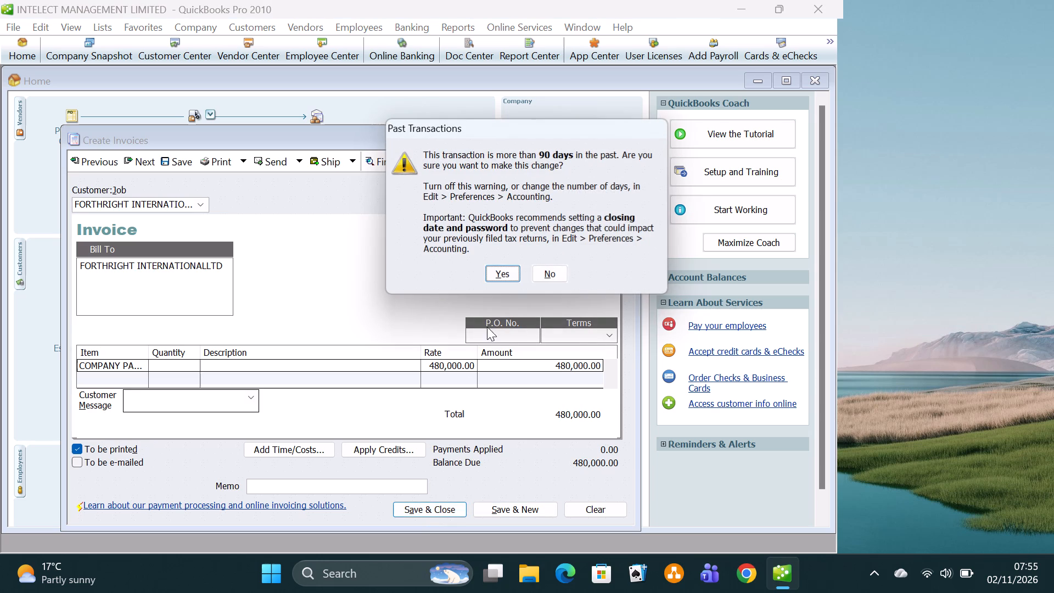
pyautogui.click(502, 268)
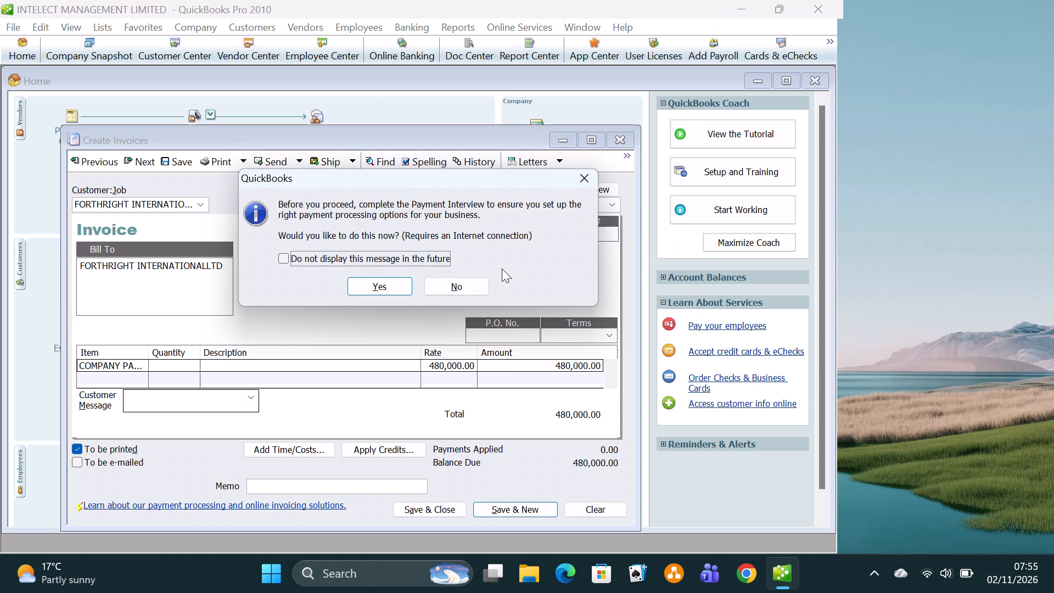
pyautogui.click(580, 179)
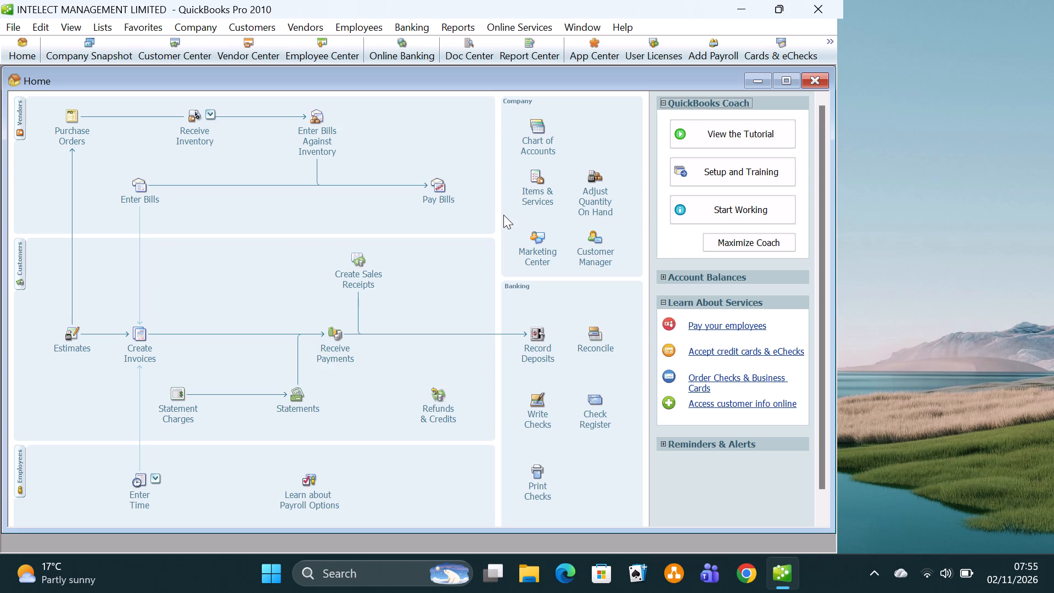
# Start a new check drawn on CURRENT ACCOUNT BANK and dismiss the default accounts tip.
pyautogui.click(417, 26)
pyautogui.click(430, 48)
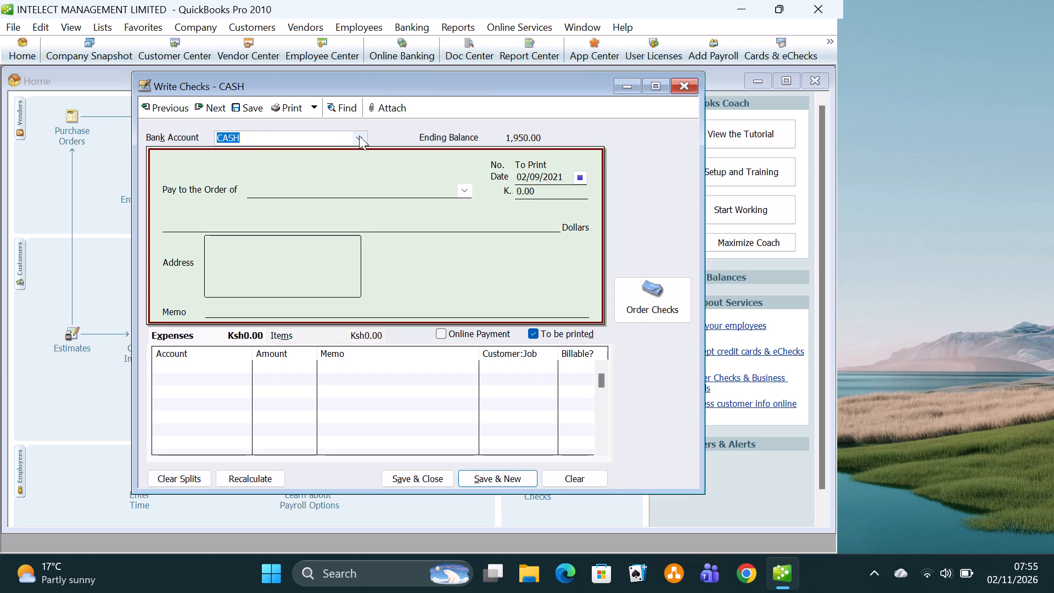
pyautogui.click(359, 136)
pyautogui.click(317, 181)
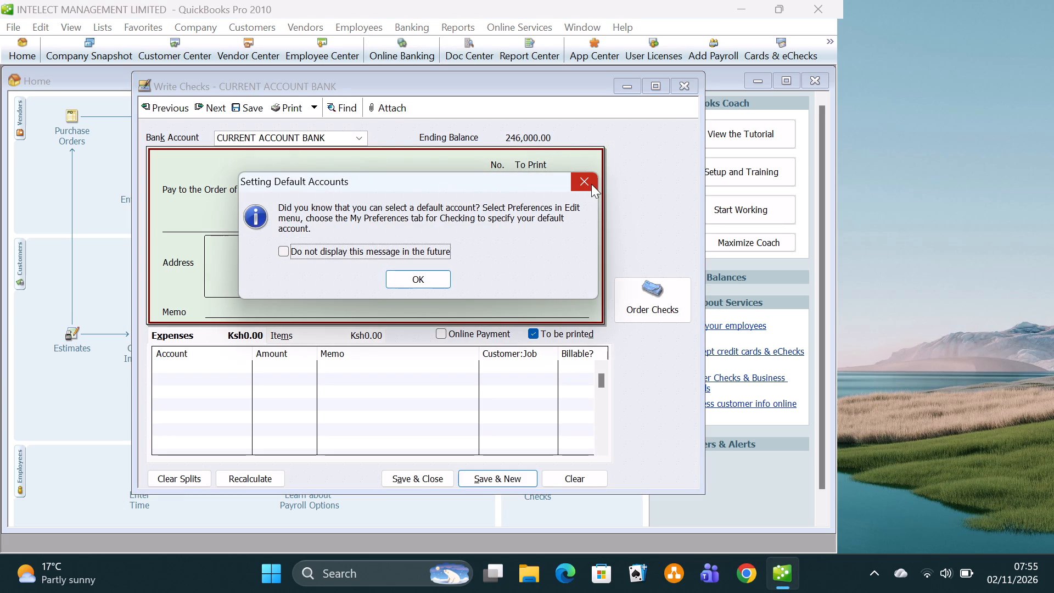
pyautogui.click(588, 183)
# Enter SALARIES as the account on the check's first expense line and add it as a new Expense account.
pyautogui.click(228, 371)
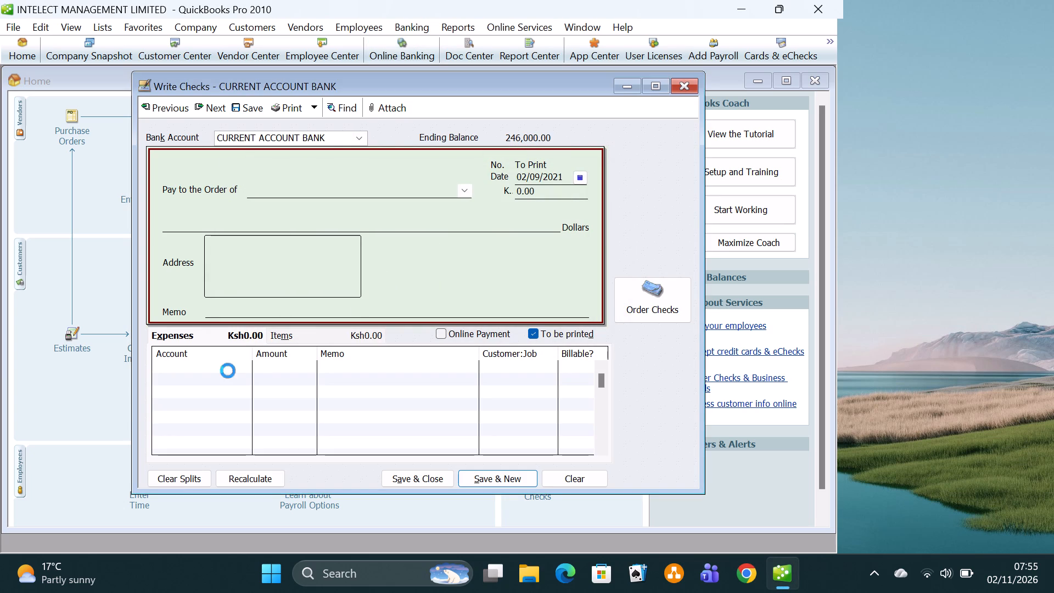
pyautogui.write('SA')
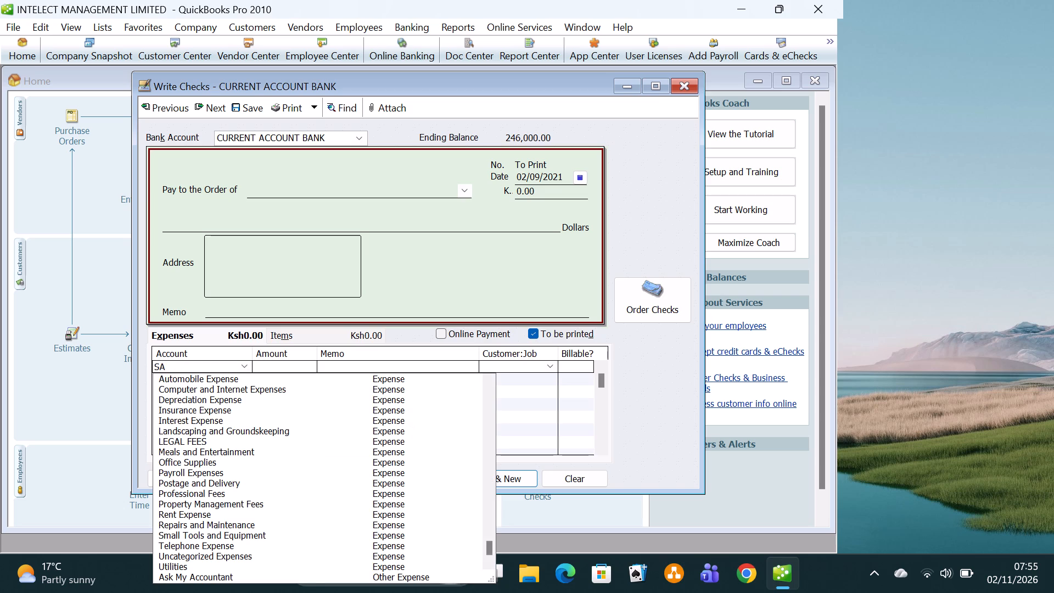
pyautogui.write('LARIES')
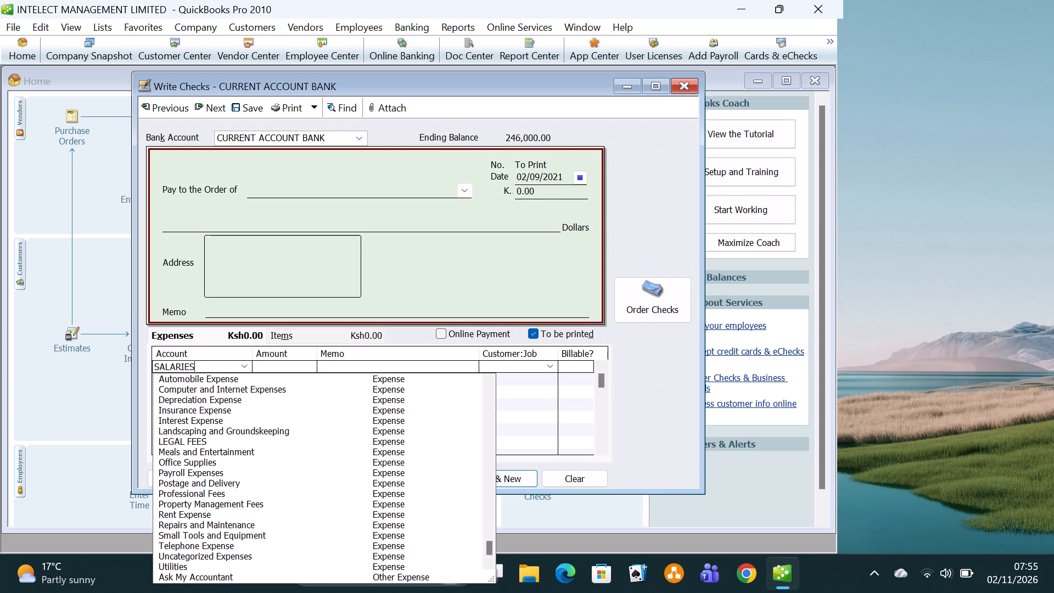
pyautogui.click(528, 405)
pyautogui.click(497, 182)
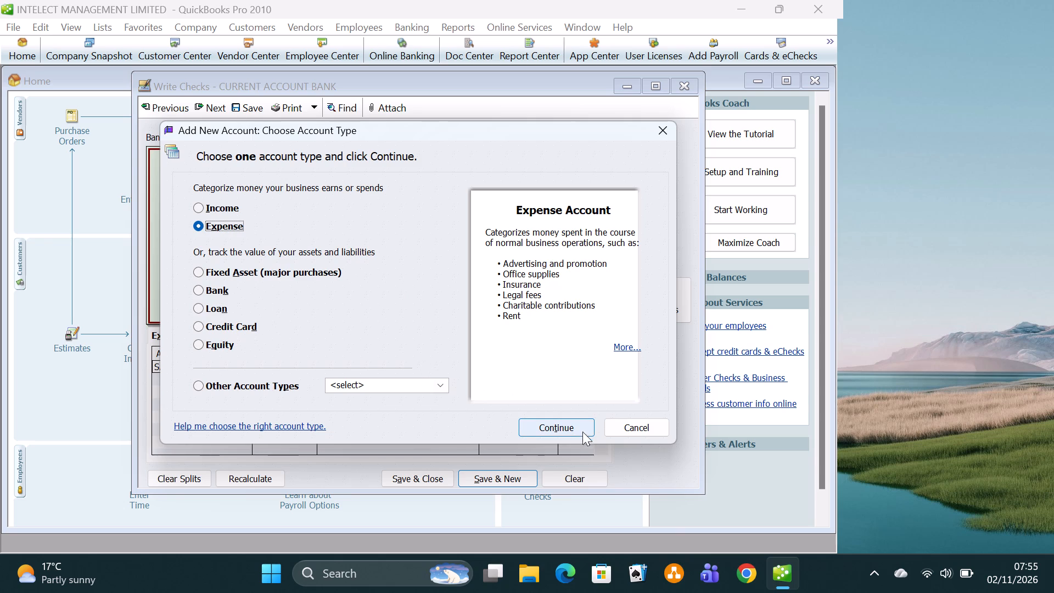
pyautogui.click(560, 430)
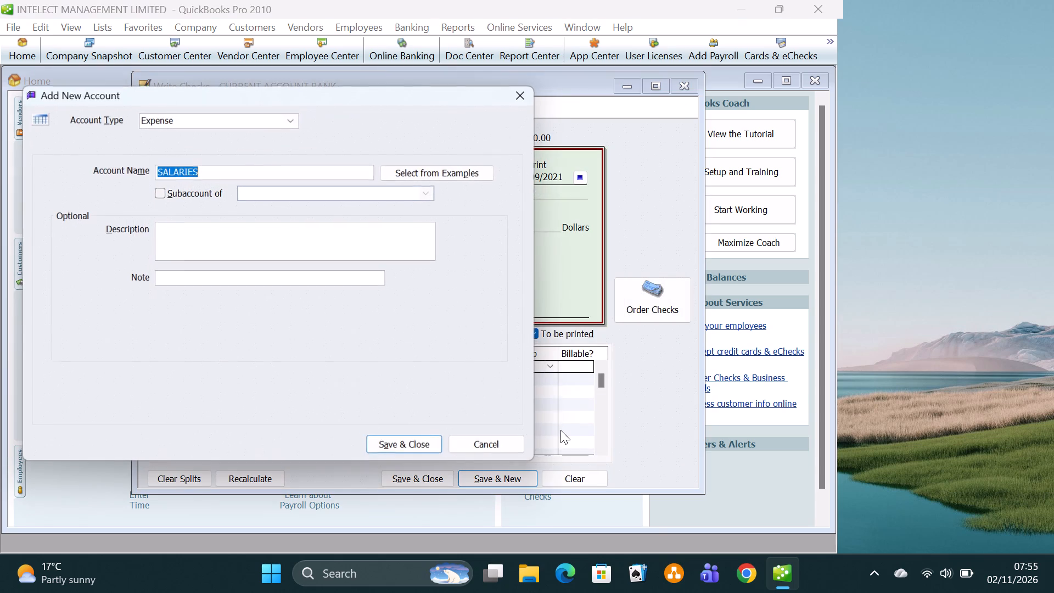
pyautogui.click(408, 443)
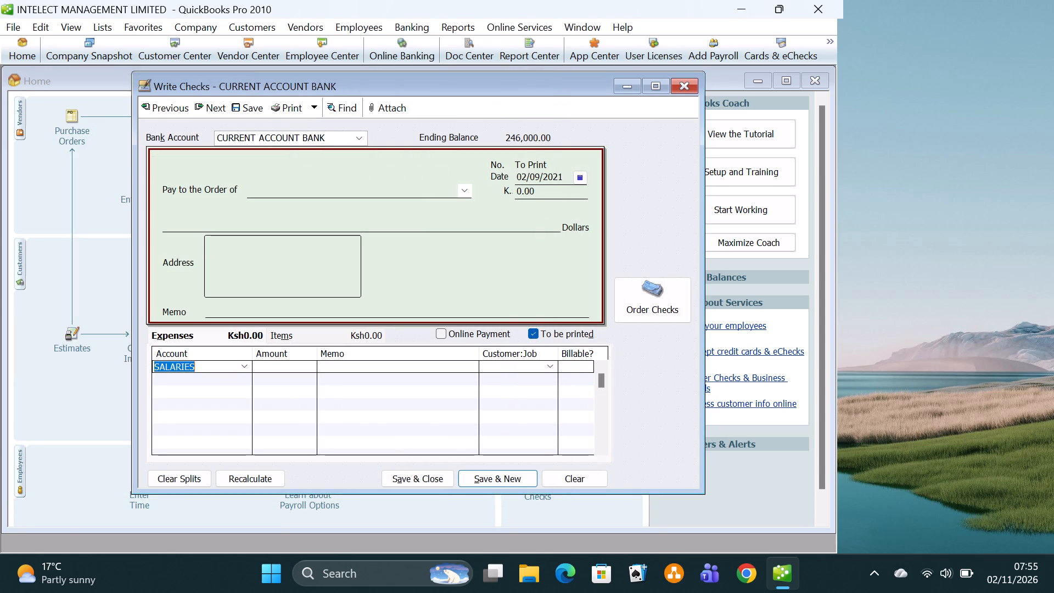
# Set the SALARIES amount to 325,000, then save and close the check, accepting its past date.
pyautogui.click(267, 370)
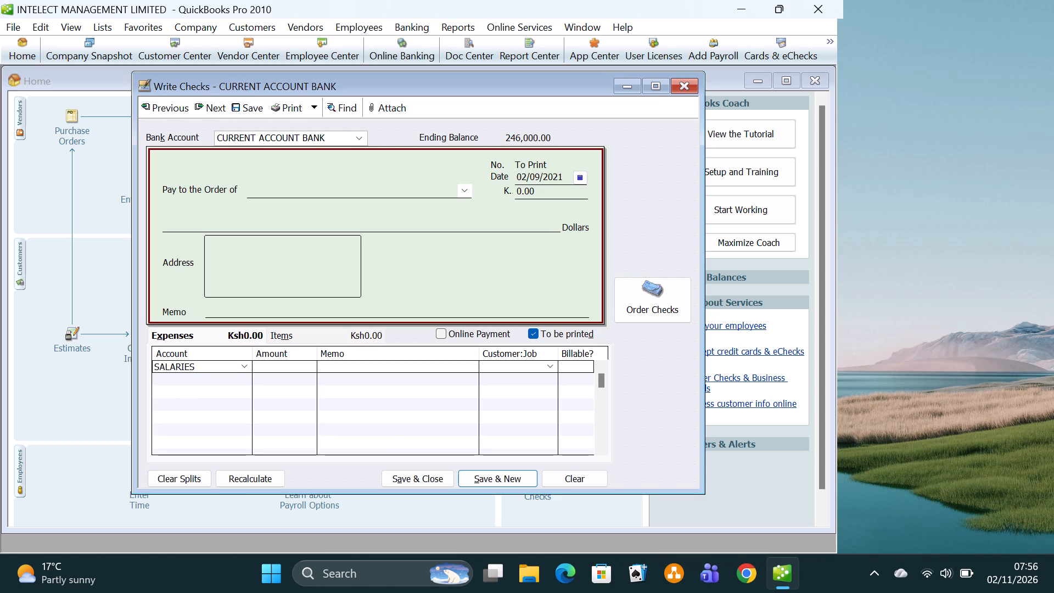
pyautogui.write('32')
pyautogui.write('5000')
pyautogui.click(416, 478)
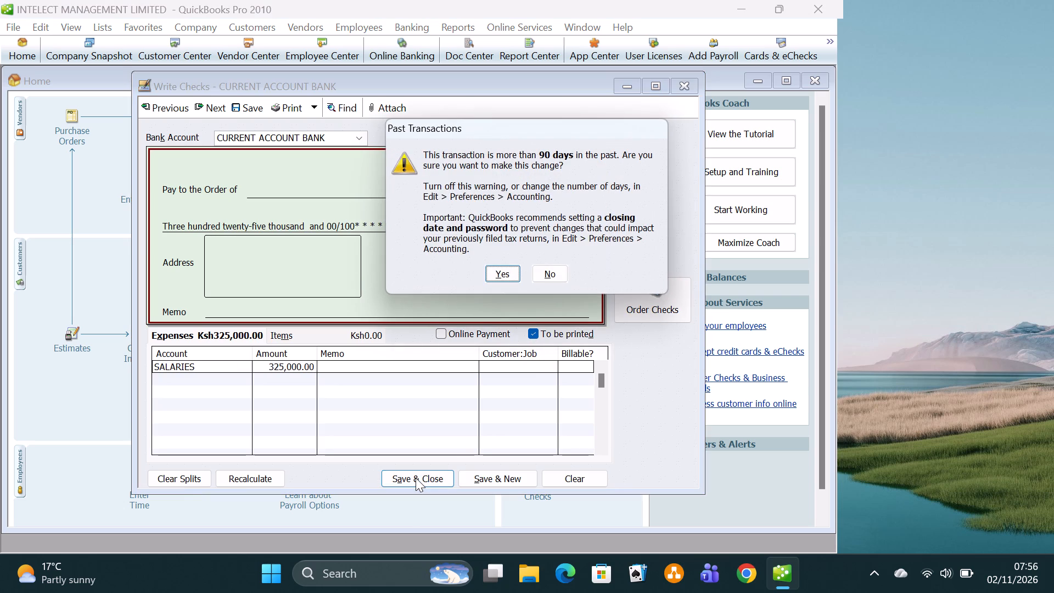
pyautogui.click(497, 274)
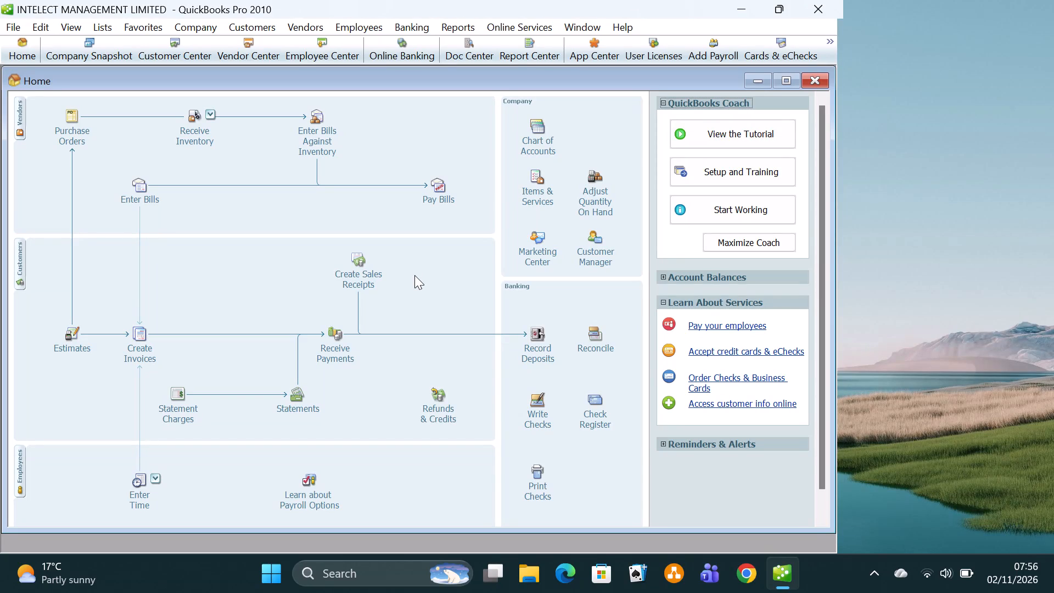
# Start a new invoice for TERRY PRODUCTS MANUFACTURERS and quick-add it as a customer.
pyautogui.click(133, 338)
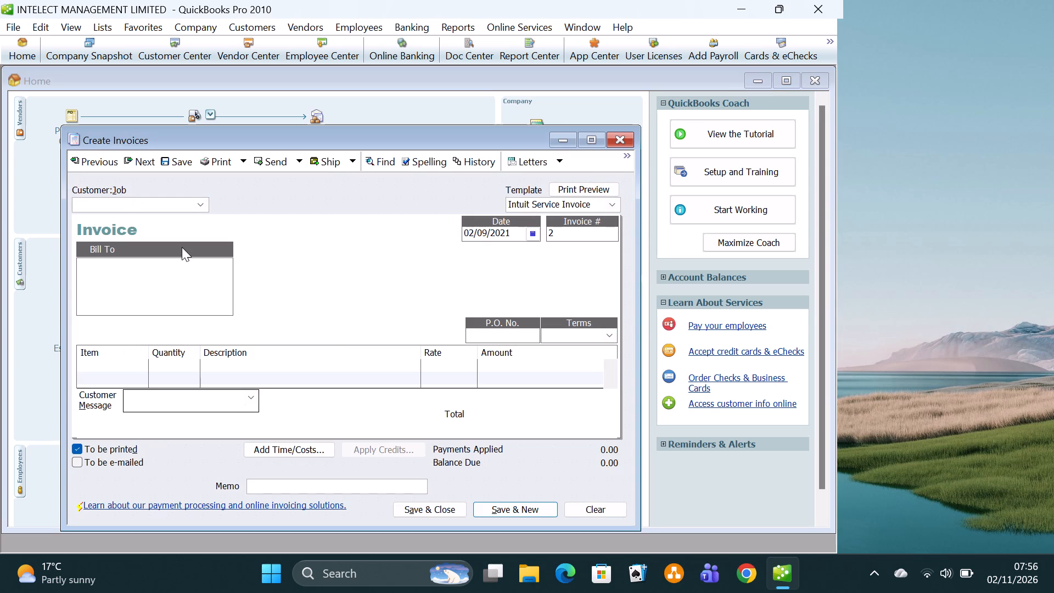
pyautogui.write('TE')
pyautogui.write('RRY PRODUCTS')
pyautogui.press('space')
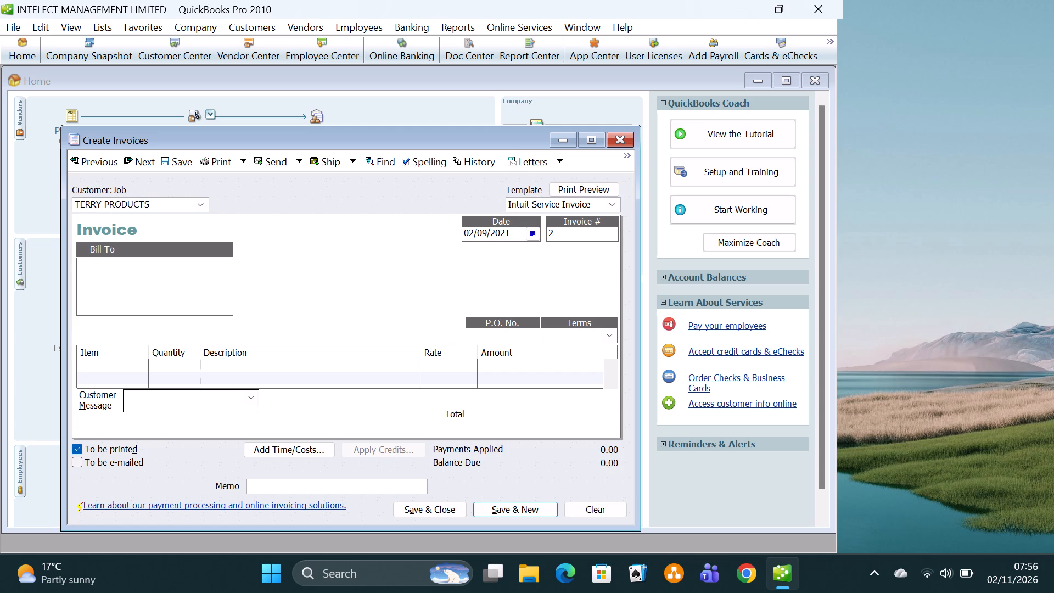
pyautogui.write('MANUFACTI')
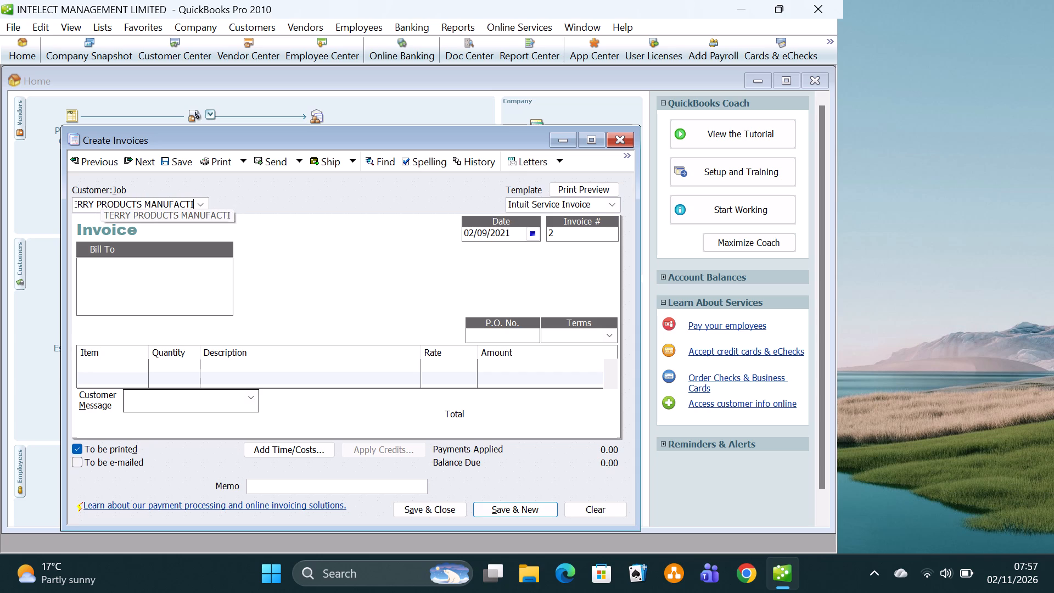
pyautogui.press('BackSpace')
pyautogui.write('URERS')
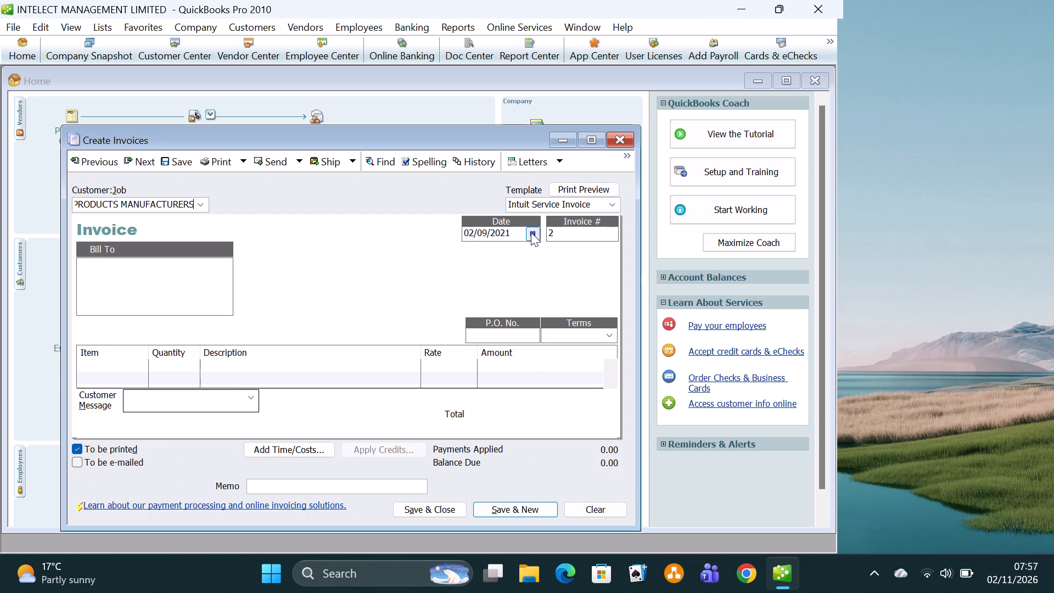
pyautogui.click(531, 232)
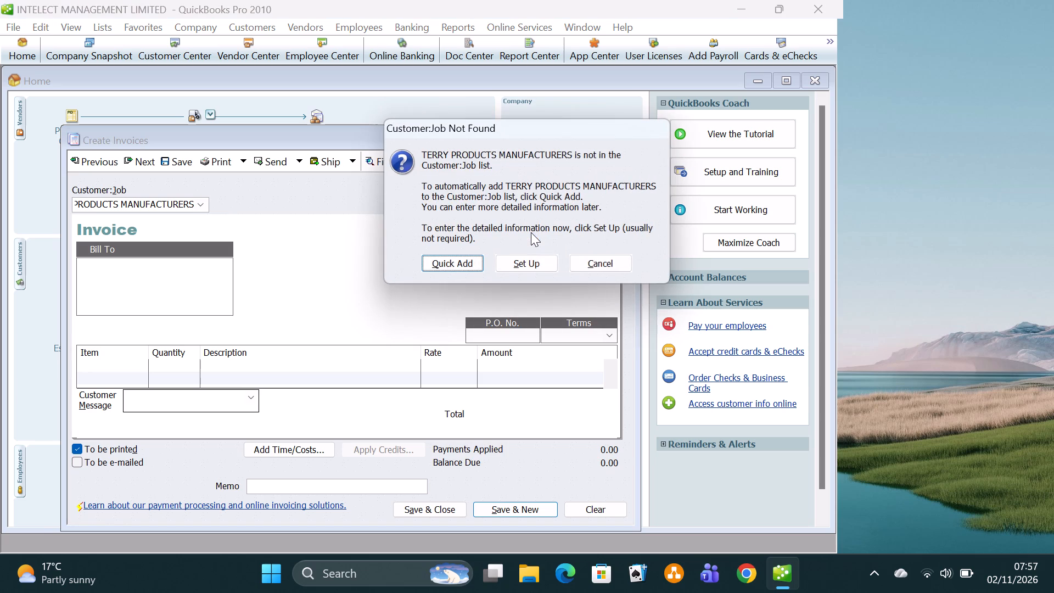
pyautogui.click(466, 262)
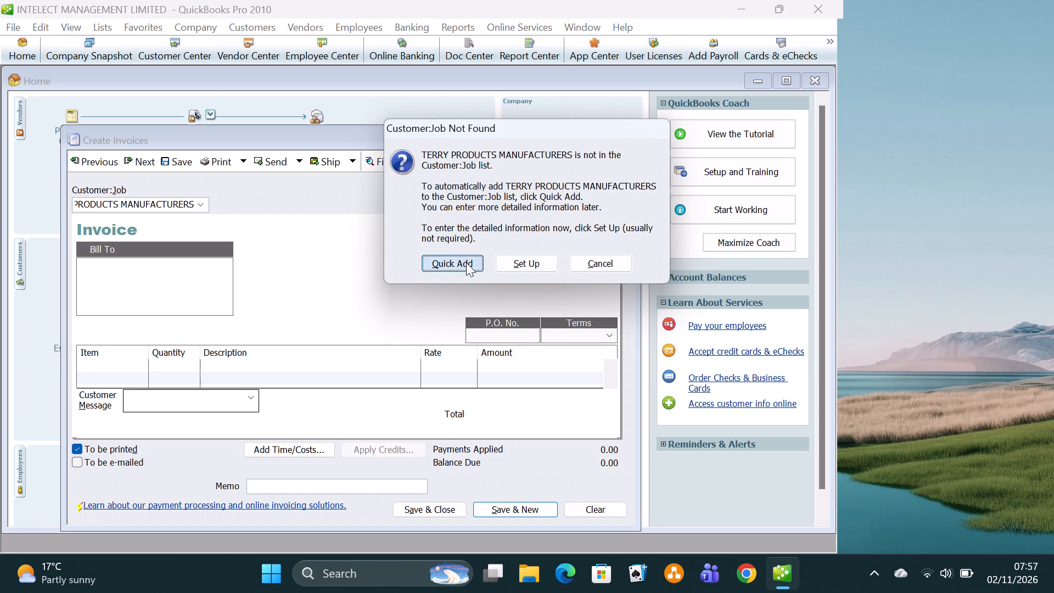
# Set the TERRY PRODUCTS MANUFACTURERS invoice date to 04/09/2021.
pyautogui.click(533, 233)
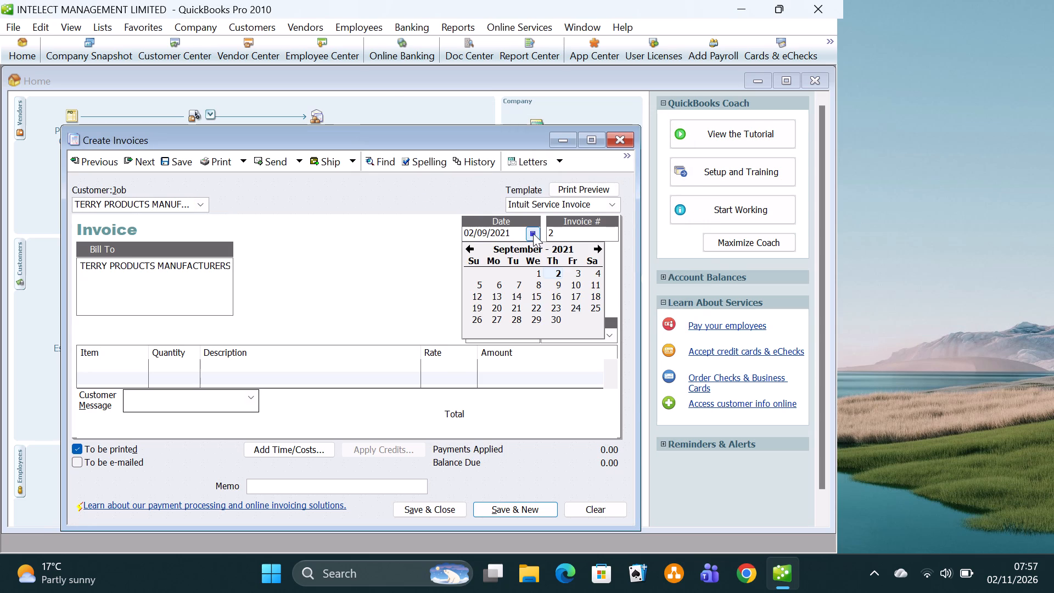
pyautogui.click(596, 273)
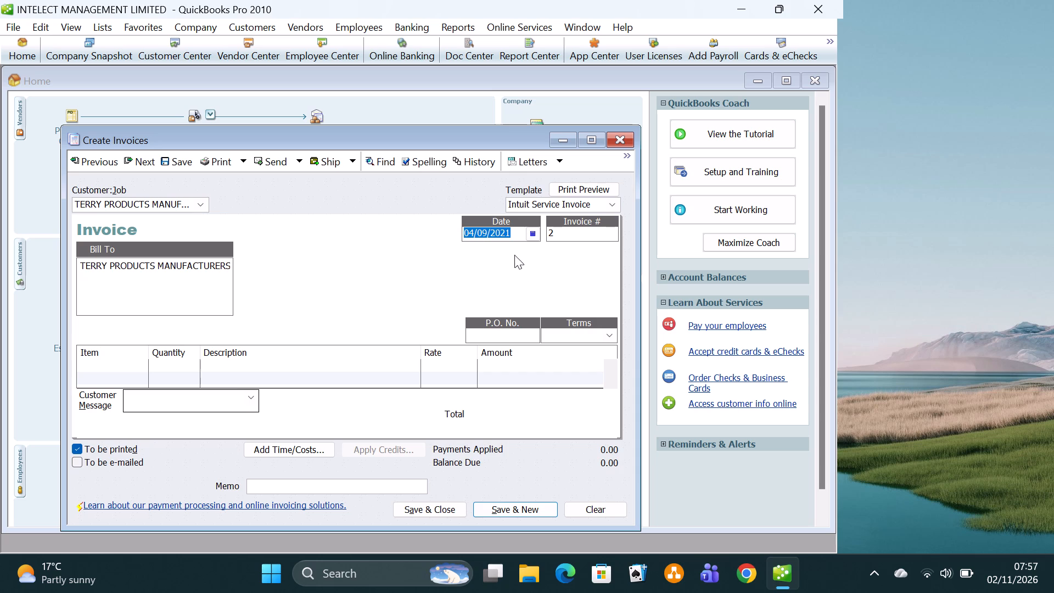
pyautogui.click(507, 259)
# Enter TRADEMARK INFRINGEMENT as the item on the first invoice line and agree to add it as a new item.
pyautogui.click(122, 365)
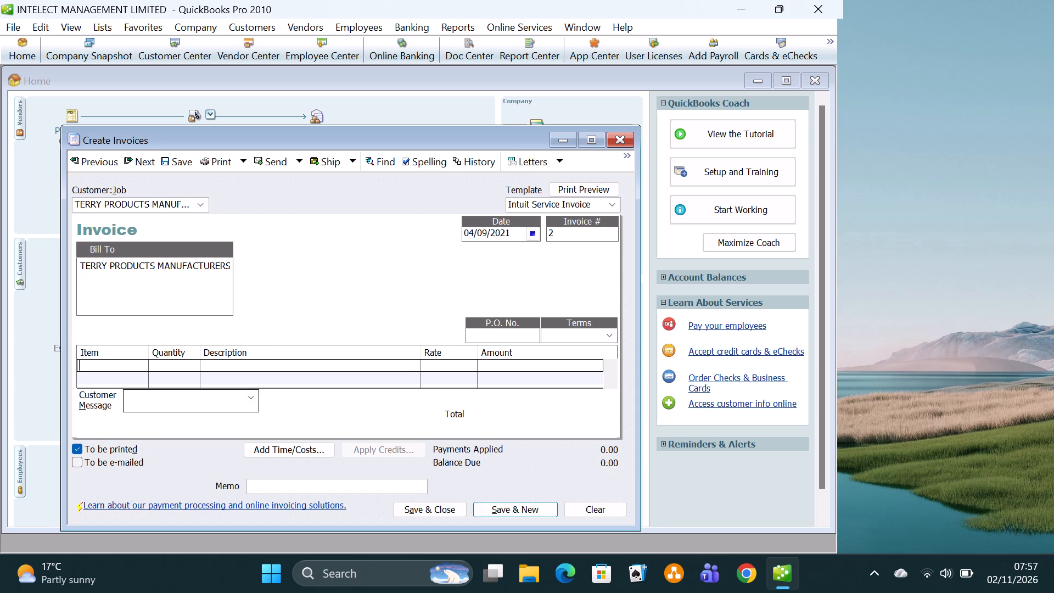
pyautogui.write('TEADE')
pyautogui.press('BackSpace')
pyautogui.press('BackSpace')
pyautogui.press('BackSpace')
pyautogui.press('BackSpace')
pyautogui.write('RADEMARK INFRINGEME')
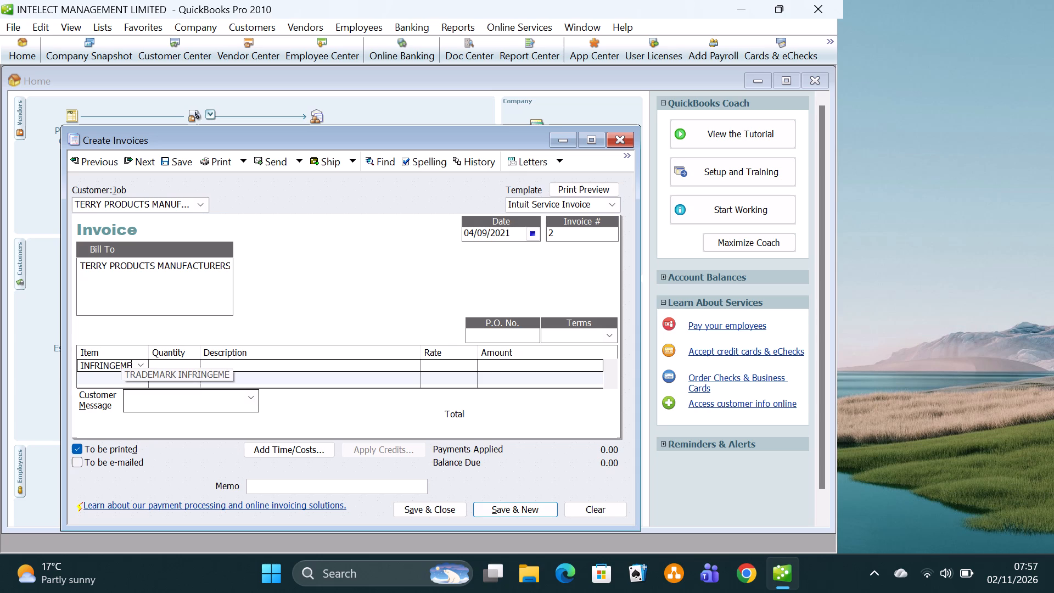
pyautogui.write('NT')
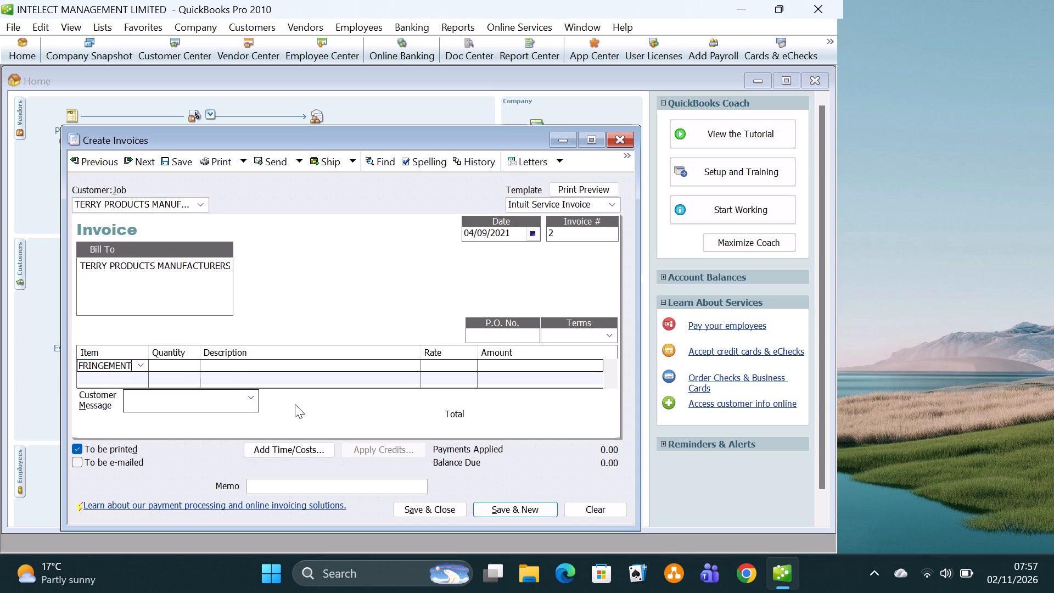
pyautogui.click(295, 404)
pyautogui.click(483, 362)
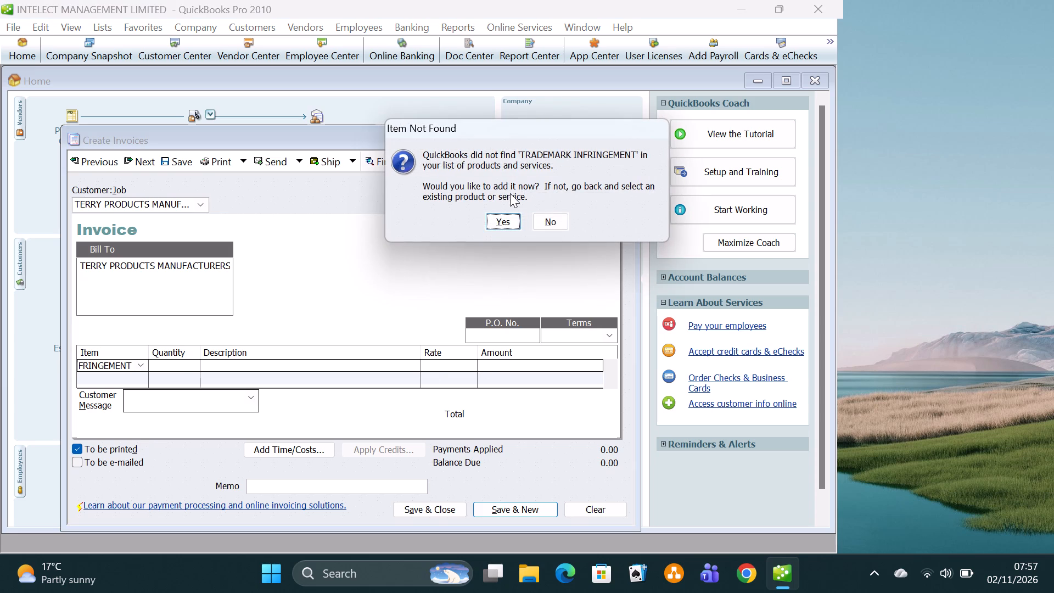
pyautogui.click(502, 222)
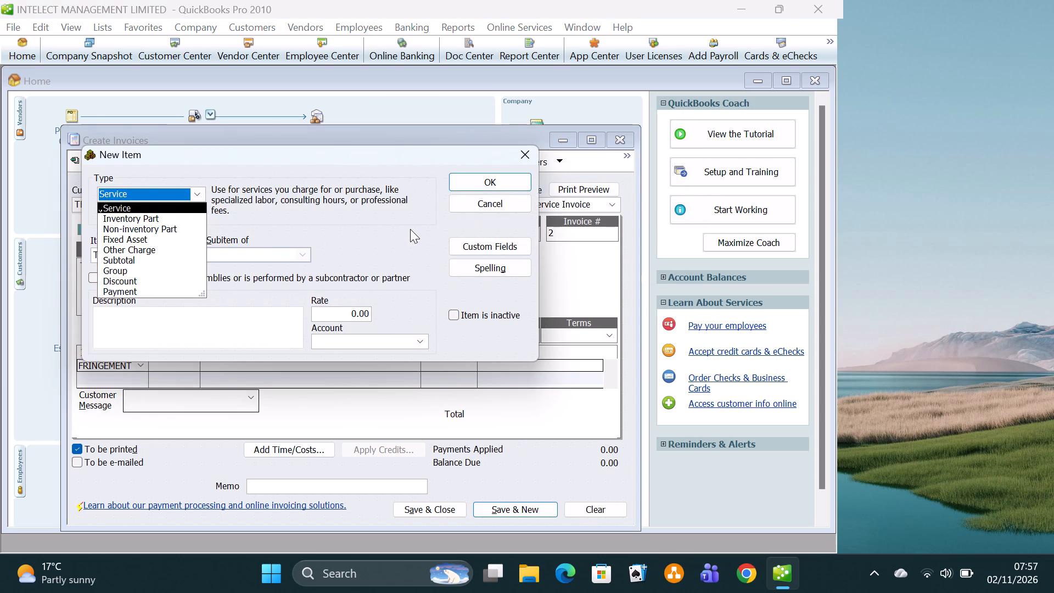
# Create the TRADEMARK INFRINGEMENT item as an Inventory Part with income account Professional Fees and sales price 1,200,000.
pyautogui.click(159, 220)
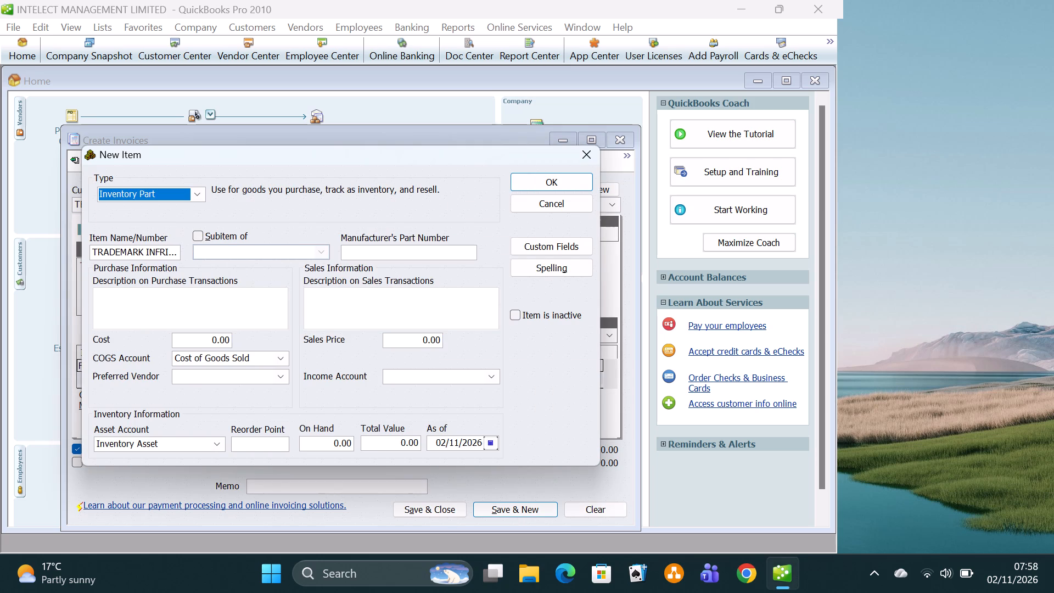
pyautogui.click(490, 380)
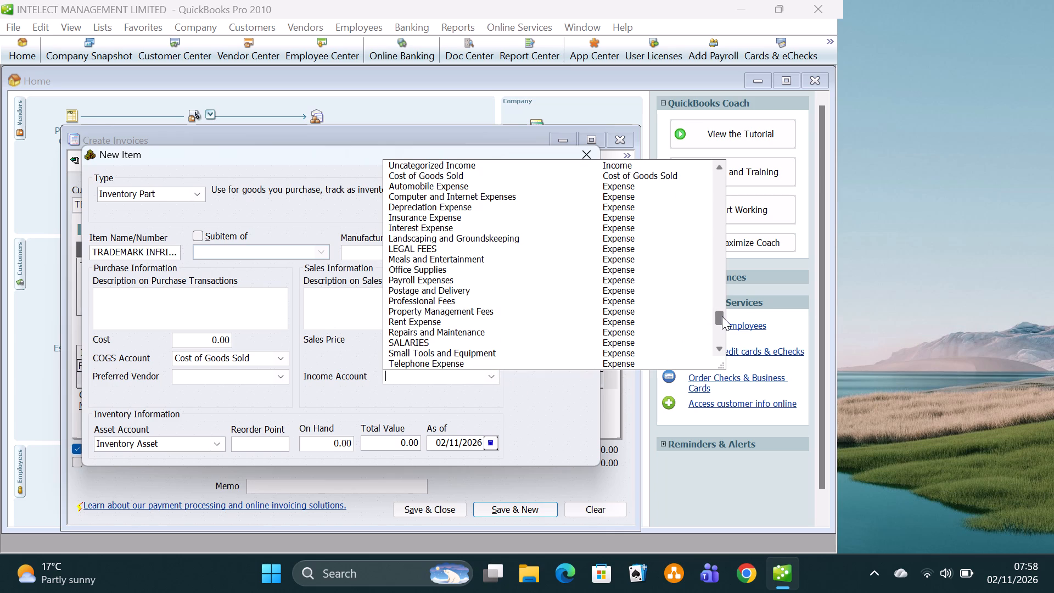
pyautogui.moveTo(722, 316); pyautogui.dragTo(722, 323)
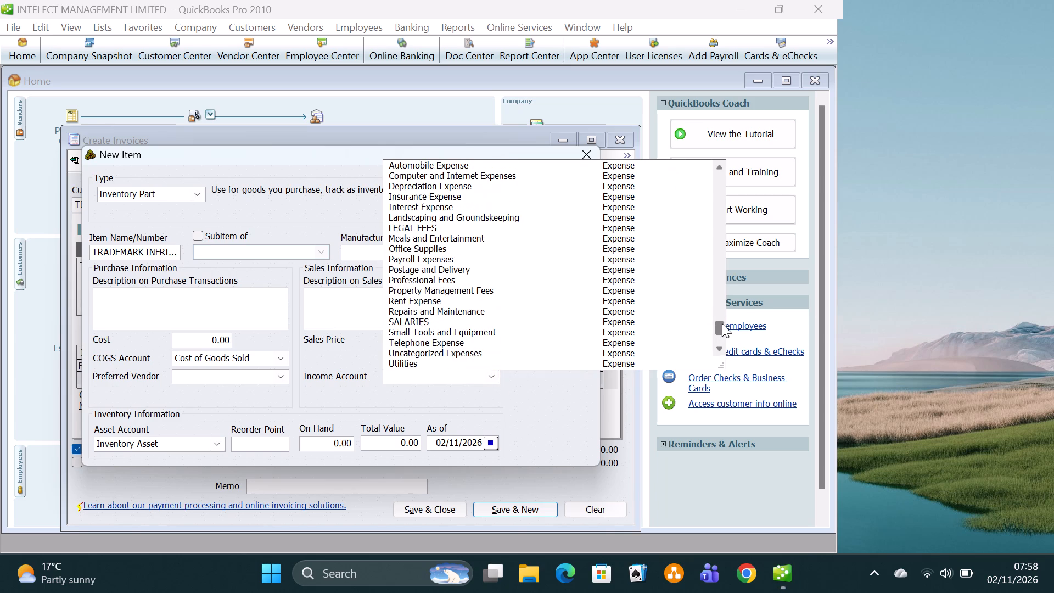
pyautogui.moveTo(722, 323); pyautogui.dragTo(722, 322)
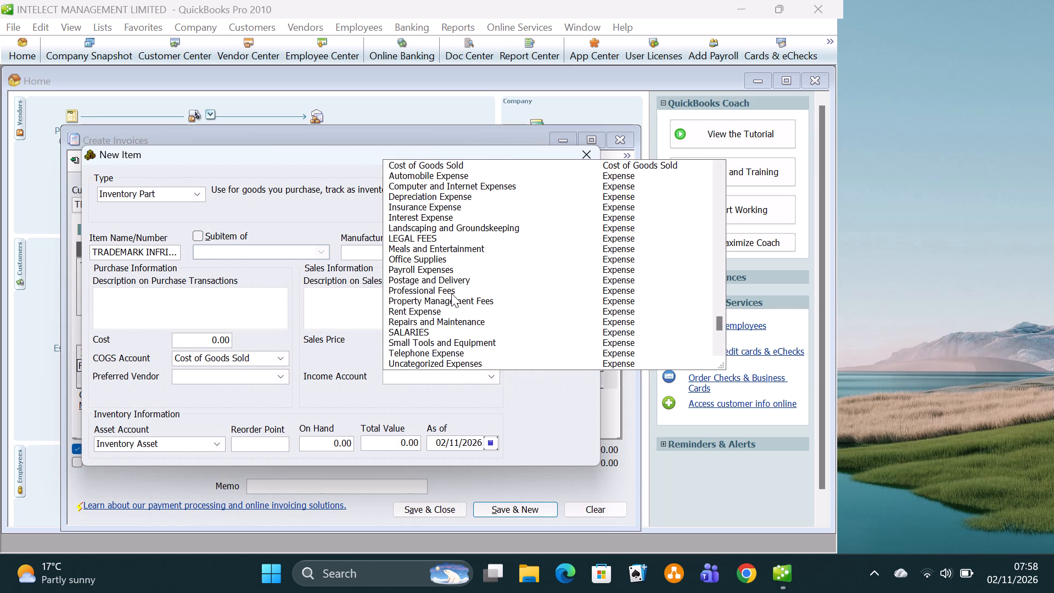
pyautogui.click(451, 293)
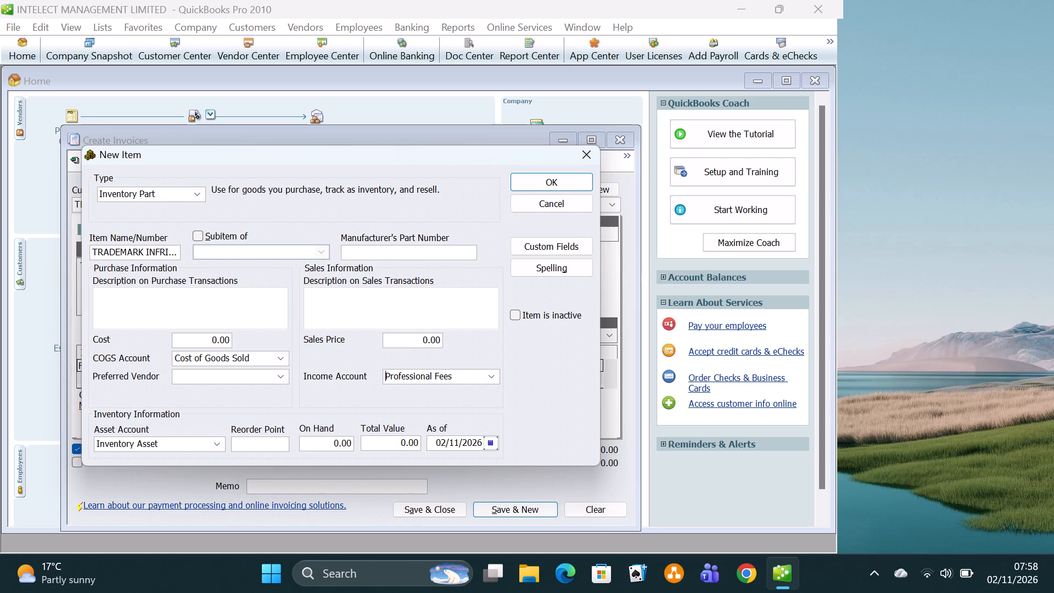
pyautogui.click(421, 338)
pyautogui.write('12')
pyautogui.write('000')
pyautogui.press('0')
pyautogui.click(531, 180)
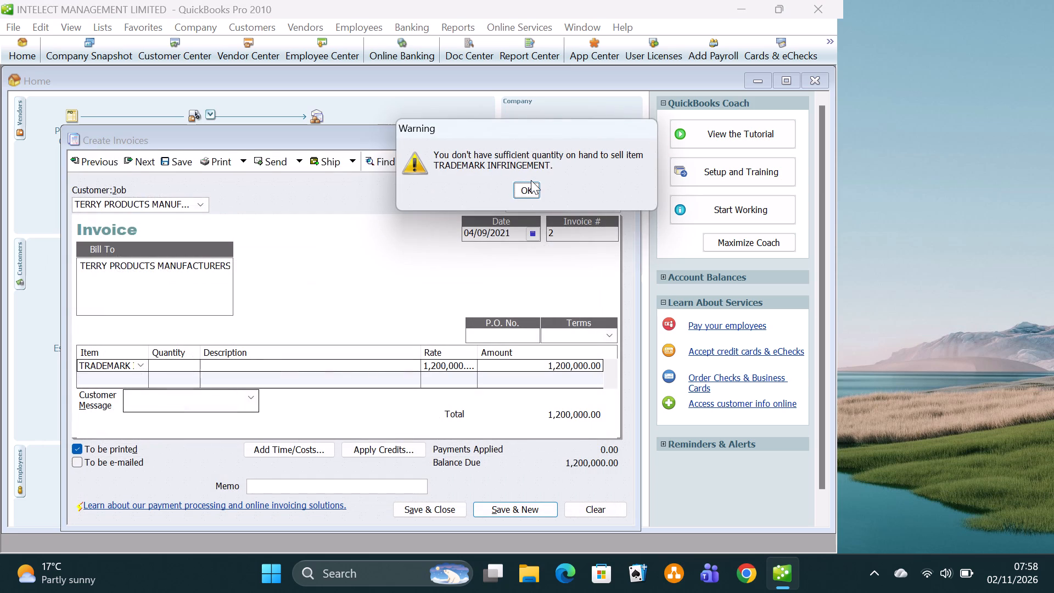
pyautogui.click(528, 186)
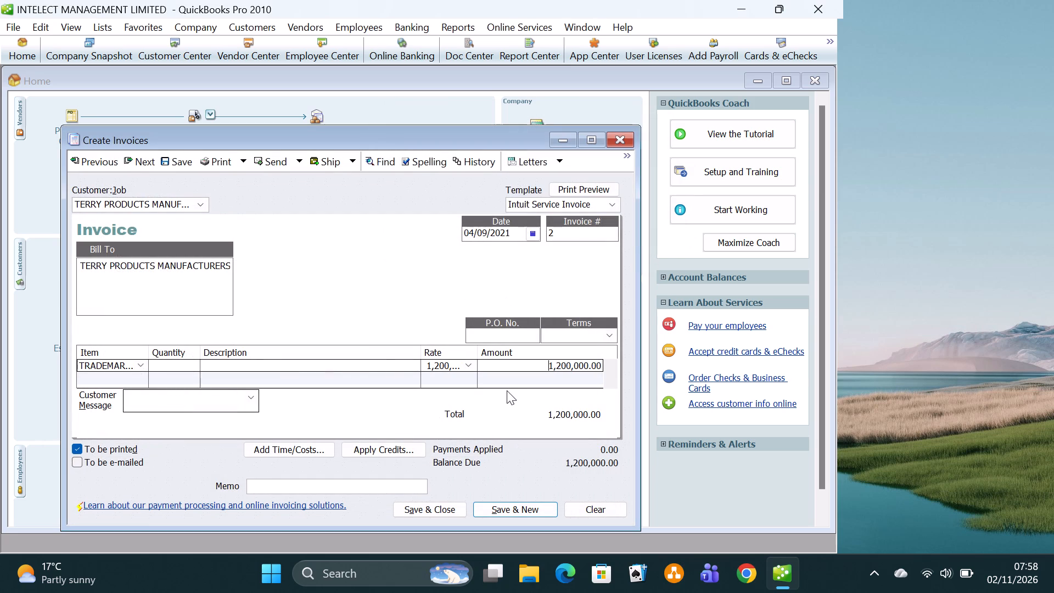
# Save and close the TERRY PRODUCTS MANUFACTURERS invoice, accepting its past date and dismissing the Payment Interview offer.
pyautogui.click(436, 509)
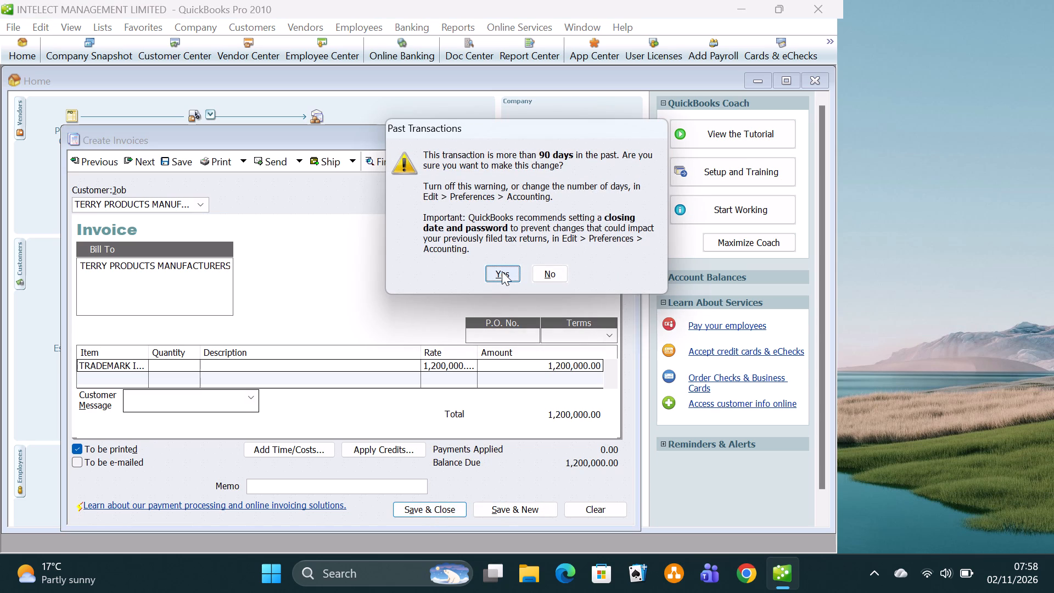
pyautogui.click(502, 272)
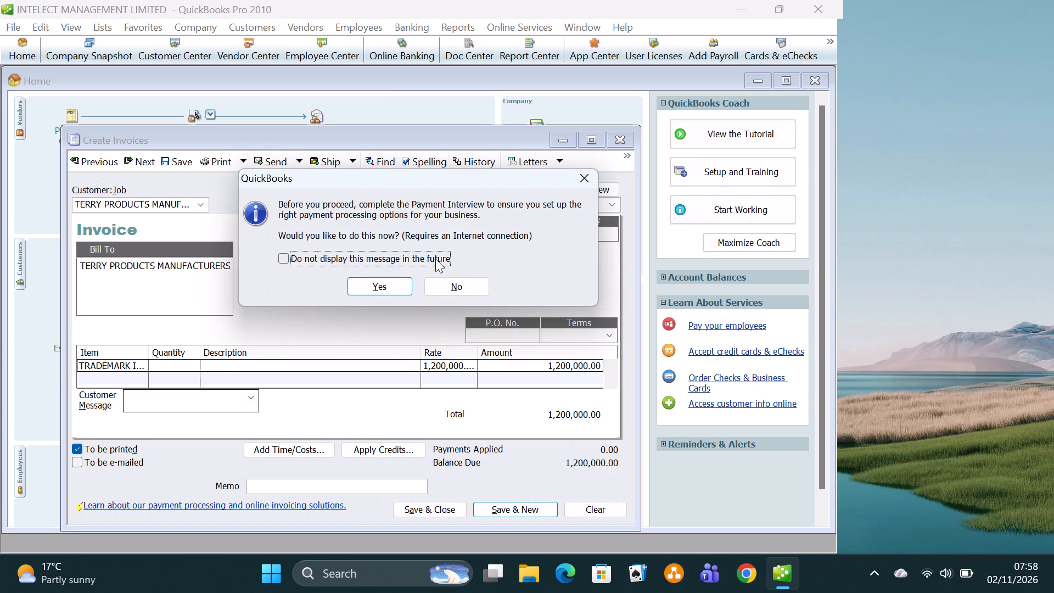
pyautogui.click(584, 176)
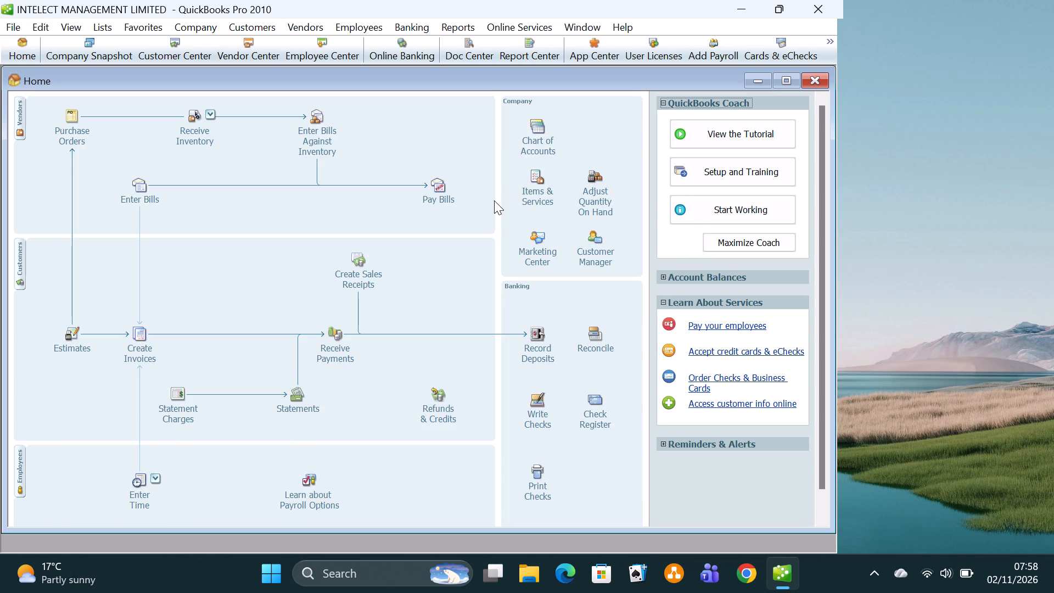
# Select the MUGA AND MUGA ADVOCATES bill for payment and set its amount to pay to 250,000.
pyautogui.click(439, 189)
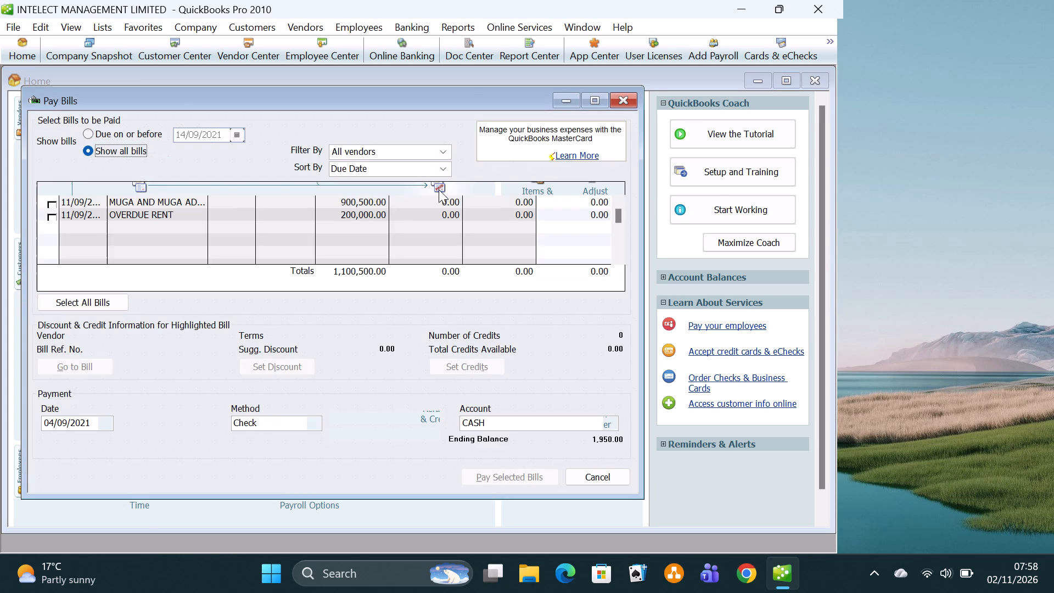
pyautogui.click(52, 199)
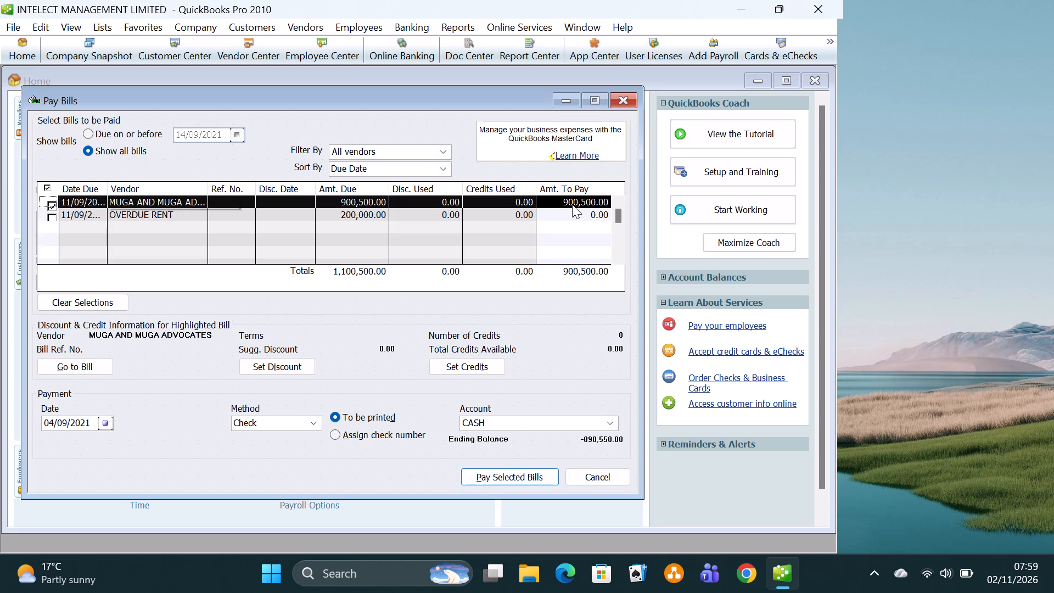
pyautogui.click(591, 196)
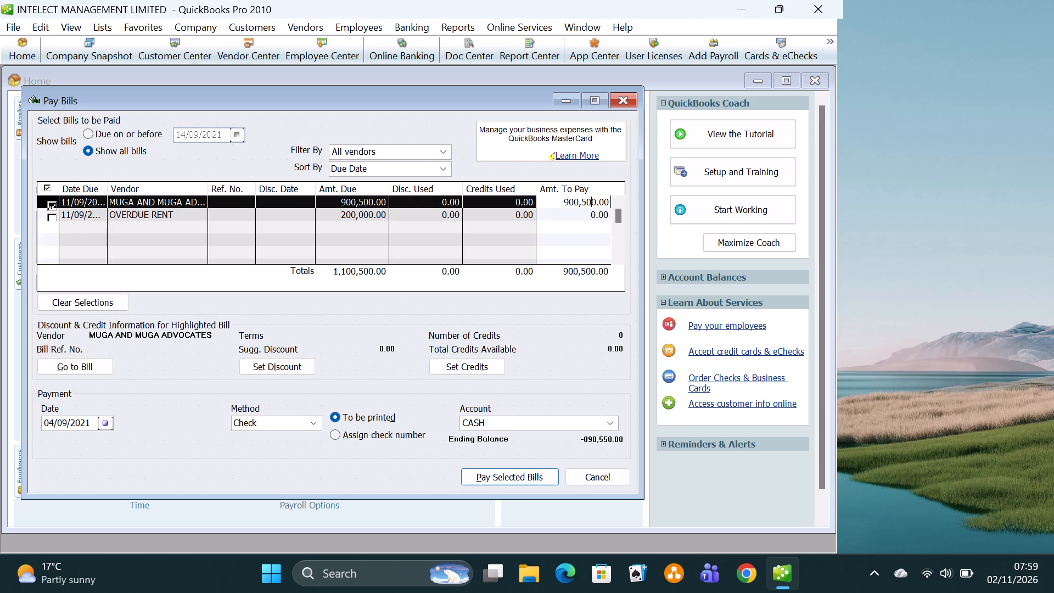
pyautogui.click(578, 199)
pyautogui.press('BackSpace')
pyautogui.press('BackSpace')
pyautogui.press('BackSpace')
pyautogui.write('25')
pyautogui.press('0')
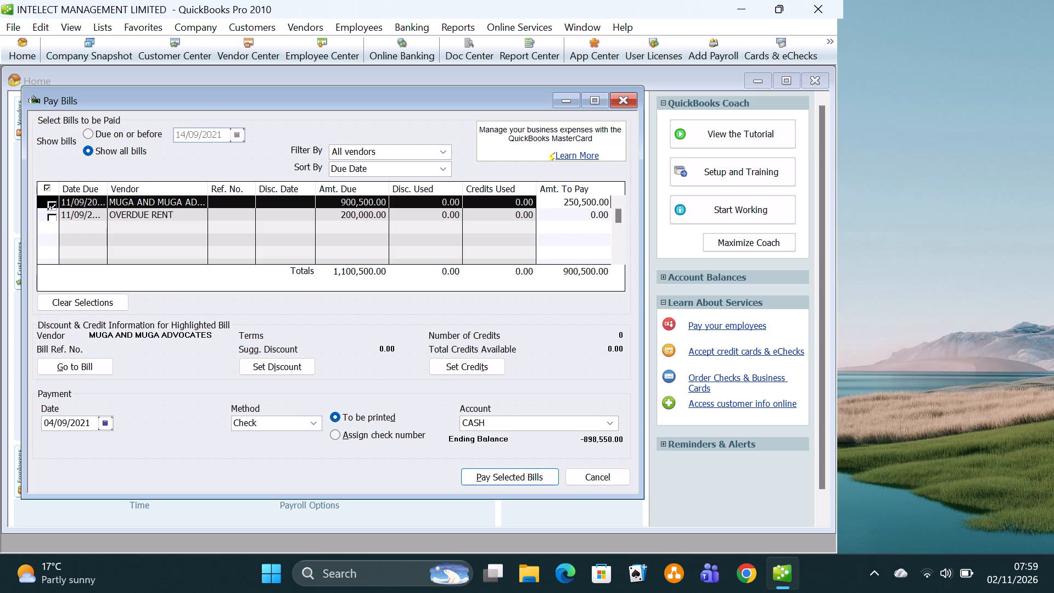
pyautogui.click(586, 203)
pyautogui.press('BackSpace')
pyautogui.press('0')
# Pay the selected bill from CURRENT ACCOUNT BANK with payment date 05/09/2021, accepting the past date.
pyautogui.click(608, 427)
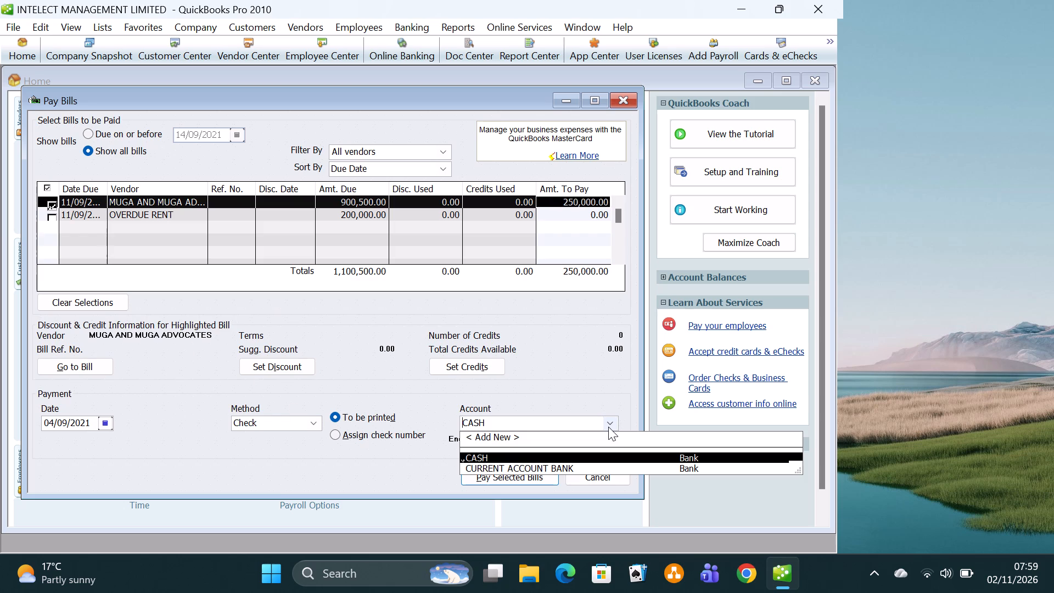
pyautogui.click(499, 467)
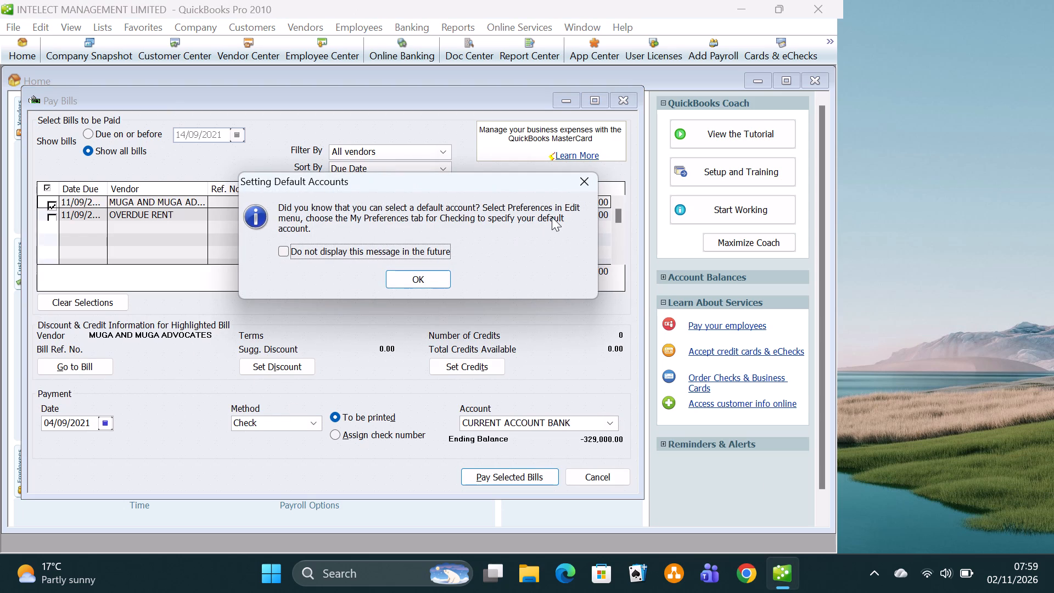
pyautogui.click(585, 180)
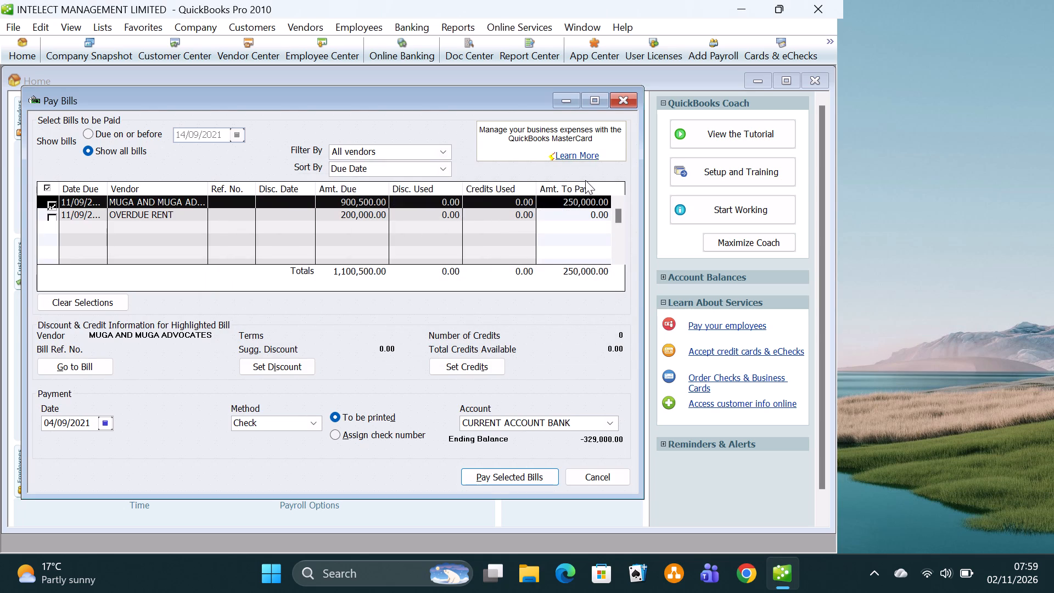
pyautogui.click(104, 424)
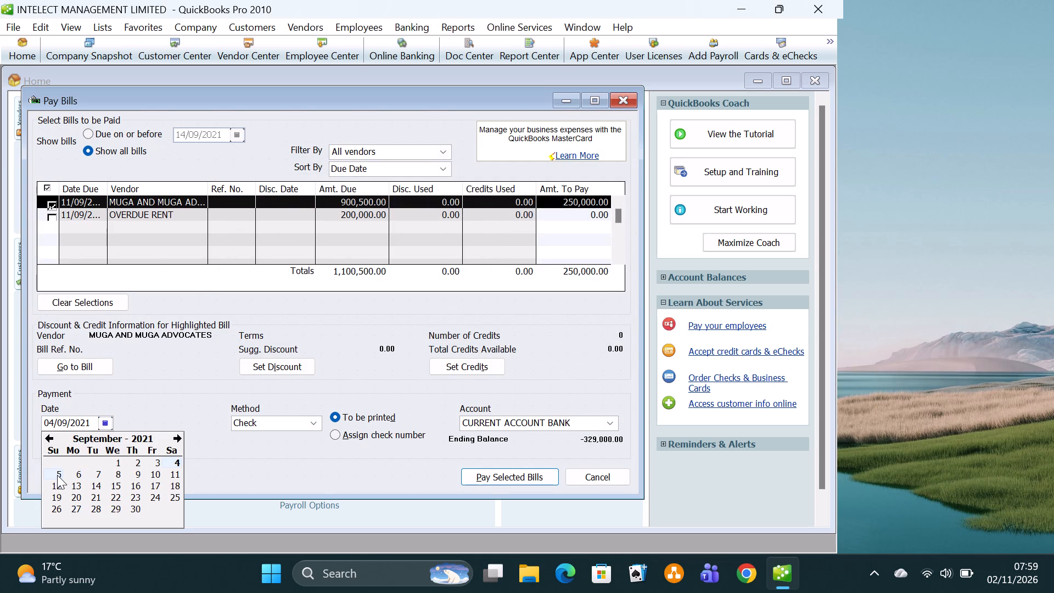
pyautogui.click(57, 475)
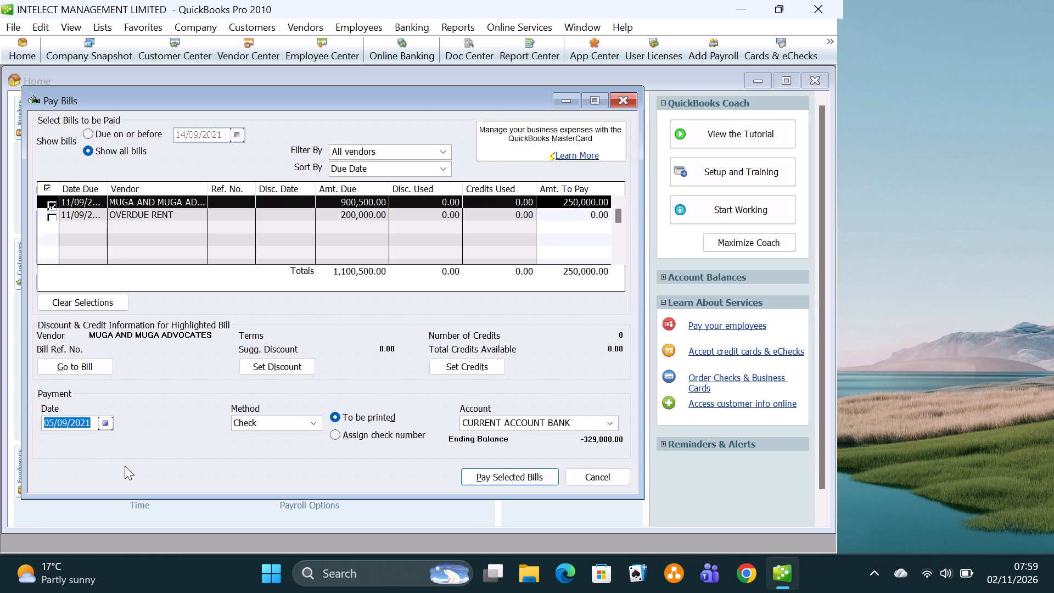
pyautogui.click(489, 478)
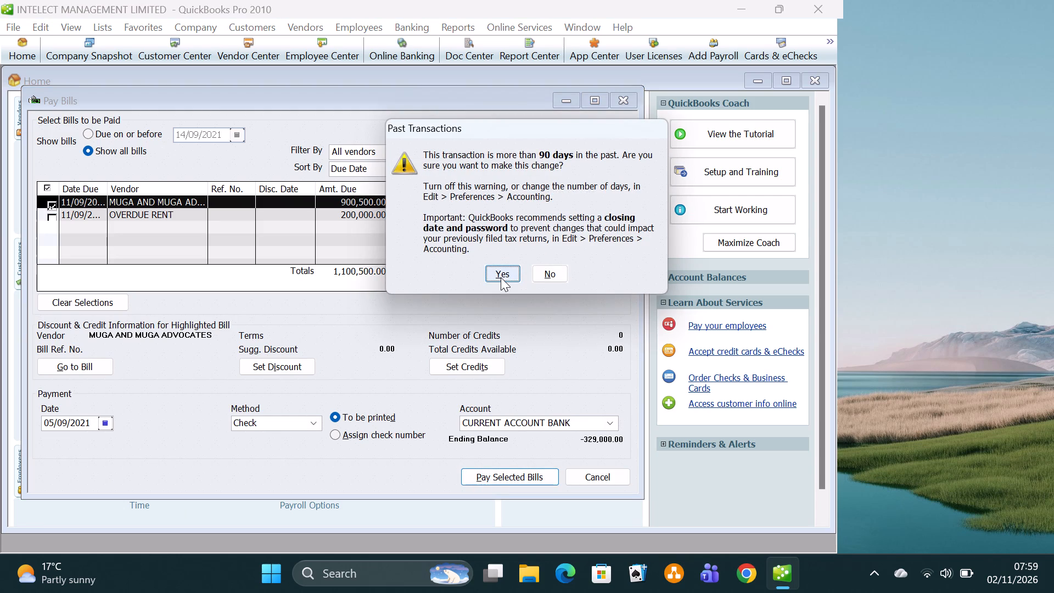
pyautogui.click(501, 277)
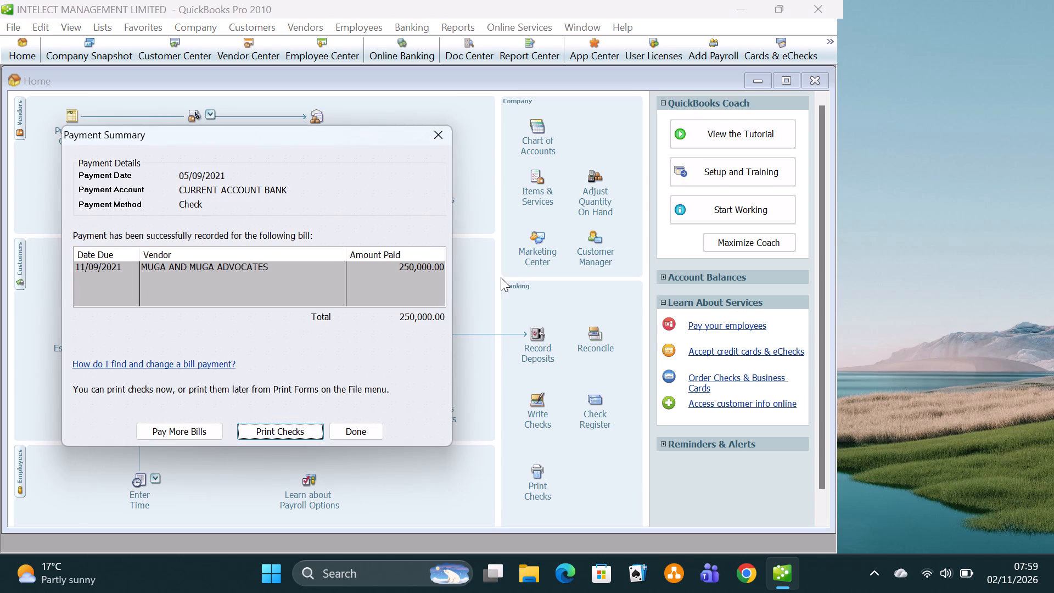
pyautogui.click(350, 427)
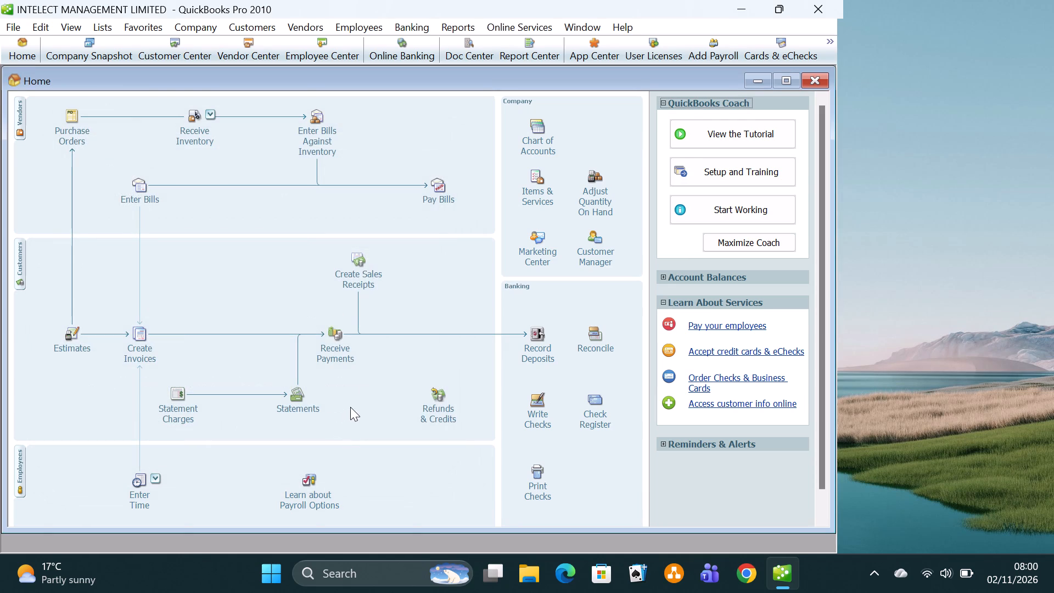
# Enter a customer payment of 200,000 received from FORTHRIGHT INTERNATIONALLTD, dated 06/09/2021.
pyautogui.click(334, 353)
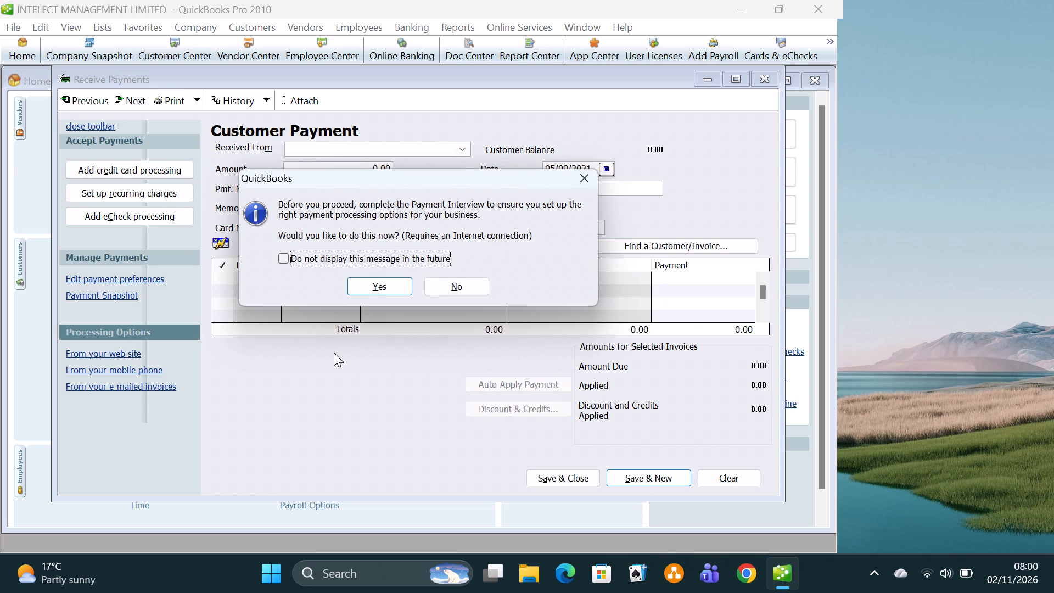
pyautogui.click(589, 175)
pyautogui.click(463, 149)
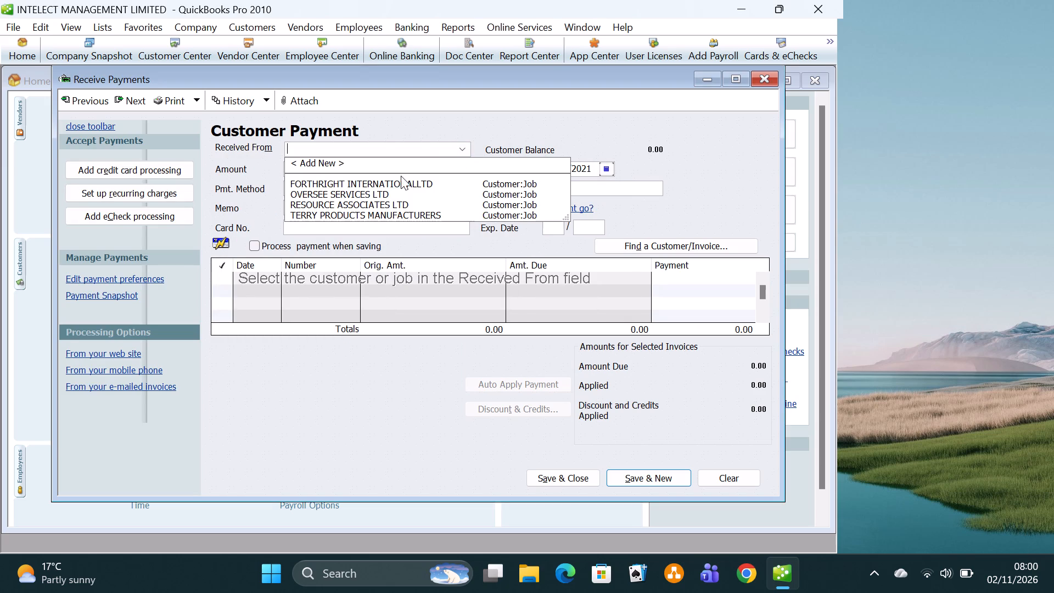
pyautogui.click(386, 181)
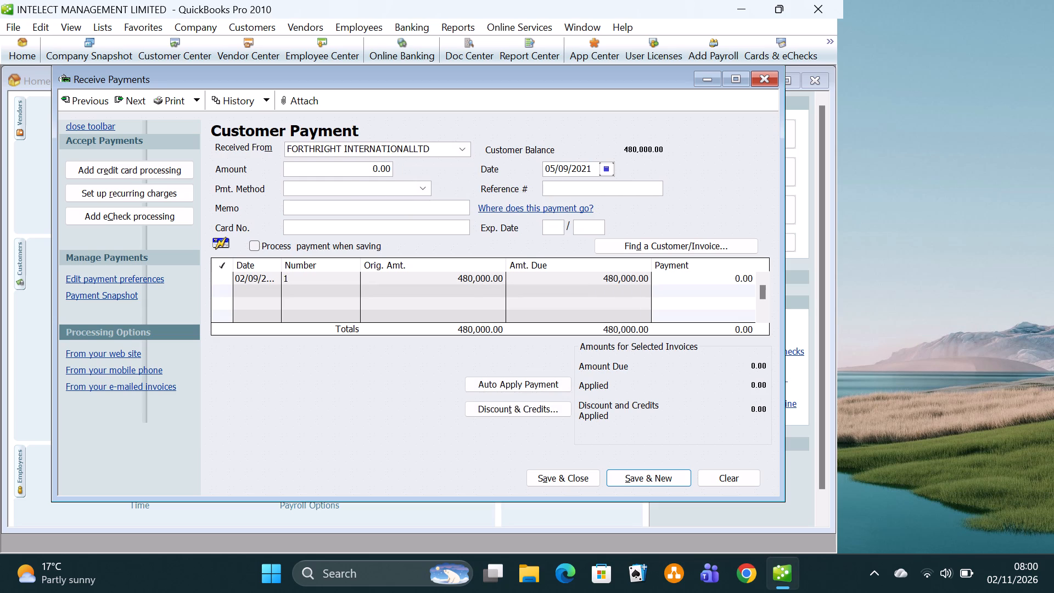
pyautogui.click(362, 166)
pyautogui.press('2')
pyautogui.write('000')
pyautogui.press('0')
pyautogui.click(603, 166)
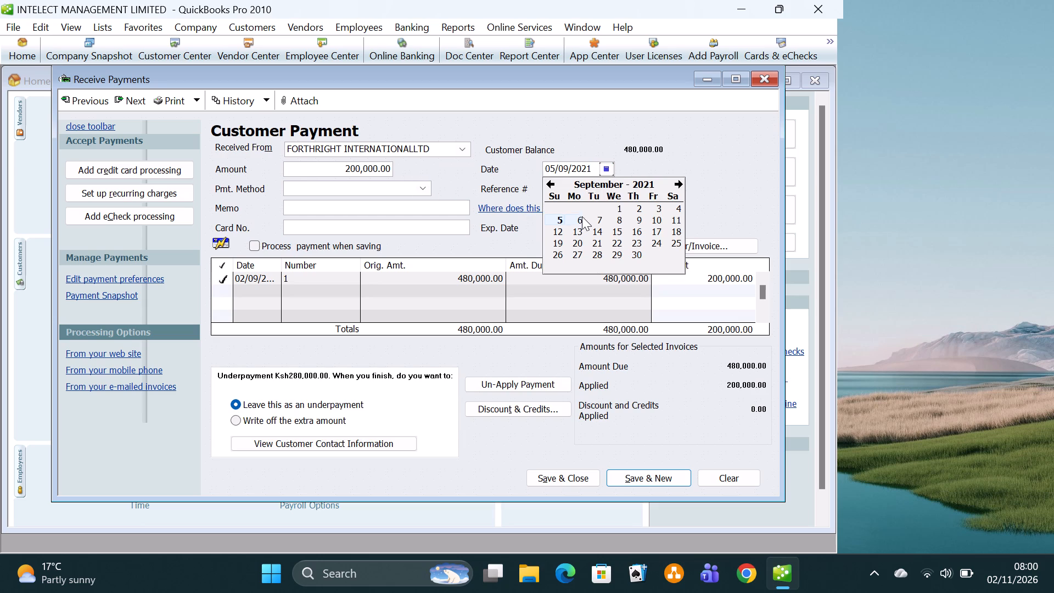
pyautogui.click(578, 219)
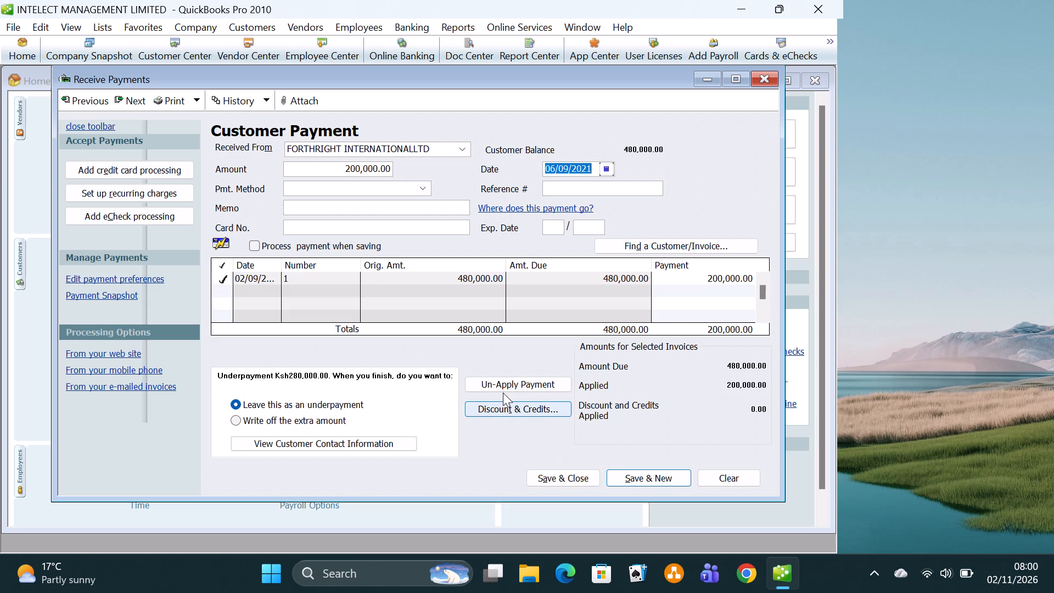
# Set the FORTHRIGHT INTERNATIONALLTD payment method to Check, then save and close the payment, accepting its past date.
pyautogui.click(422, 189)
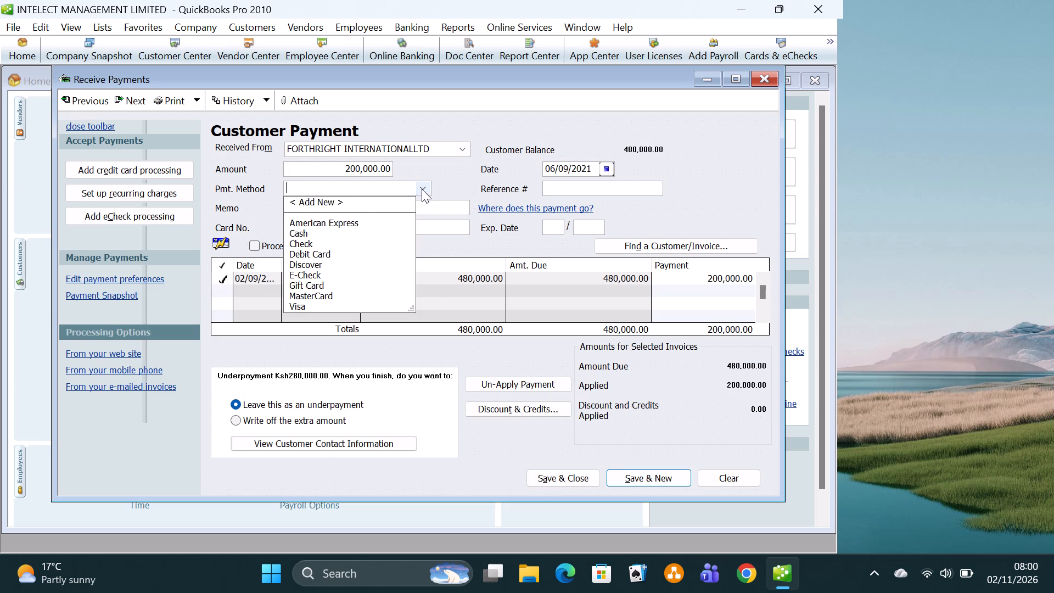
pyautogui.click(305, 245)
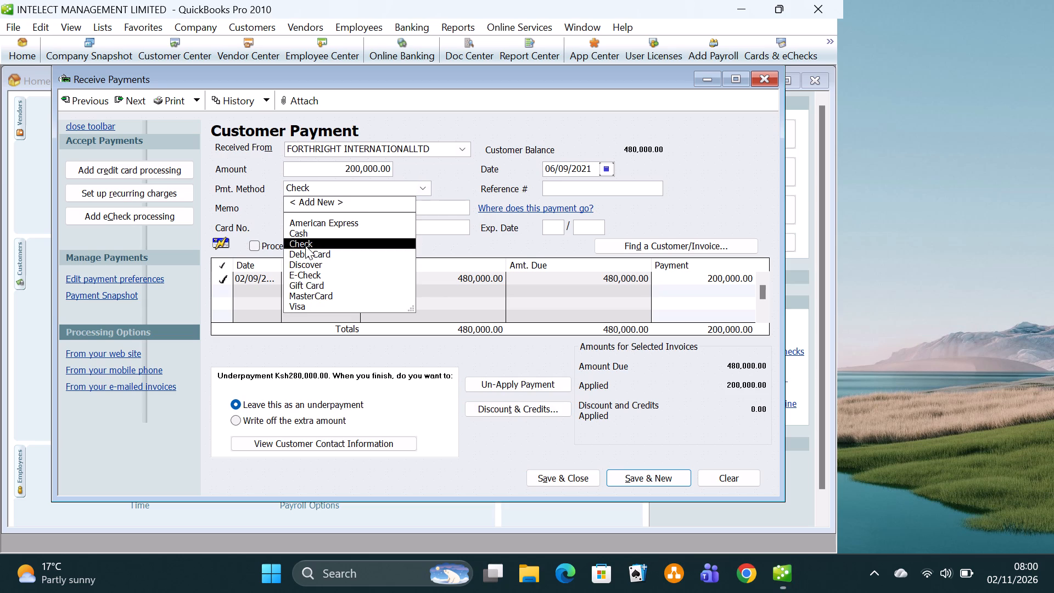
pyautogui.click(557, 476)
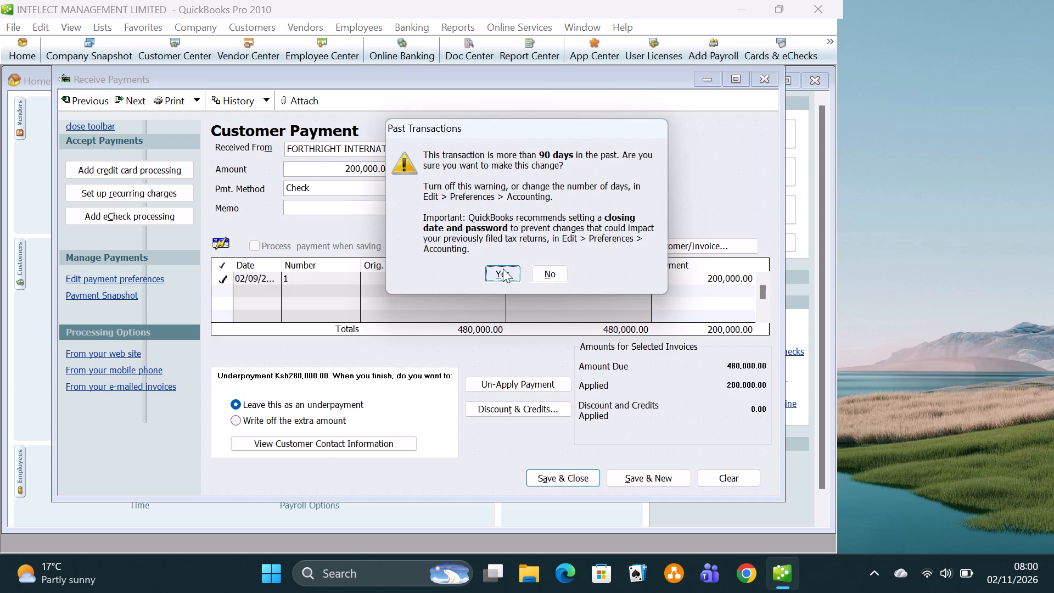
pyautogui.click(499, 272)
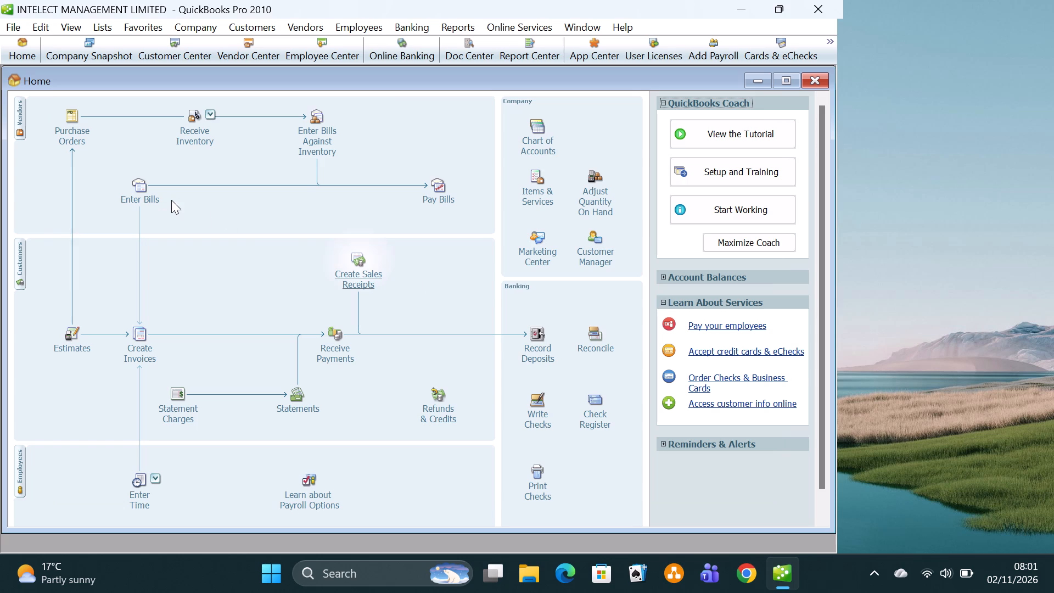
# Start a bill from MATAGA ASSOCIATES, quick-adding it as a new vendor, and date the bill 07/09/2021.
pyautogui.click(143, 193)
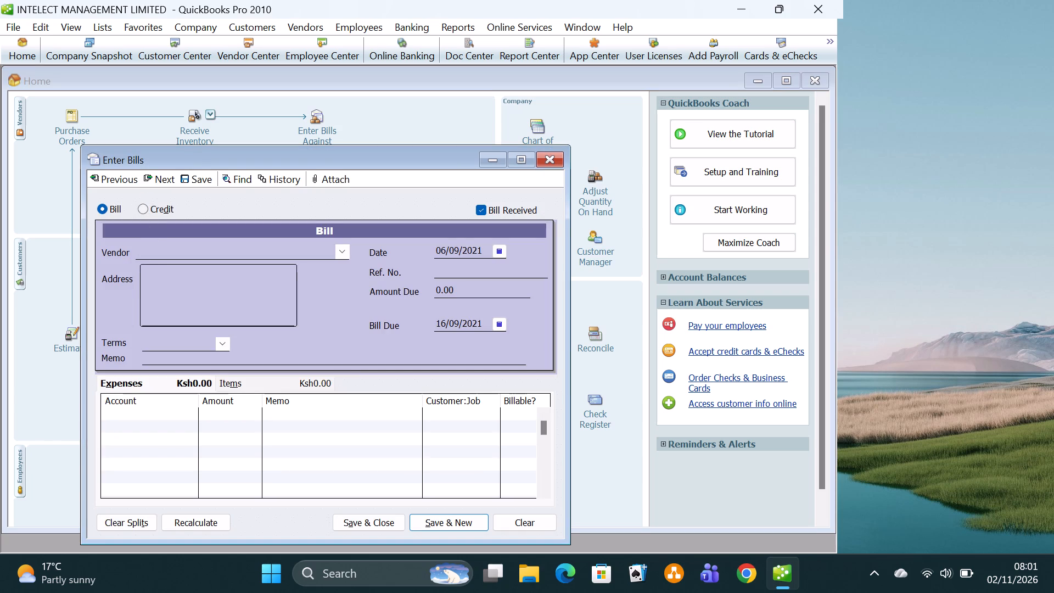
pyautogui.write('MATAGA ASSOCIATES')
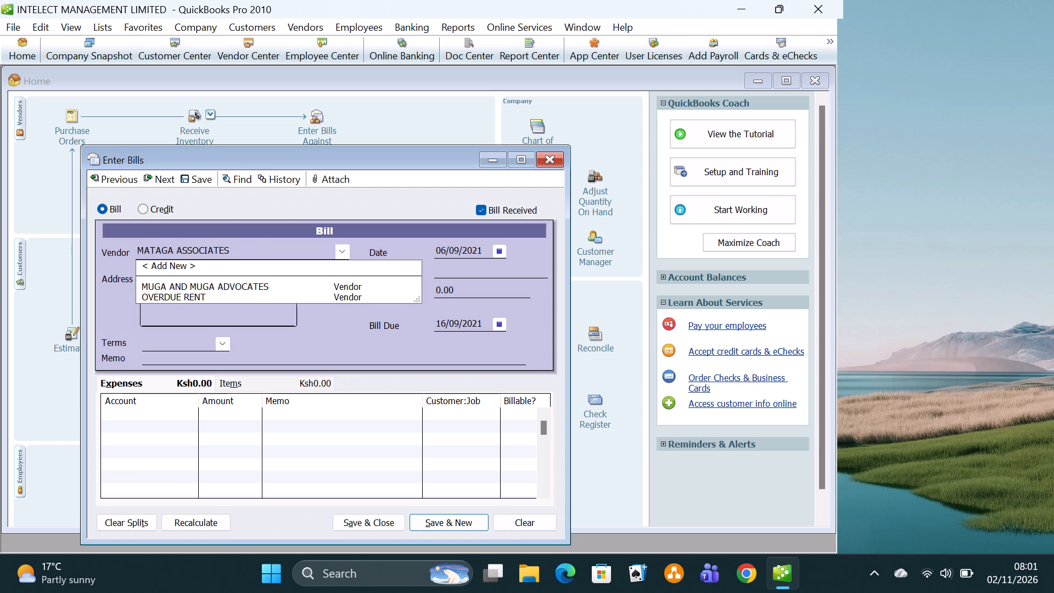
pyautogui.click(324, 326)
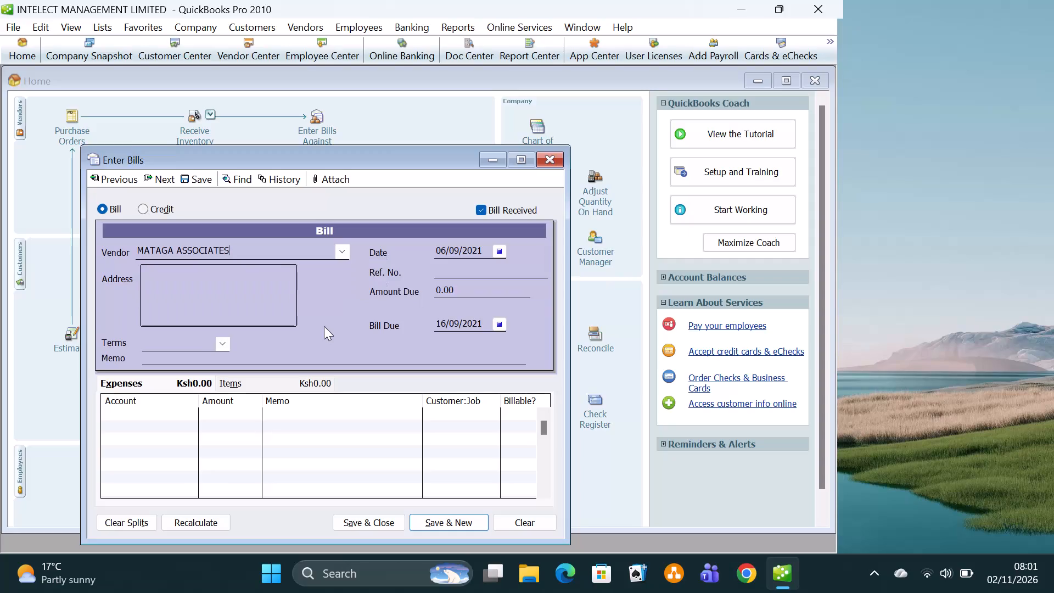
pyautogui.click(500, 250)
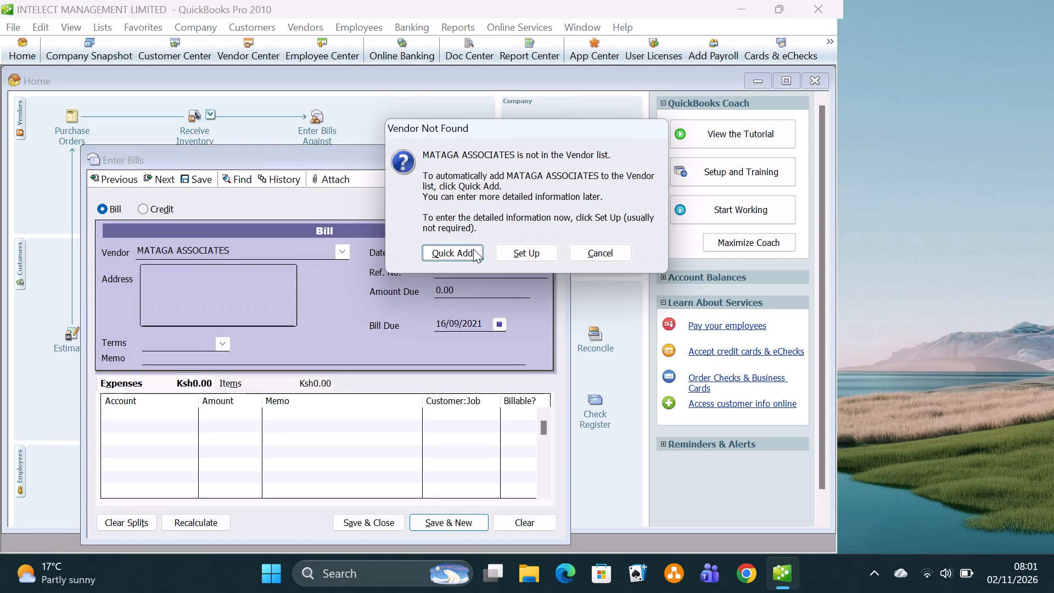
pyautogui.click(459, 253)
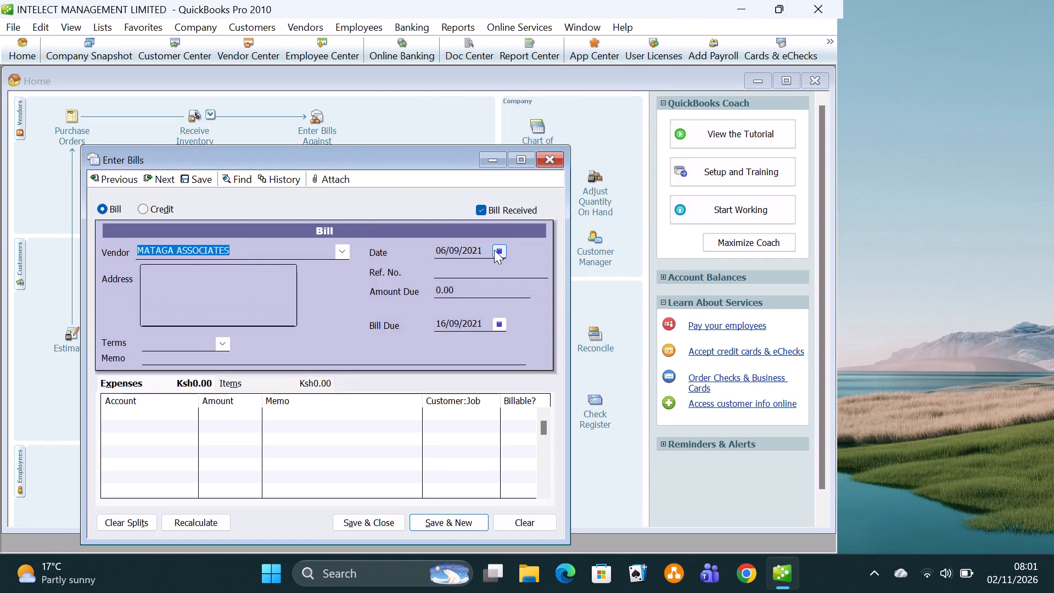
pyautogui.click(494, 250)
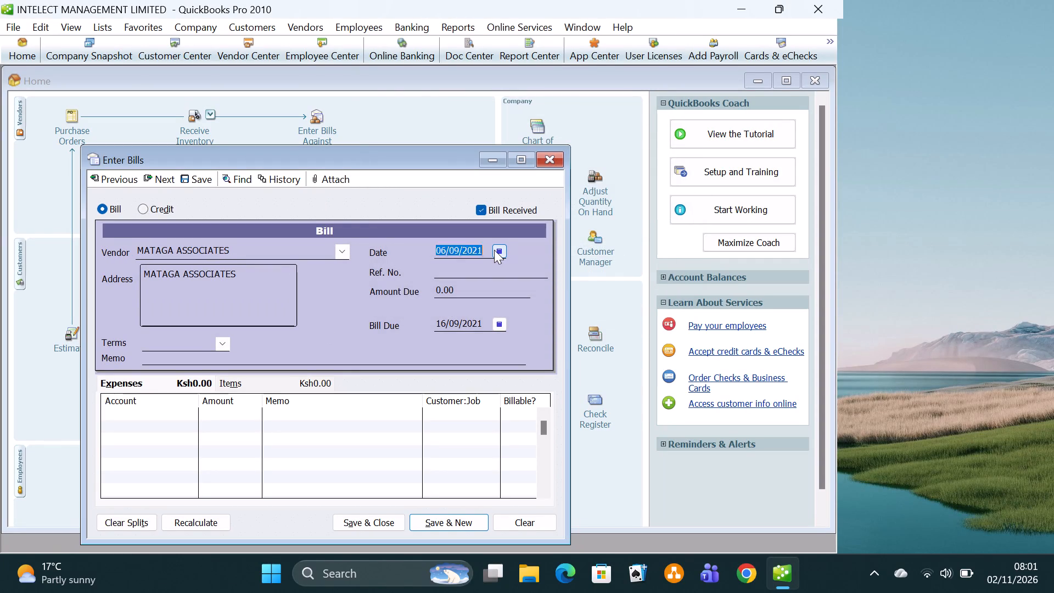
pyautogui.click(492, 300)
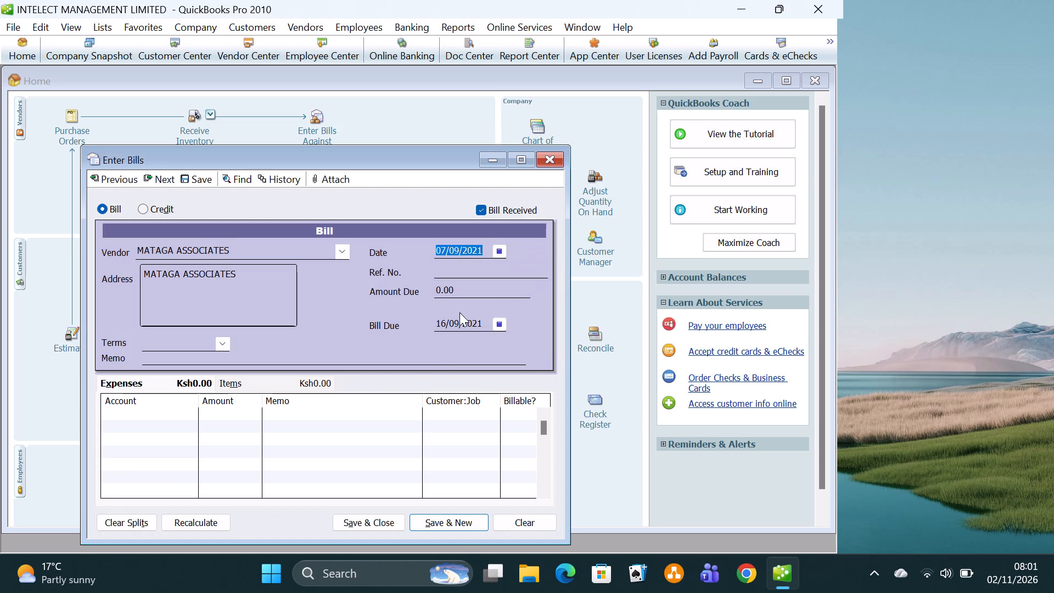
# Enter SECRETARIAL SERVICES as the bill's first expense line account, setting it up as a new Expense account.
pyautogui.click(159, 411)
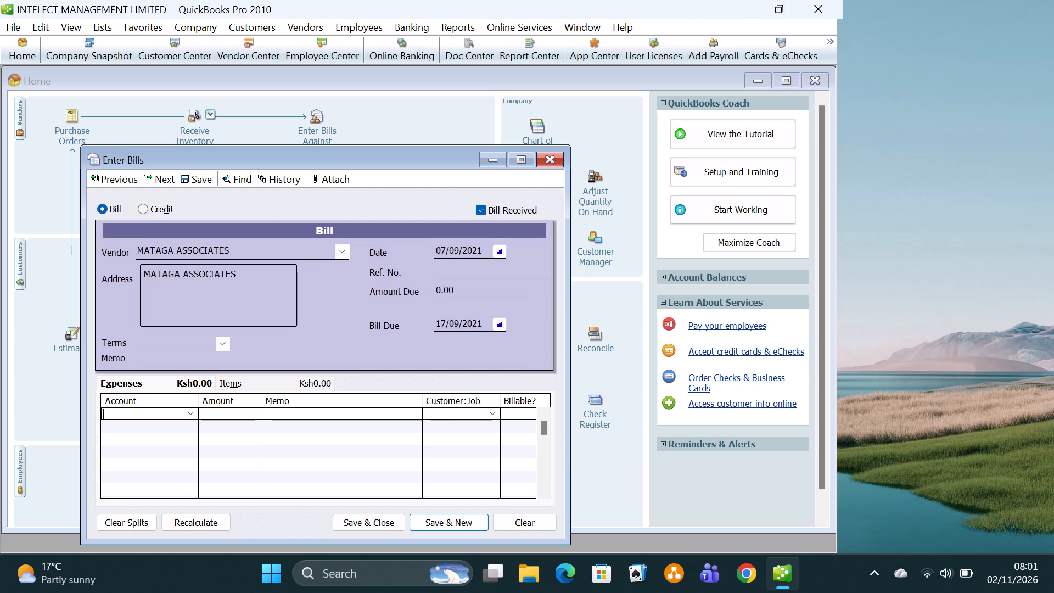
pyautogui.write('SECRE')
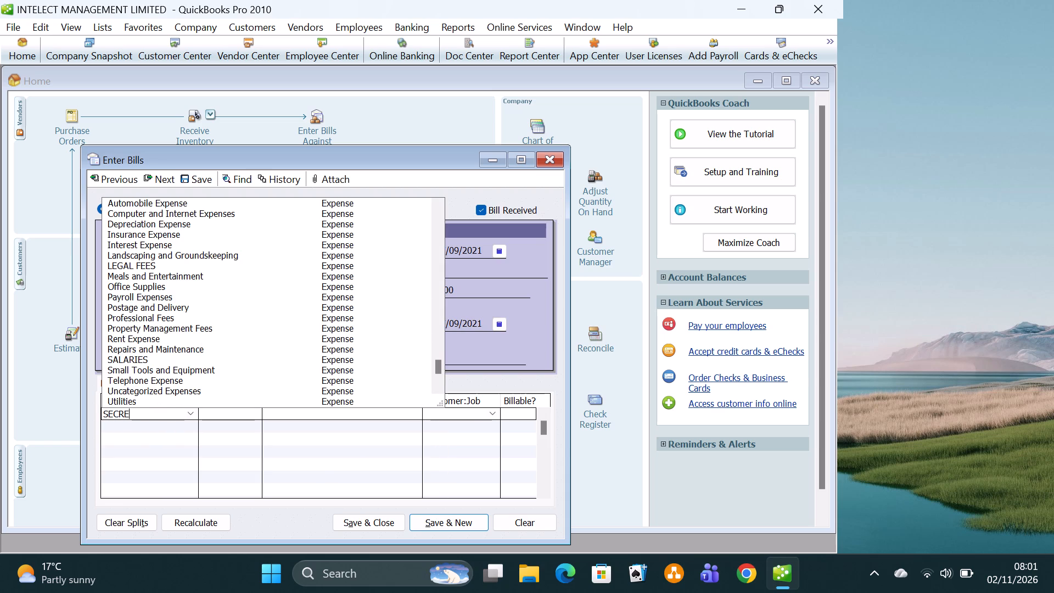
pyautogui.write('TARU')
pyautogui.press('BackSpace')
pyautogui.write('IAL SERVICES')
pyautogui.click(307, 443)
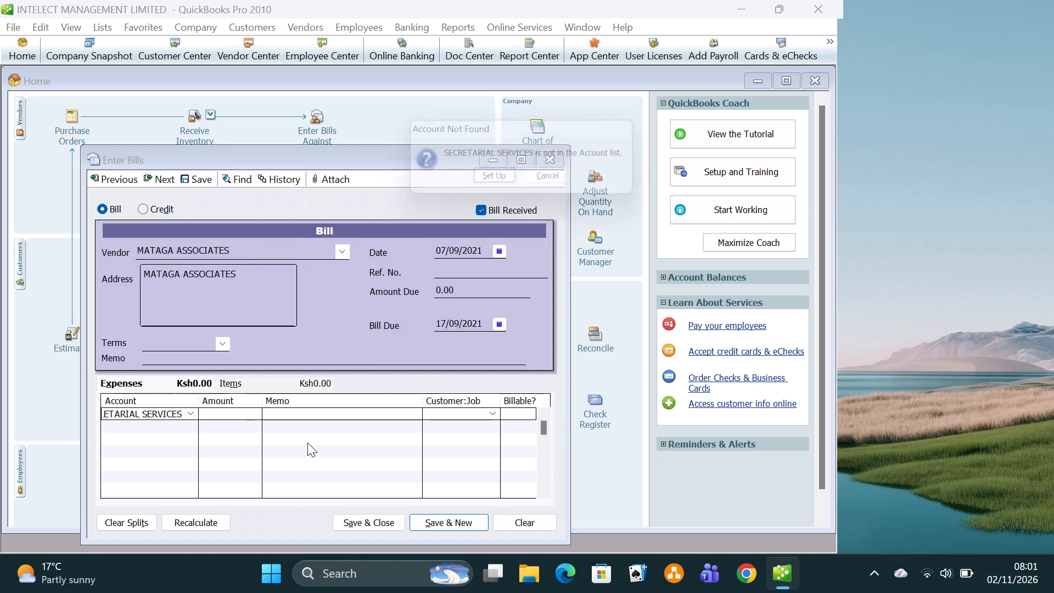
pyautogui.click(503, 179)
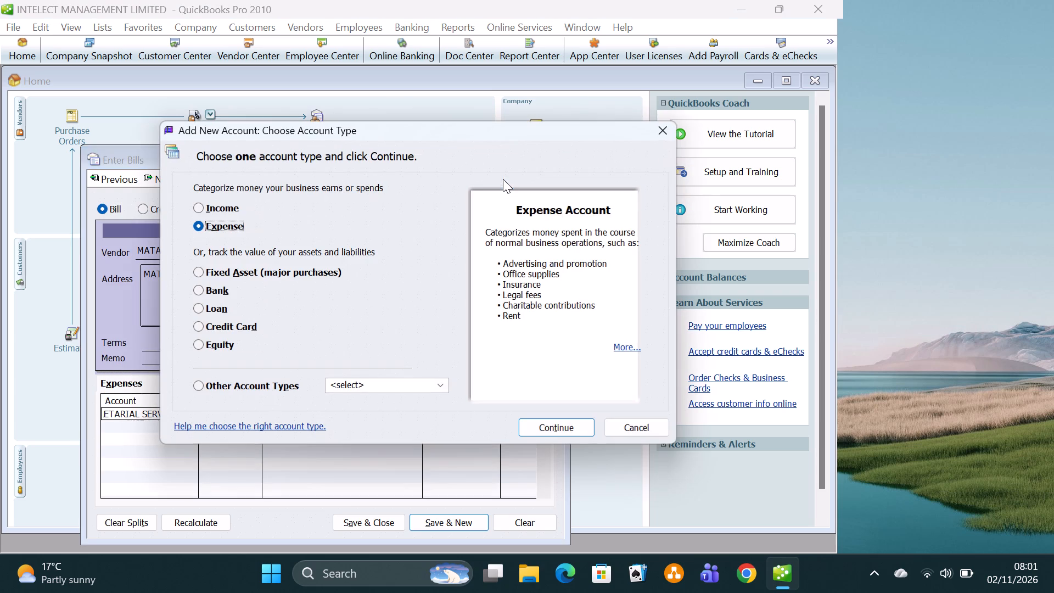
pyautogui.click(560, 422)
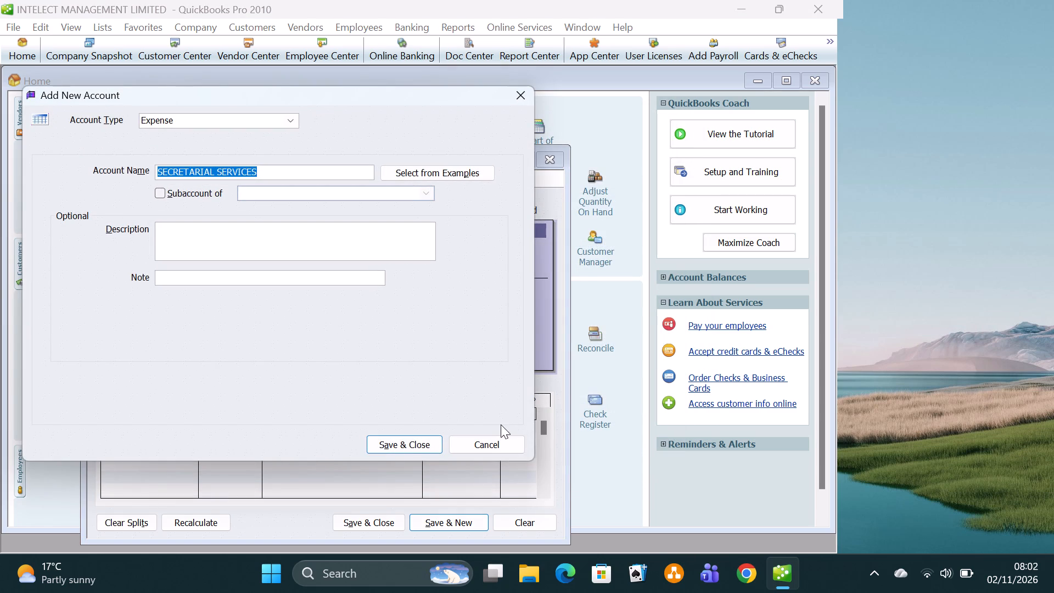
pyautogui.click(416, 442)
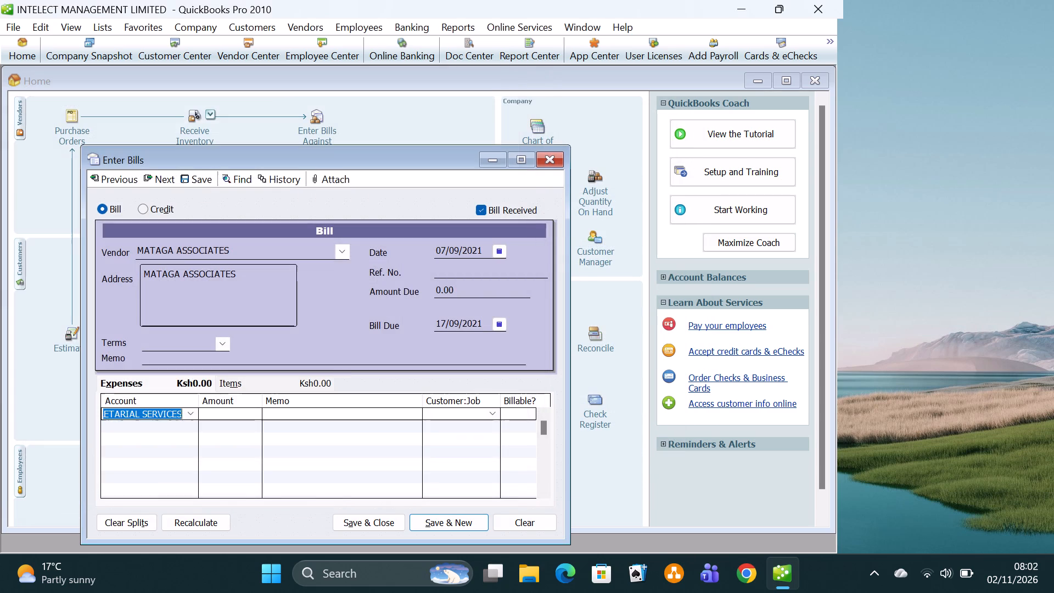
# Set the SECRETARIAL SERVICES line amount to 100,500, then save and close the bill, accepting its past date.
pyautogui.click(255, 417)
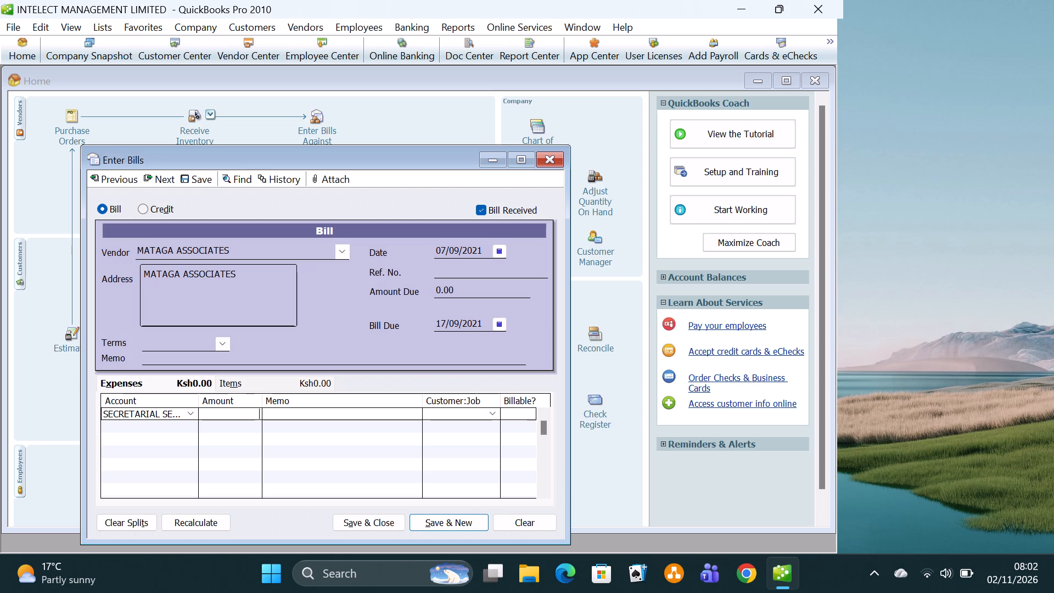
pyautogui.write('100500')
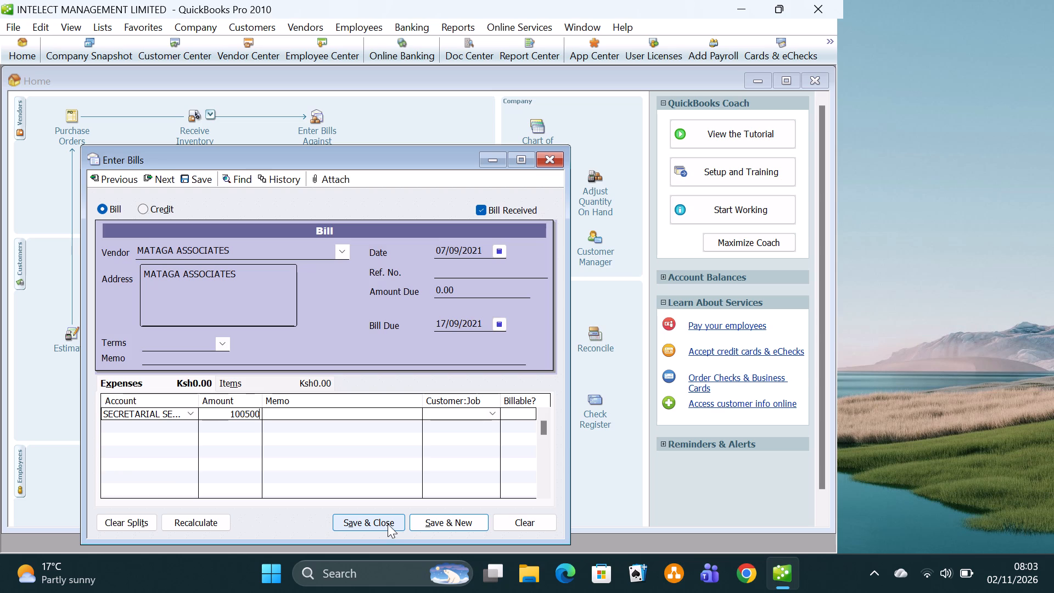
pyautogui.click(388, 524)
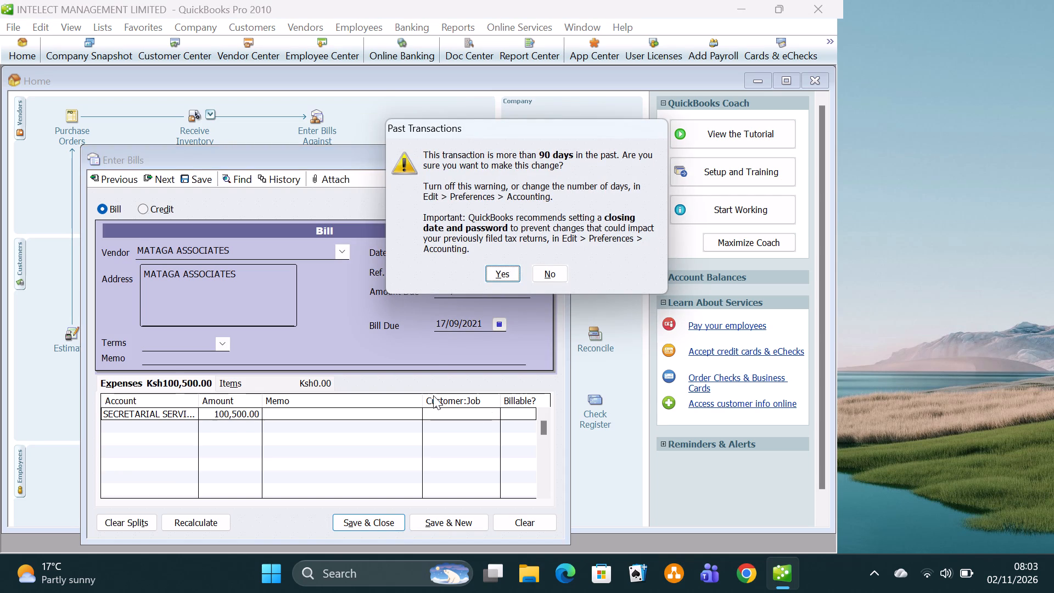
pyautogui.click(496, 275)
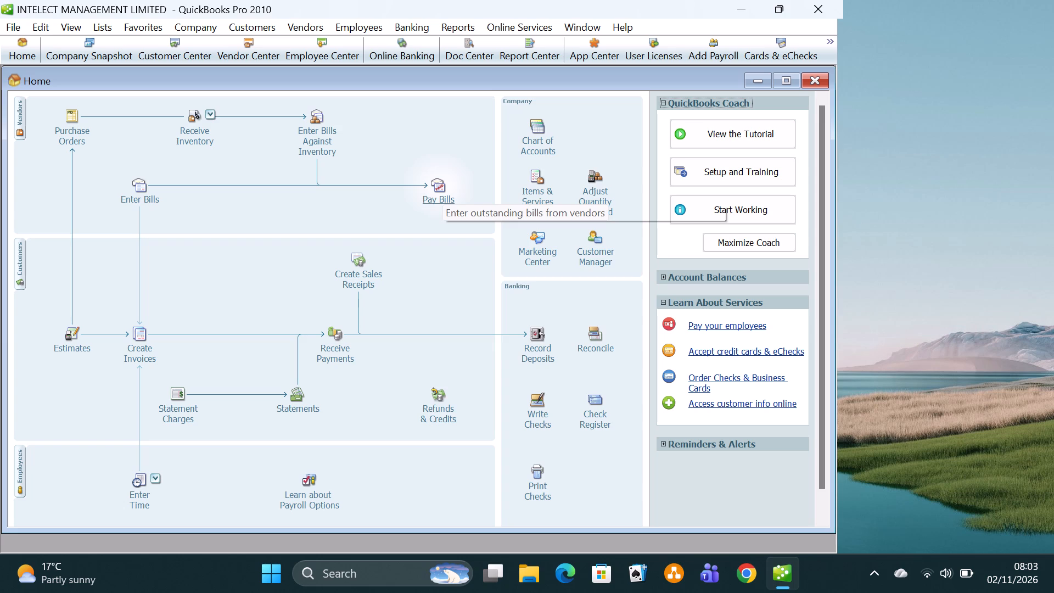
# Start another bill from MINERAL PROSPECTS, quick-adding it as a new vendor.
pyautogui.click(143, 187)
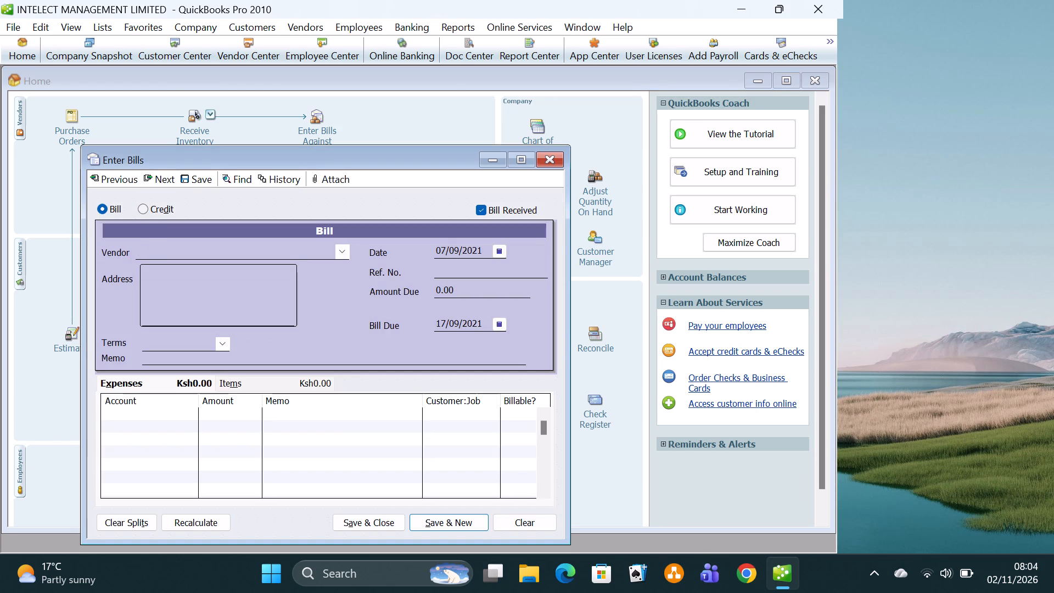
pyautogui.write('MINRA')
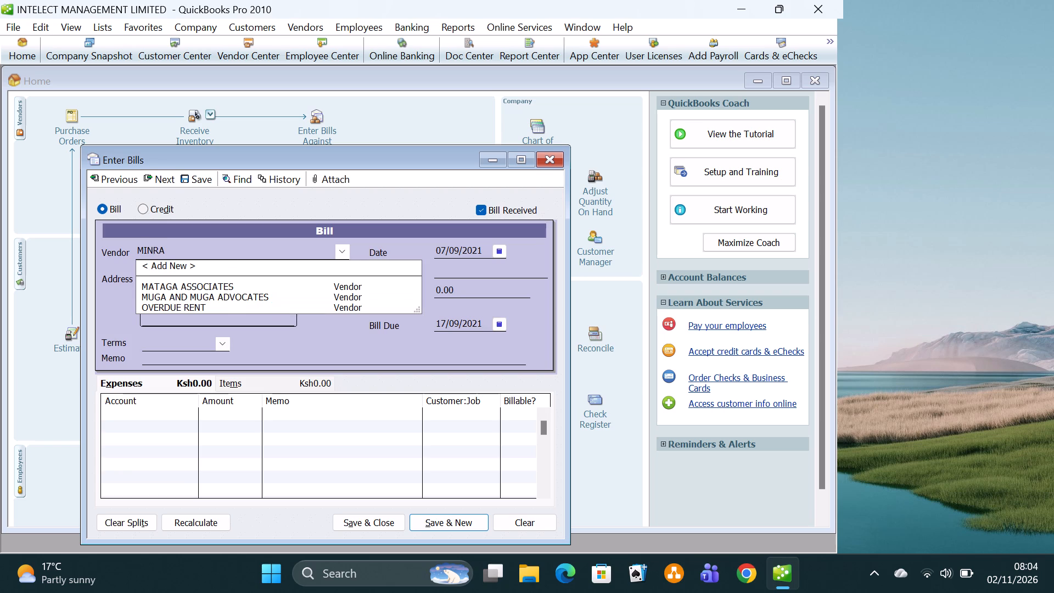
pyautogui.press('BackSpace')
pyautogui.press('BackSpace')
pyautogui.write('ERAL')
pyautogui.press('space')
pyautogui.write('PROSPECTS')
pyautogui.click(327, 343)
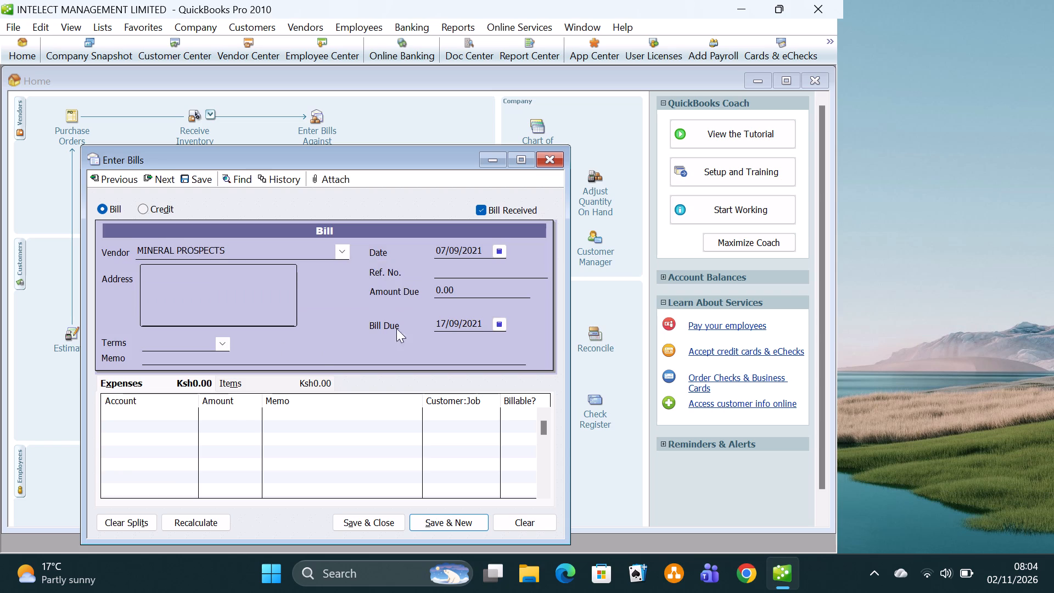
pyautogui.click(158, 413)
pyautogui.click(440, 248)
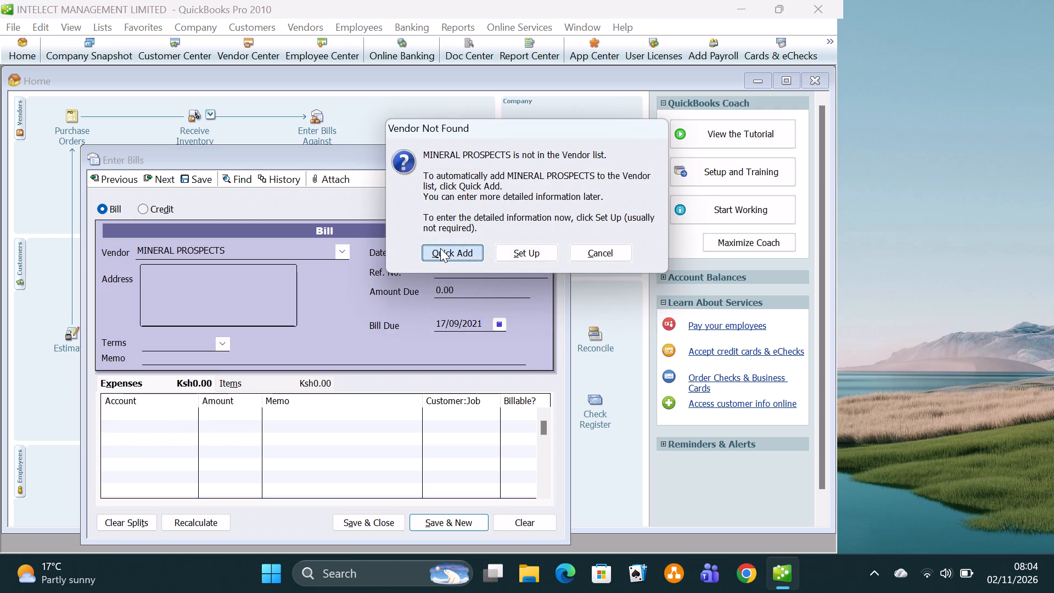
# Charge 280,000 to SECRETARIAL SERVICES on the MINERAL PROSPECTS bill, then save and close it, accepting the past date.
pyautogui.click(184, 412)
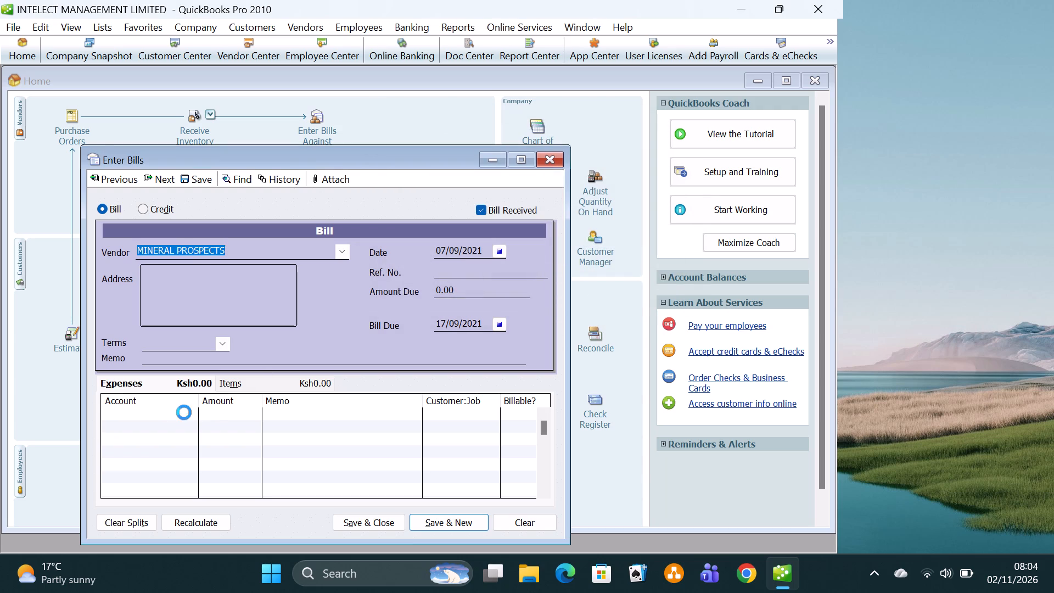
pyautogui.write('SE')
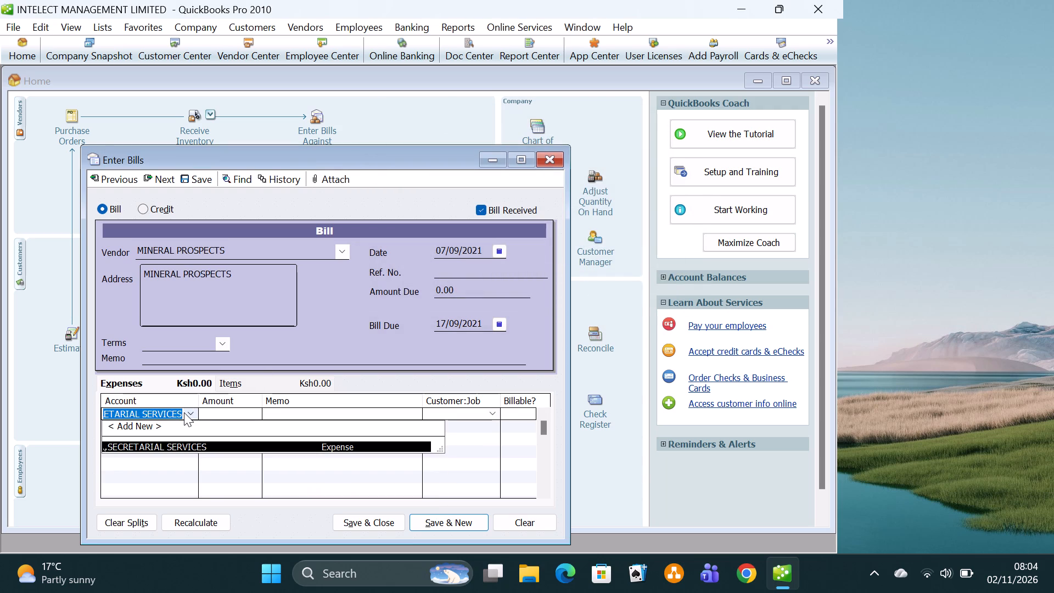
pyautogui.click(191, 447)
pyautogui.click(243, 413)
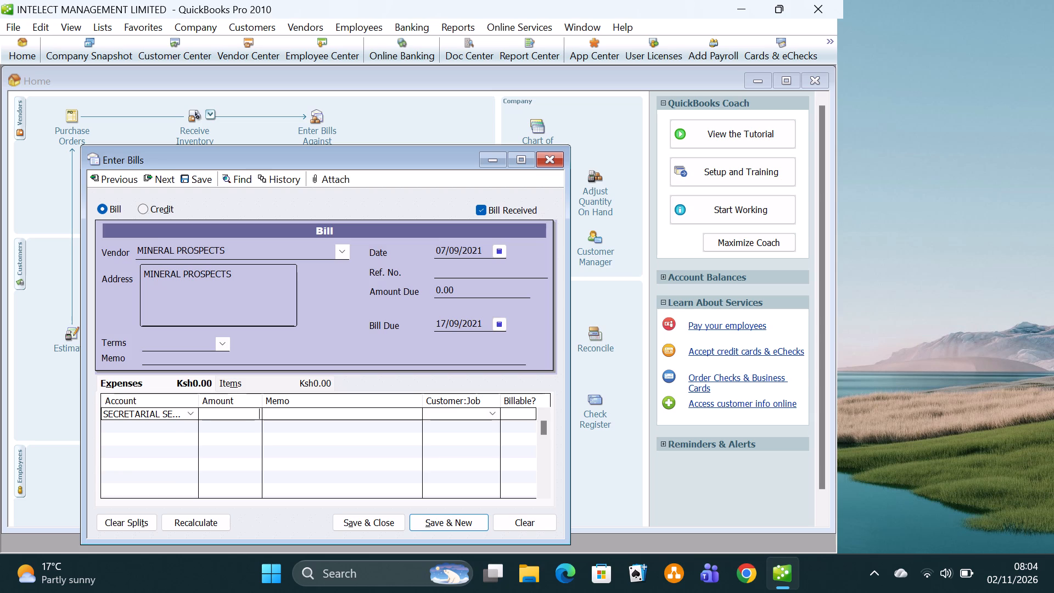
pyautogui.press('2')
pyautogui.write('80000')
pyautogui.click(373, 517)
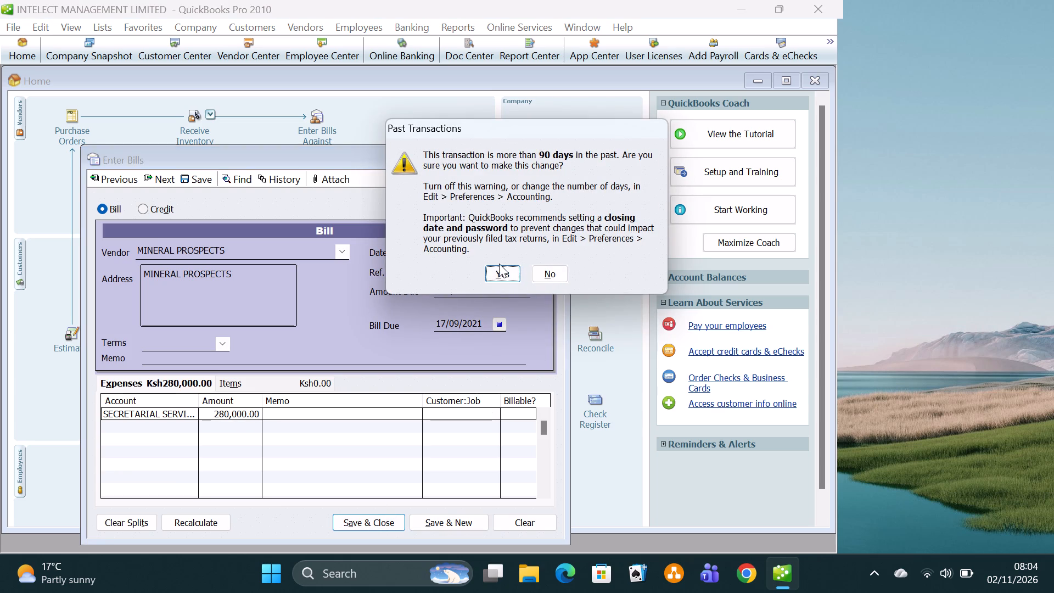
pyautogui.click(500, 271)
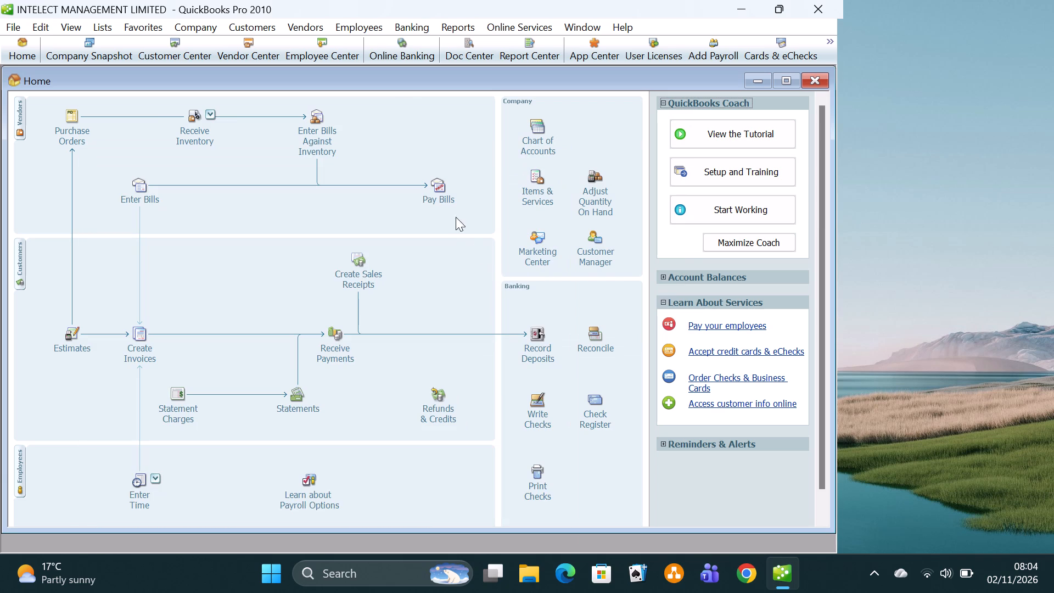
# Pay the MINERAL PROSPECTS bill in full by check from CURRENT ACCOUNT BANK, accepting the past date and closing the payment summary.
pyautogui.click(445, 188)
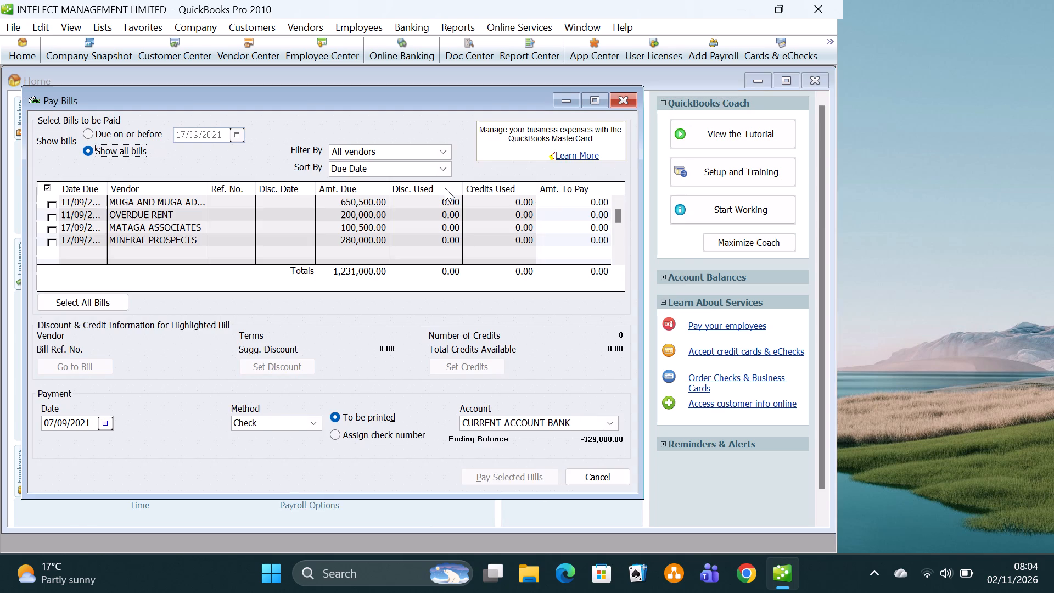
pyautogui.click(53, 238)
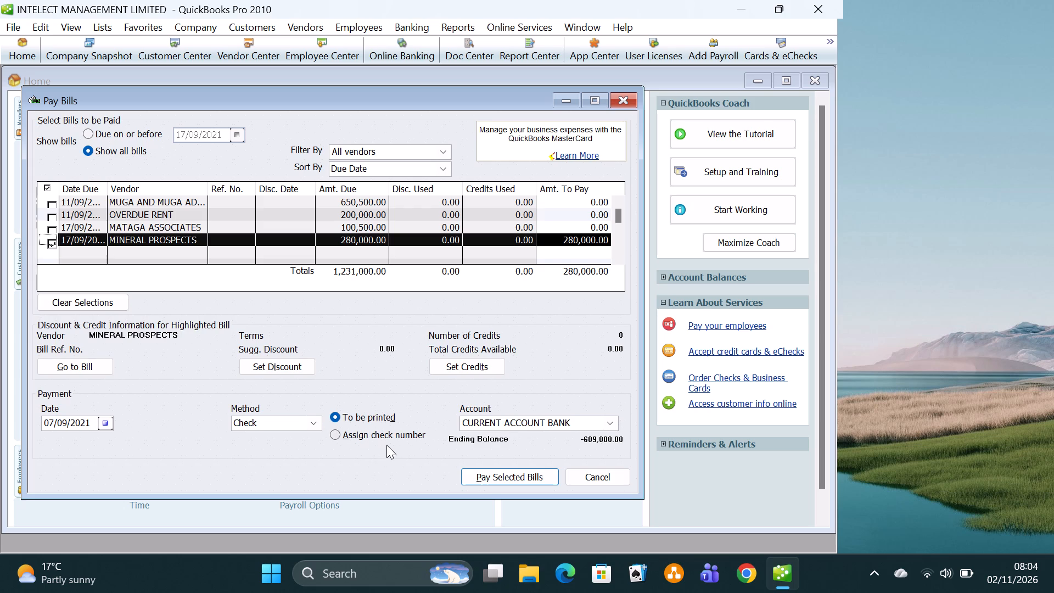
pyautogui.click(492, 478)
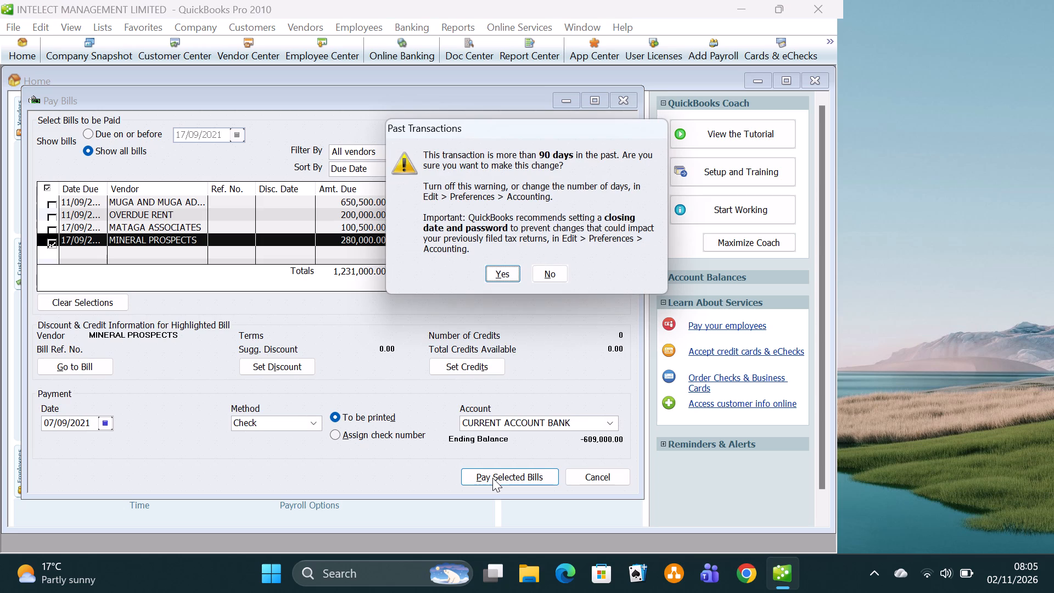
pyautogui.click(495, 272)
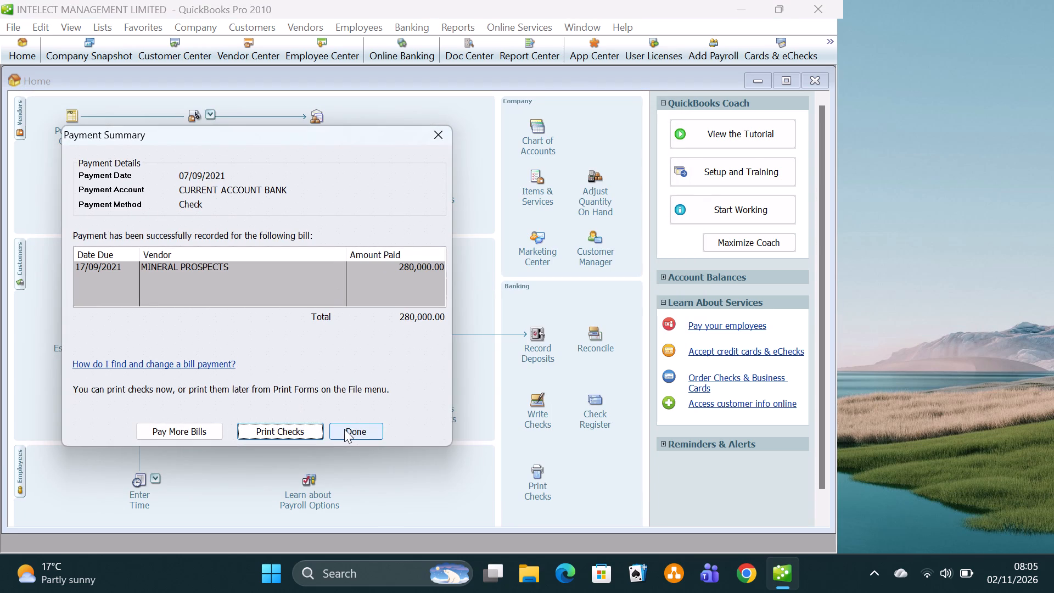
pyautogui.click(344, 429)
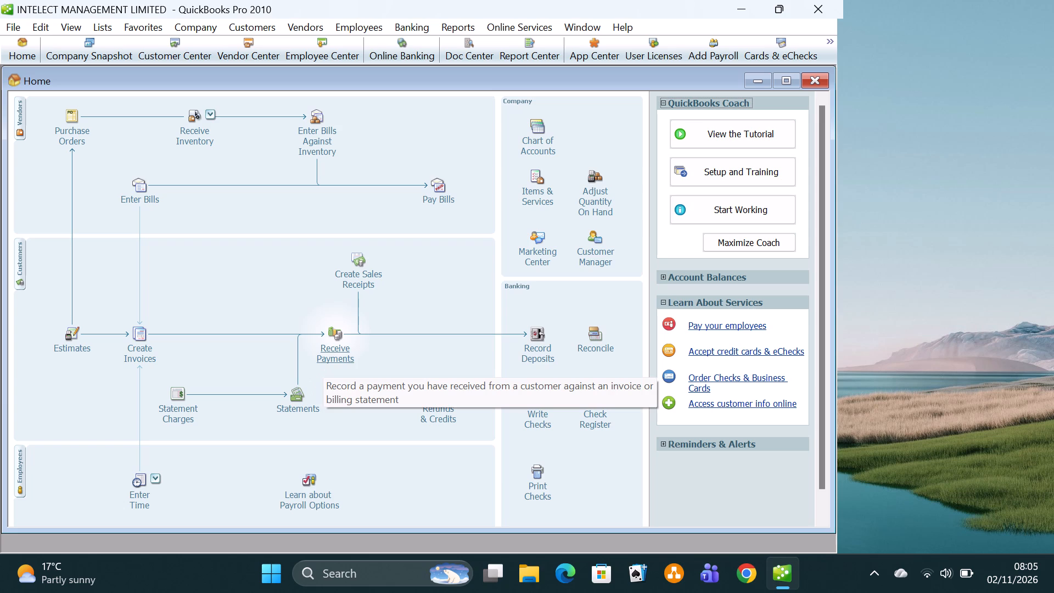
# Pay the OVERDUE RENT bill in full with payment date 08/09/2021, accepting the past date and closing the payment summary.
pyautogui.click(438, 186)
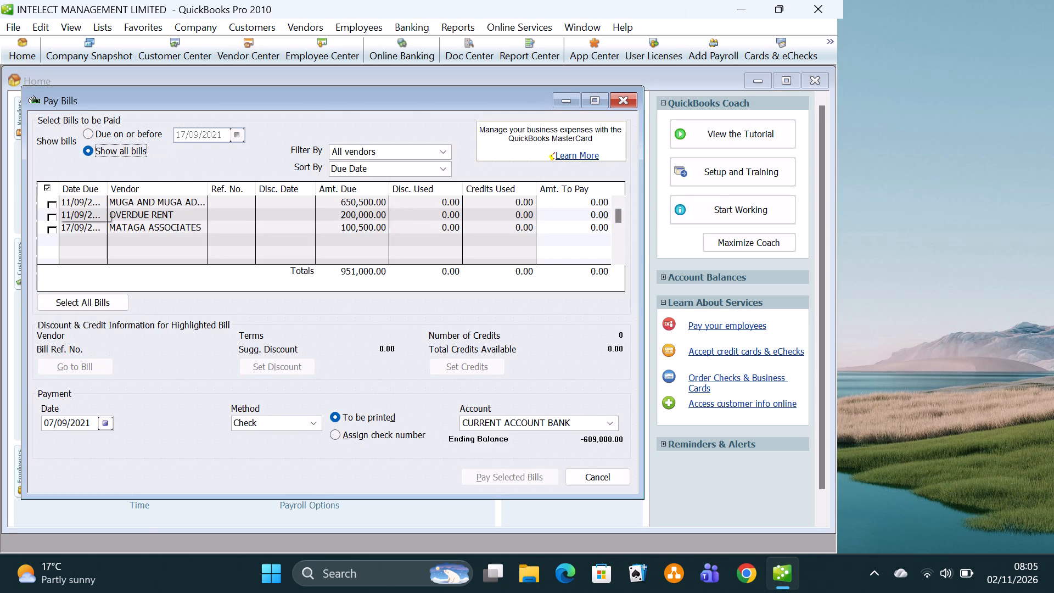
pyautogui.click(51, 214)
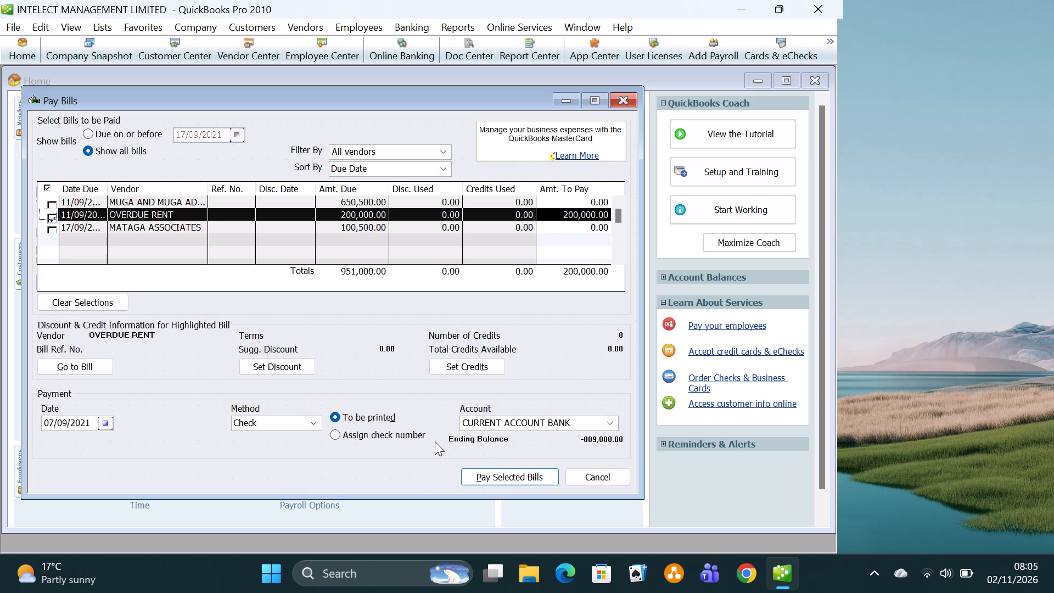
pyautogui.click(103, 425)
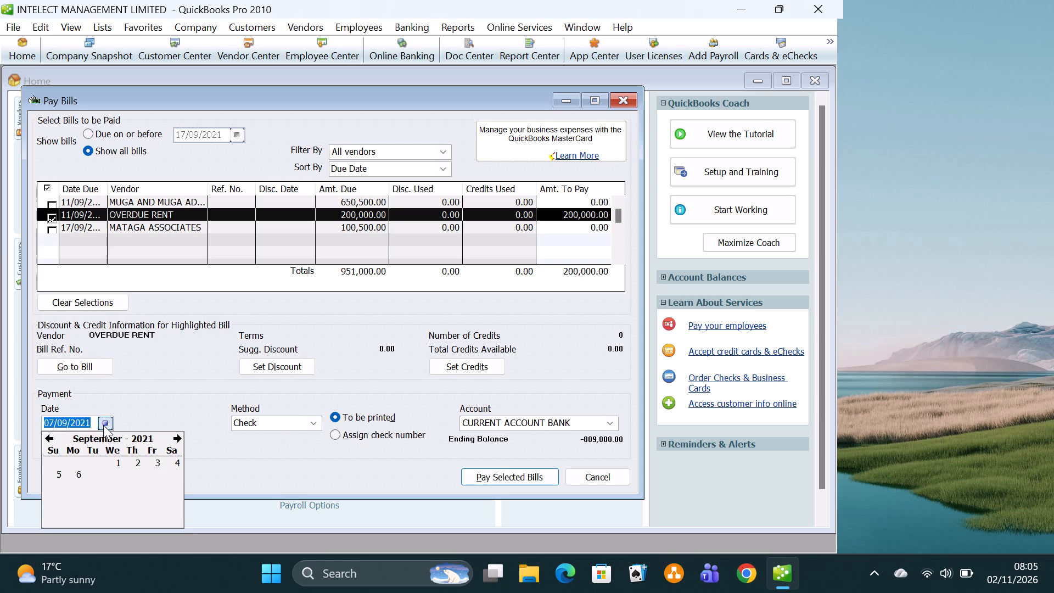
pyautogui.click(118, 473)
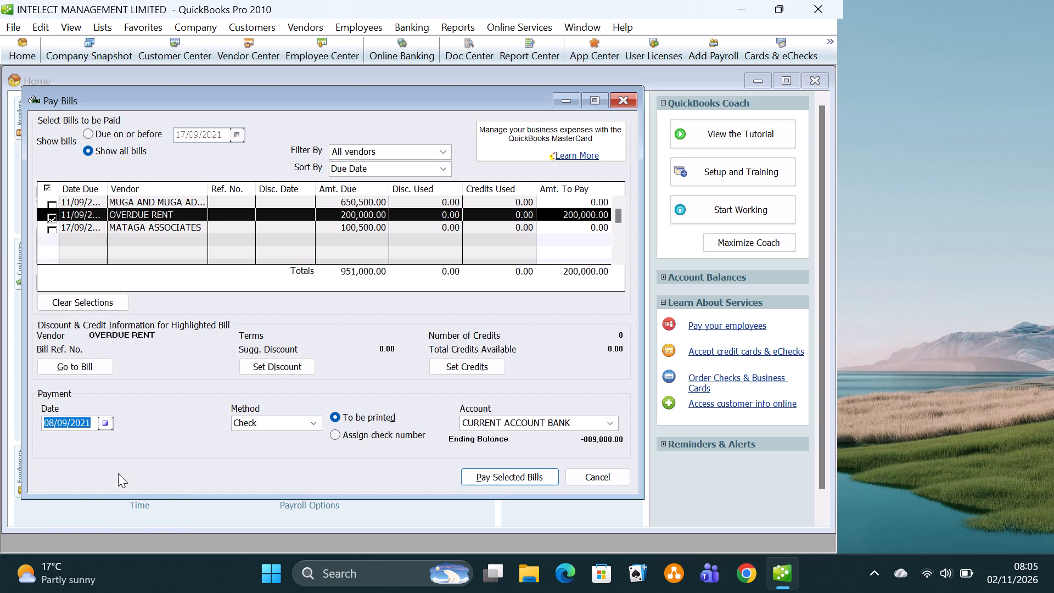
pyautogui.click(489, 476)
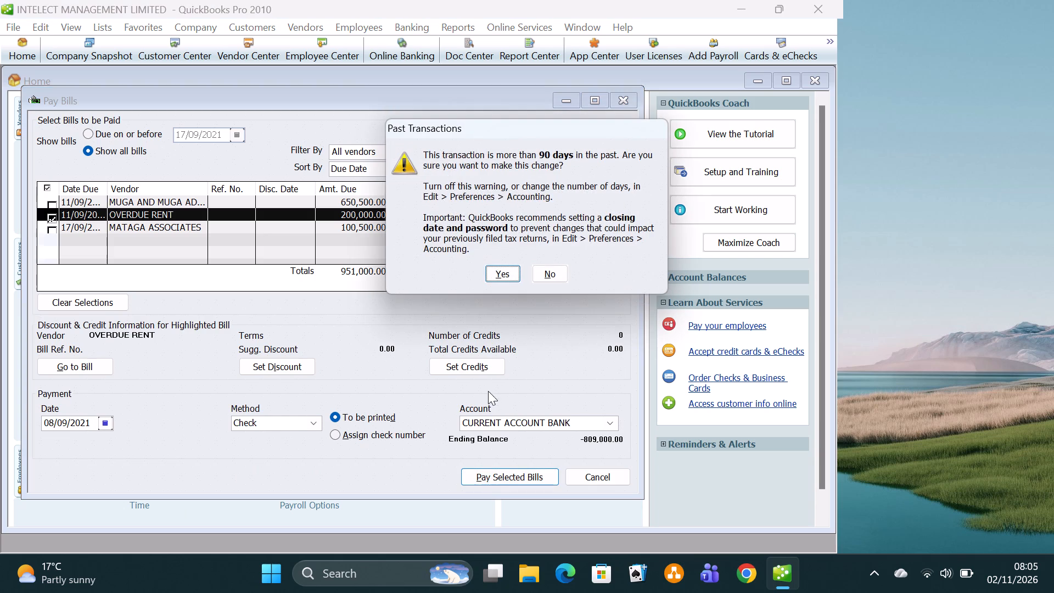
pyautogui.click(501, 275)
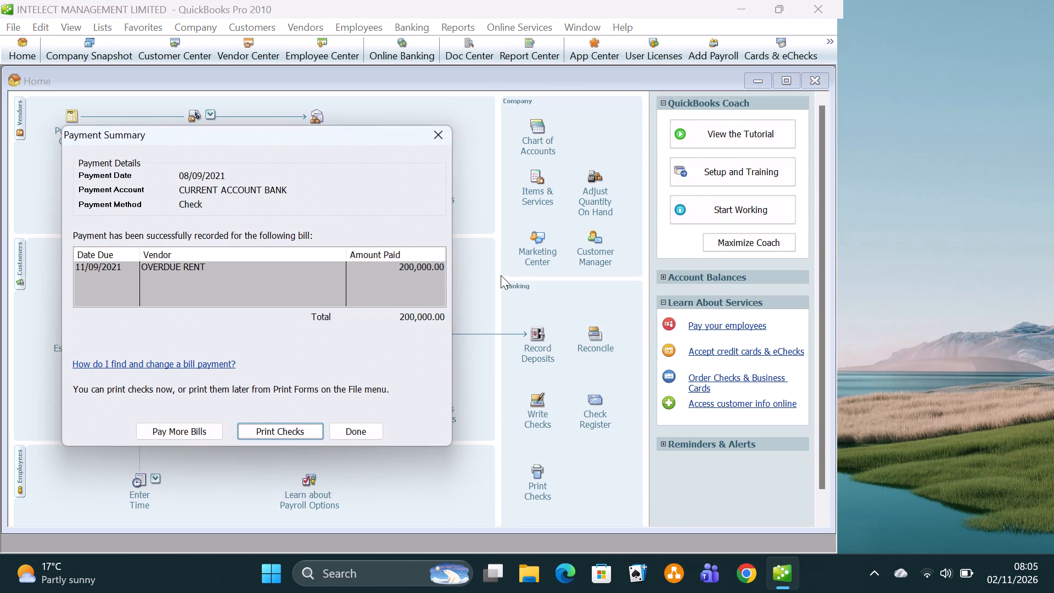
pyautogui.click(348, 429)
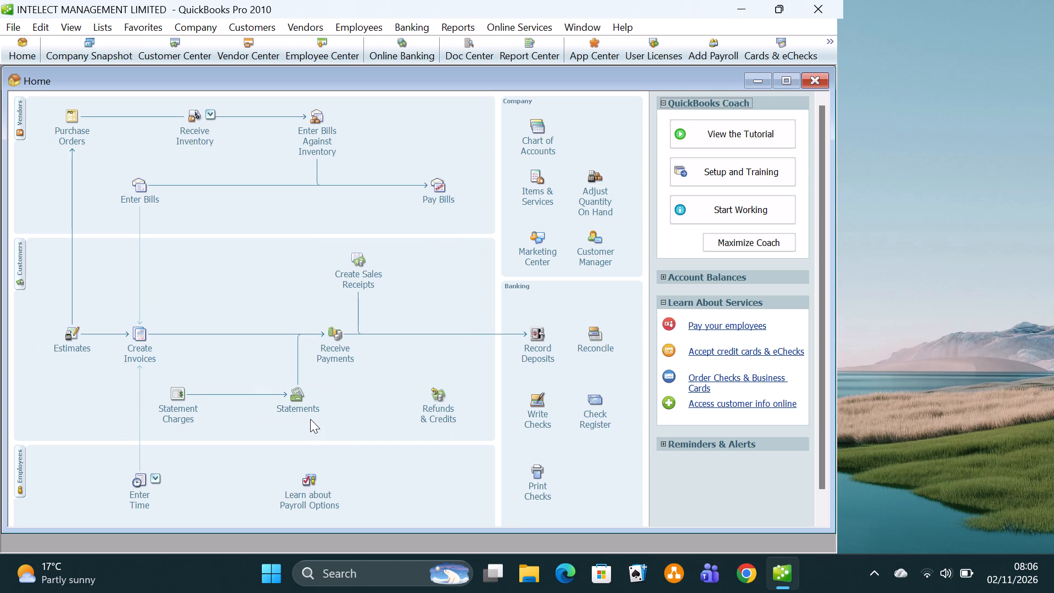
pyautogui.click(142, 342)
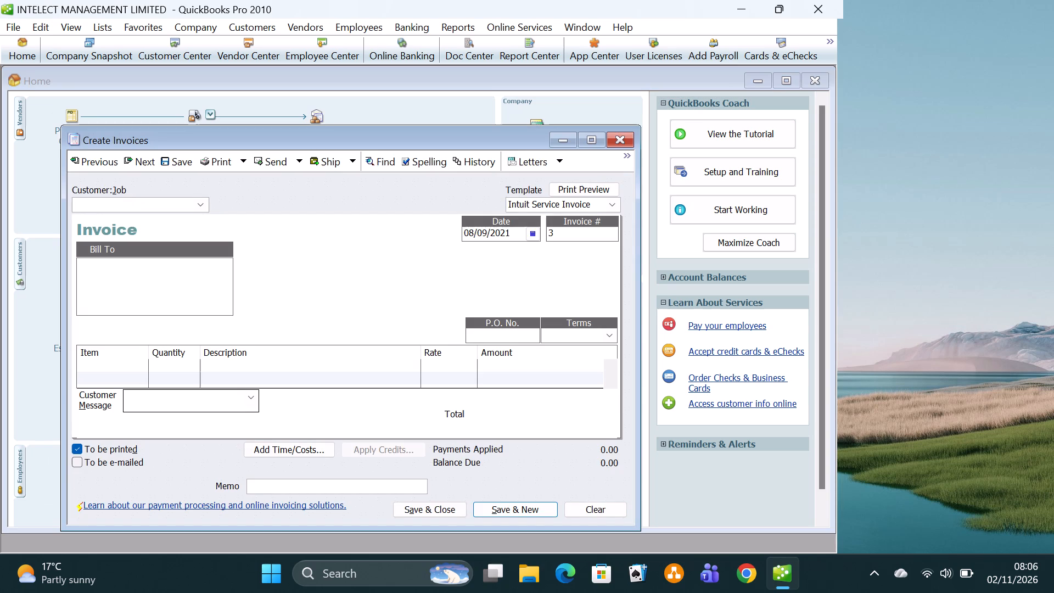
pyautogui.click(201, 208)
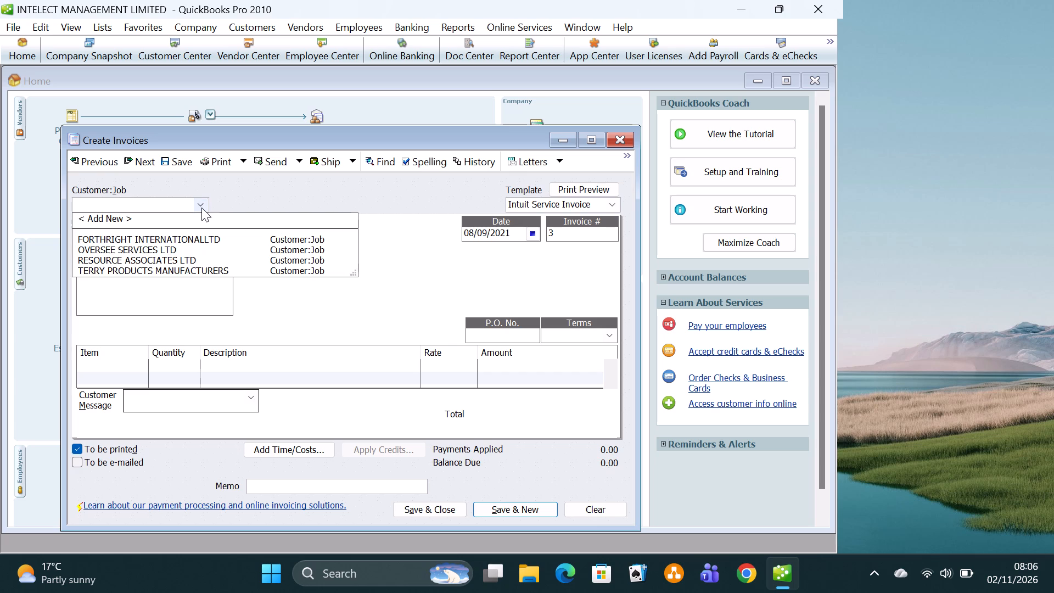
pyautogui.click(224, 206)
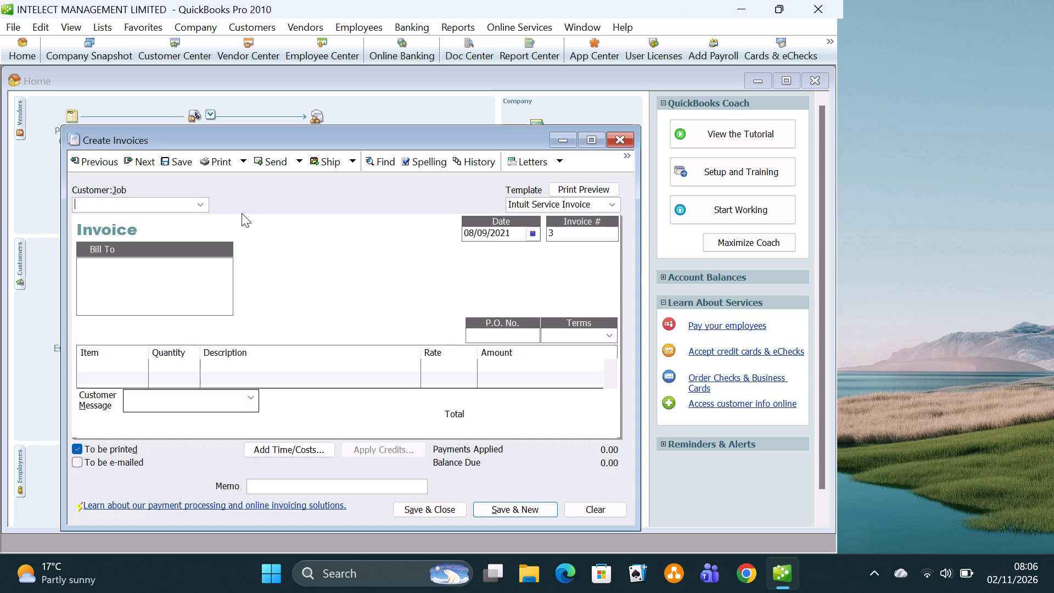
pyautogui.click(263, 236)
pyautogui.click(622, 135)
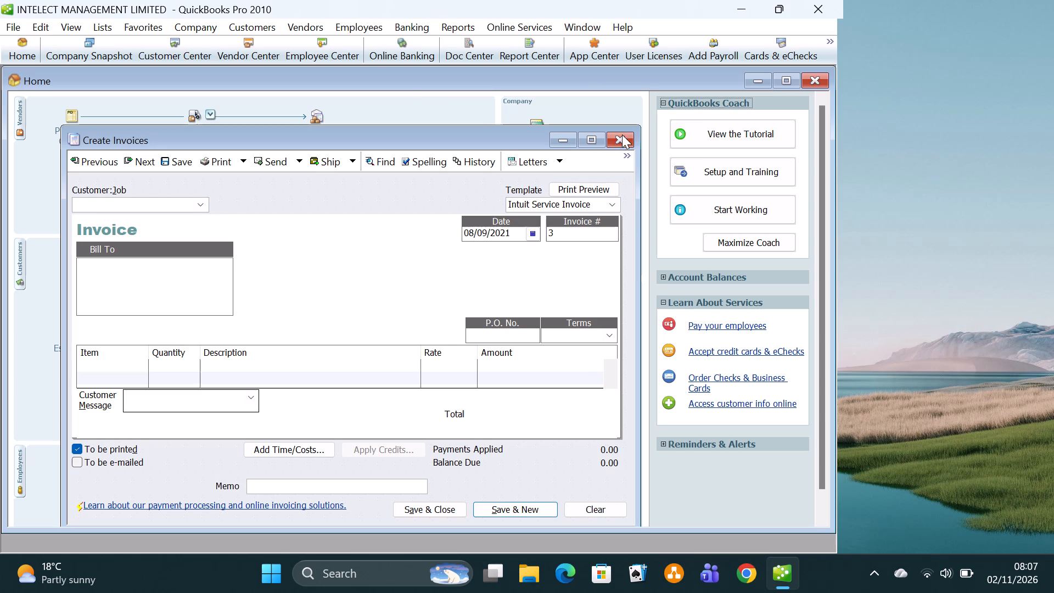
# Start a Receive Inventory with Bill entry for the vendor MUGA AND MUGA ADVOCATES.
pyautogui.click(193, 136)
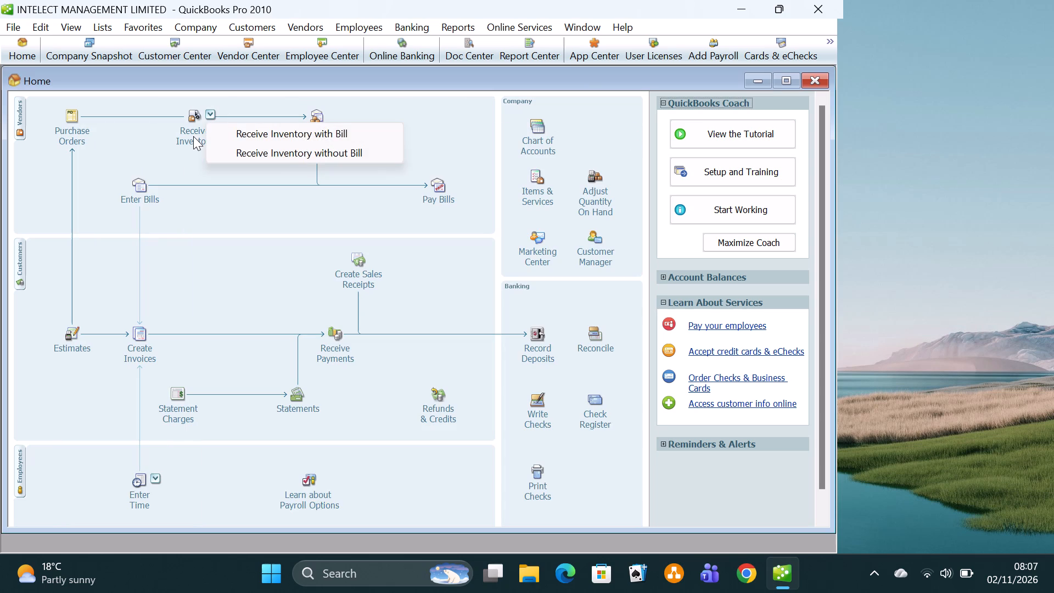
pyautogui.click(255, 134)
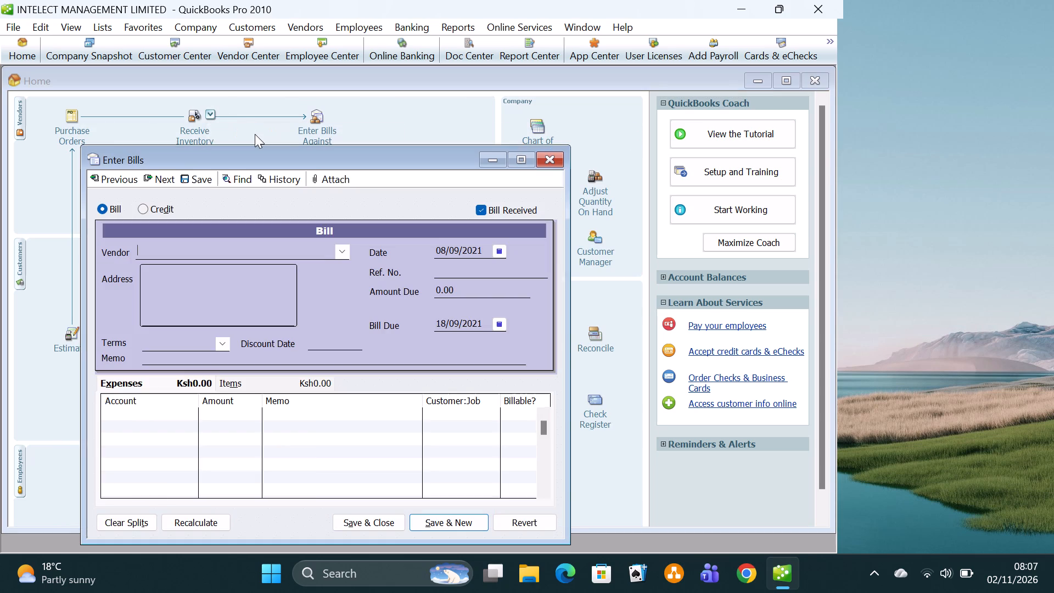
pyautogui.click(343, 255)
pyautogui.click(198, 308)
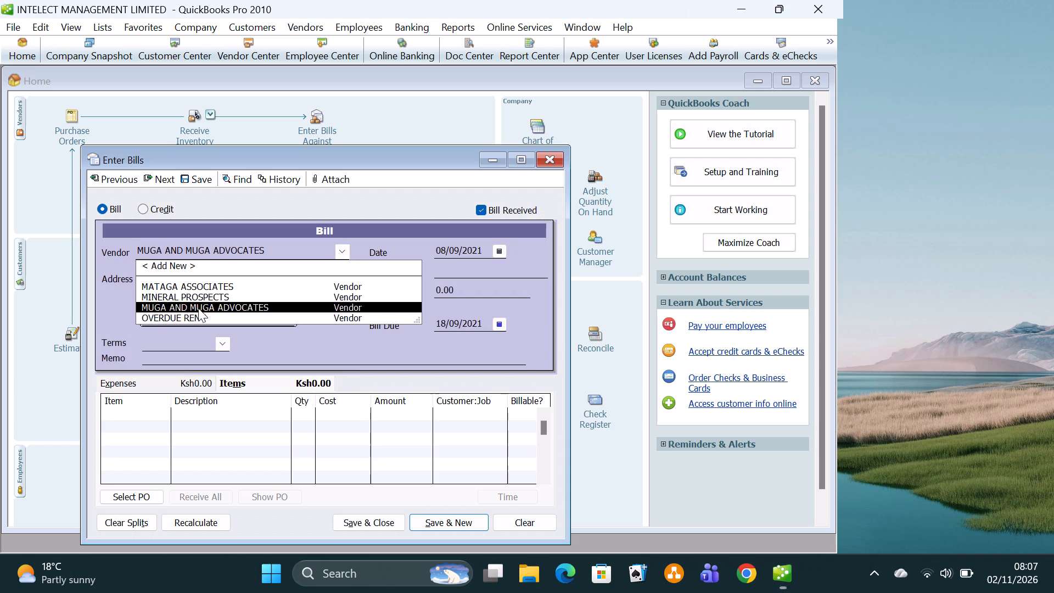
# Enter PATENT DEFENCE as the bill's first item, adding it as a new Service item linked to the Professional Fees account.
pyautogui.click(155, 412)
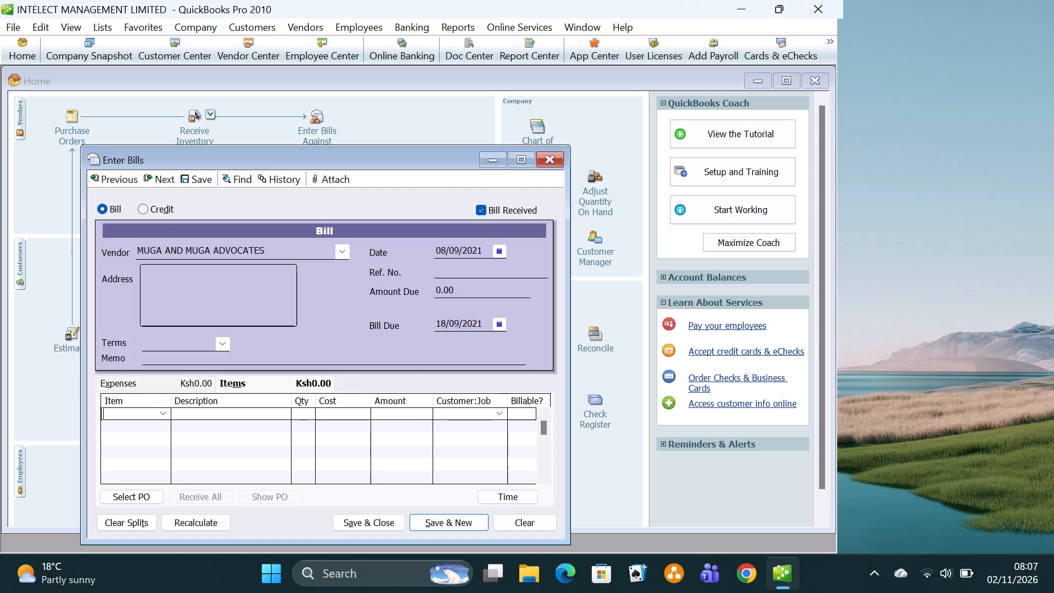
pyautogui.press('p')
pyautogui.write('ATENT DEFENCE')
pyautogui.press('space')
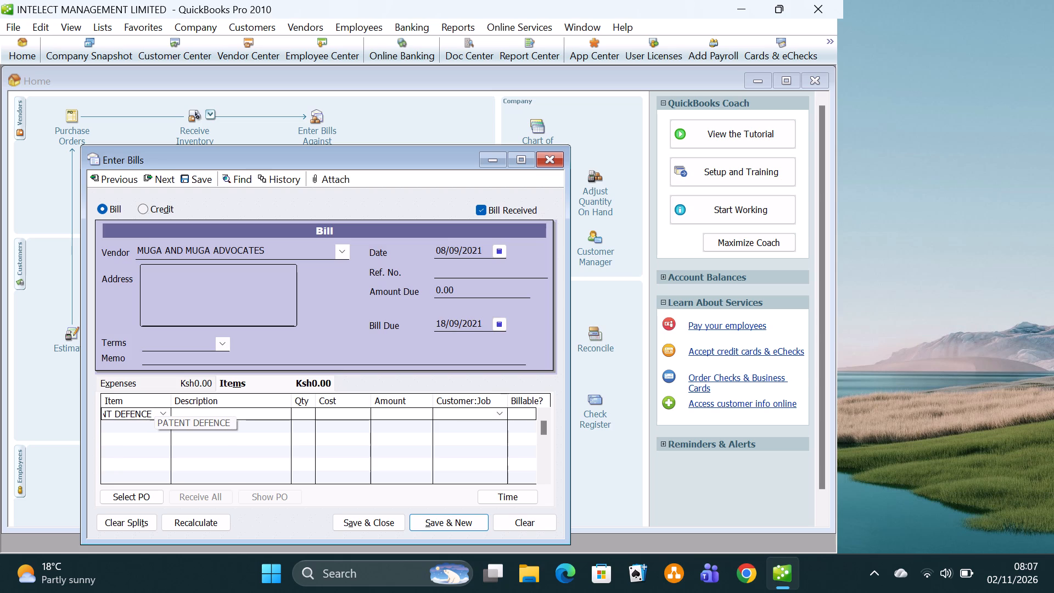
pyautogui.click(250, 431)
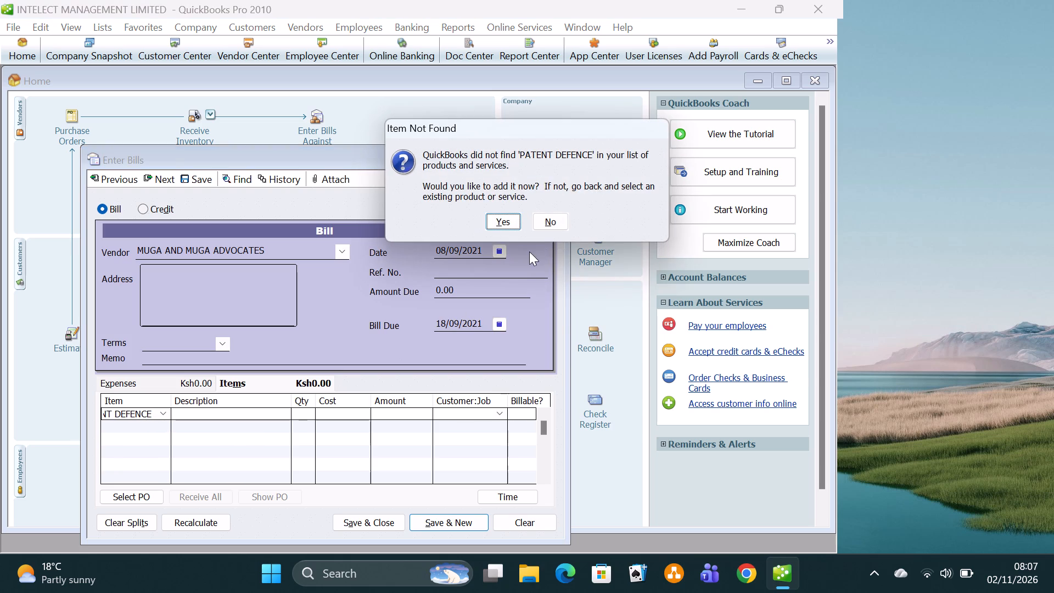
pyautogui.click(511, 221)
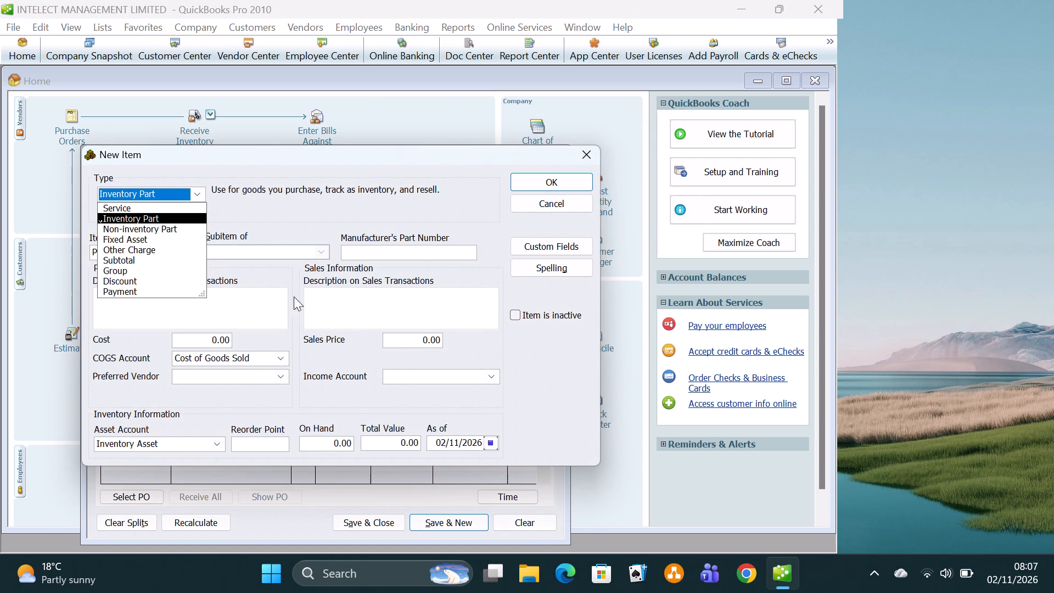
pyautogui.click(151, 210)
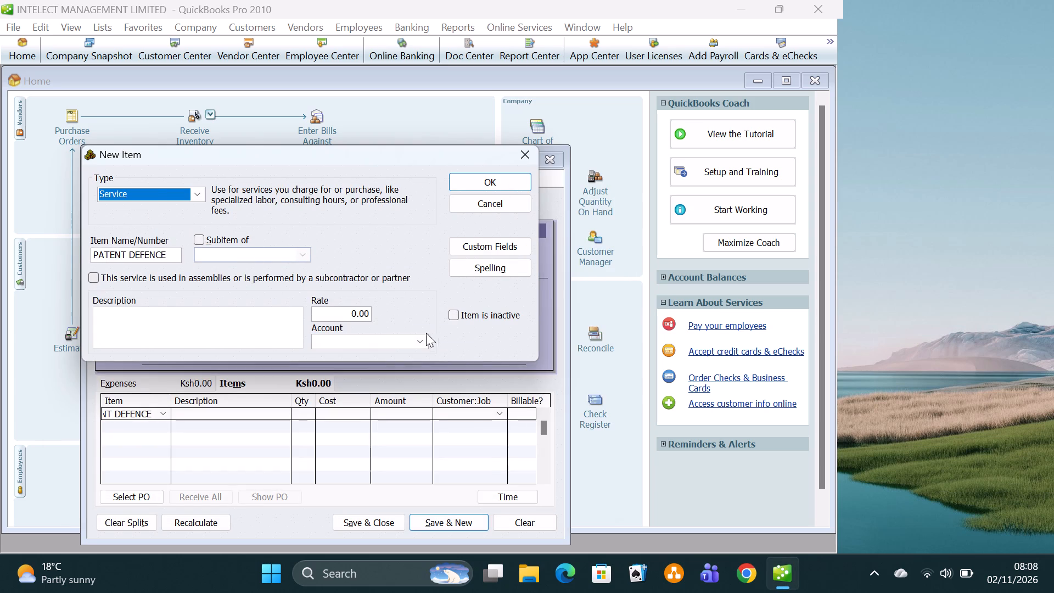
pyautogui.click(416, 340)
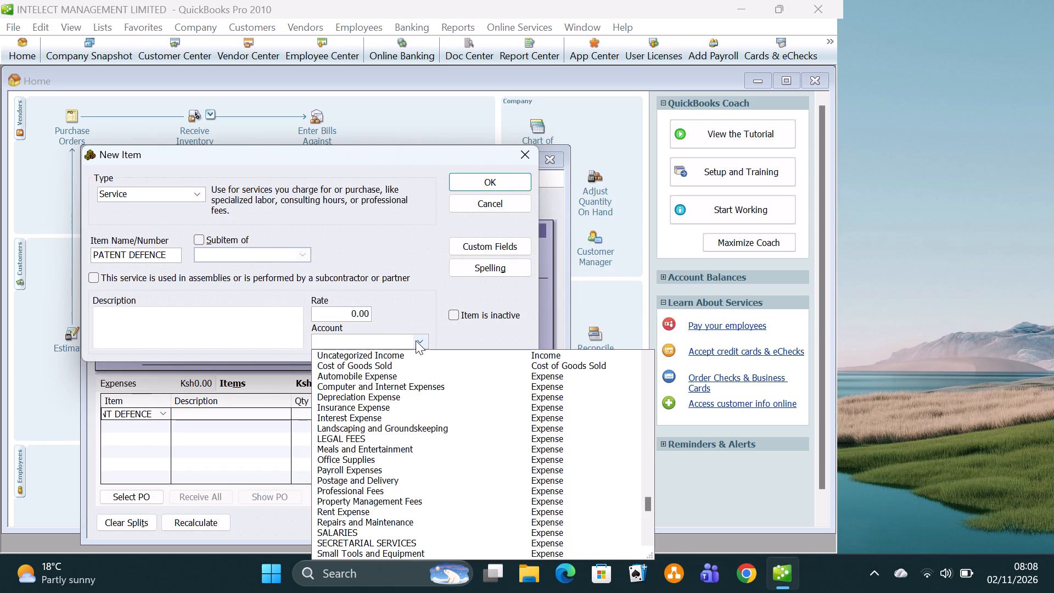
pyautogui.click(355, 490)
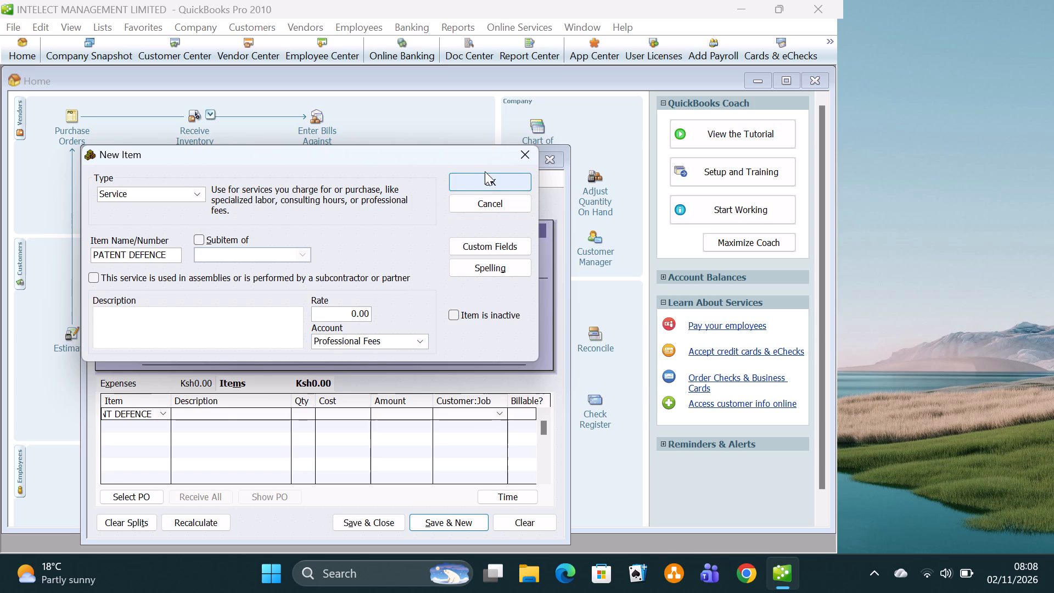
pyautogui.click(478, 181)
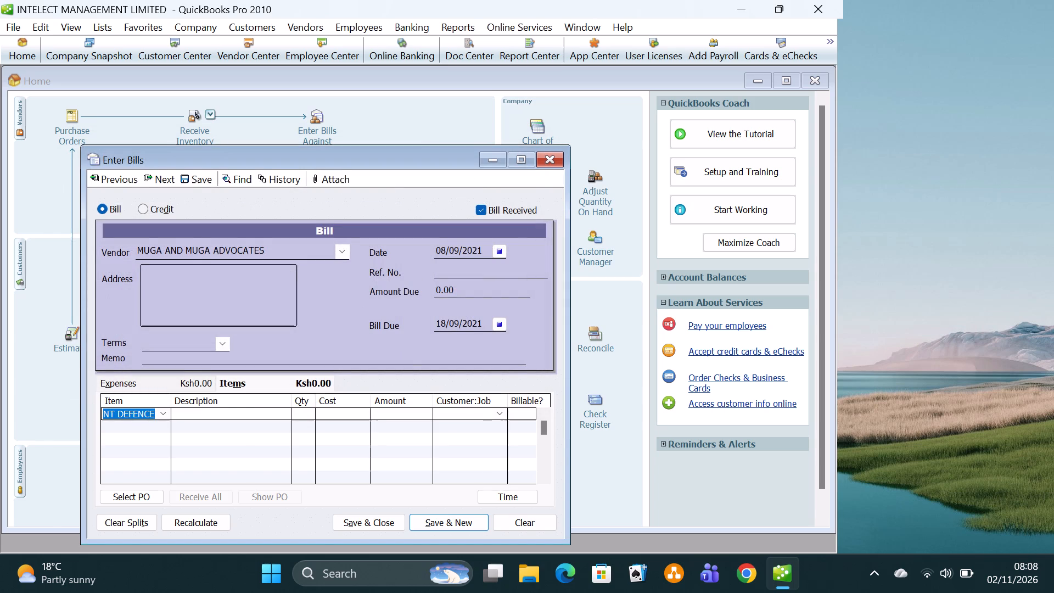
# Set the PATENT DEFENCE amount to 622,000, date the bill 10/09/2021, and save and close it, accepting the past date.
pyautogui.click(408, 412)
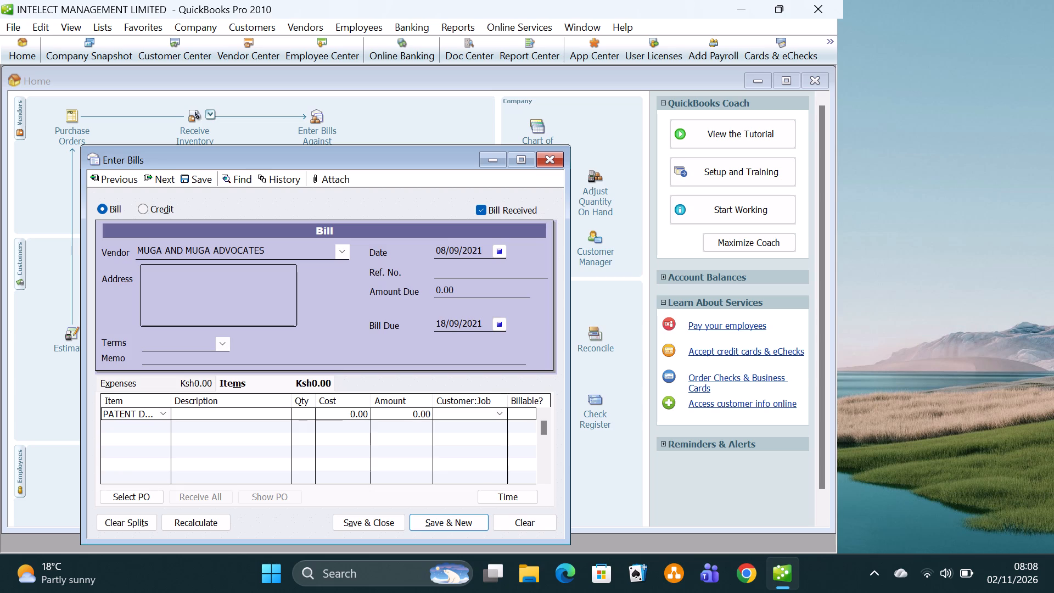
pyautogui.write('62')
pyautogui.press('2')
pyautogui.write('00')
pyautogui.click(499, 253)
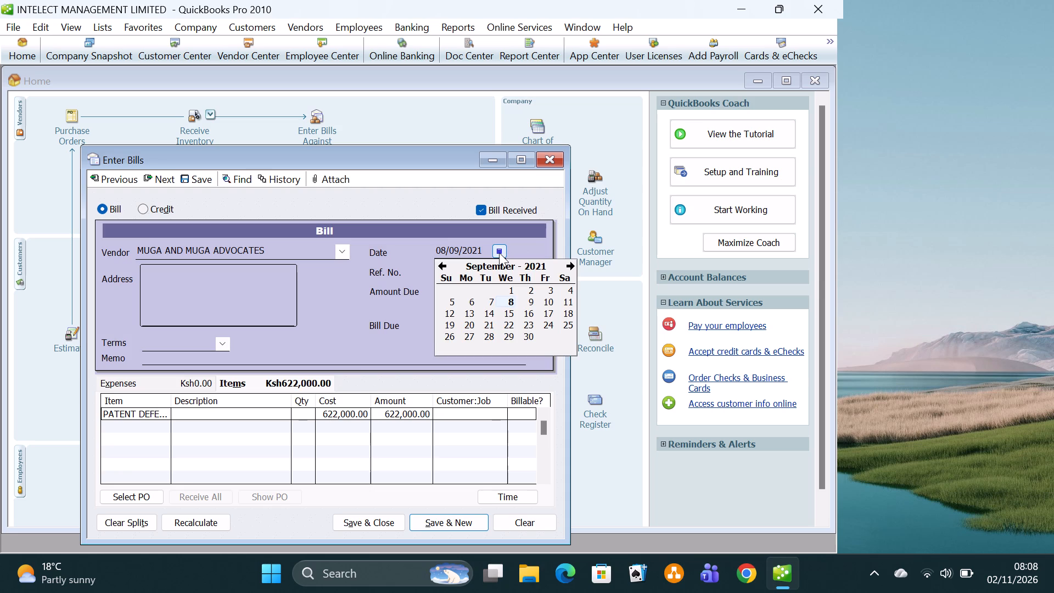
pyautogui.click(551, 299)
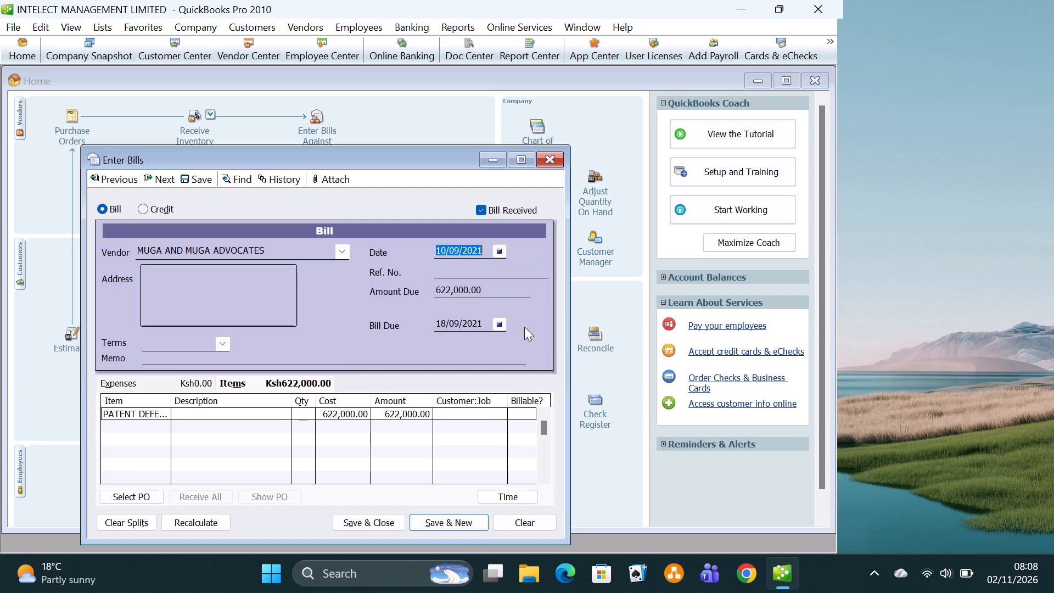
pyautogui.click(379, 521)
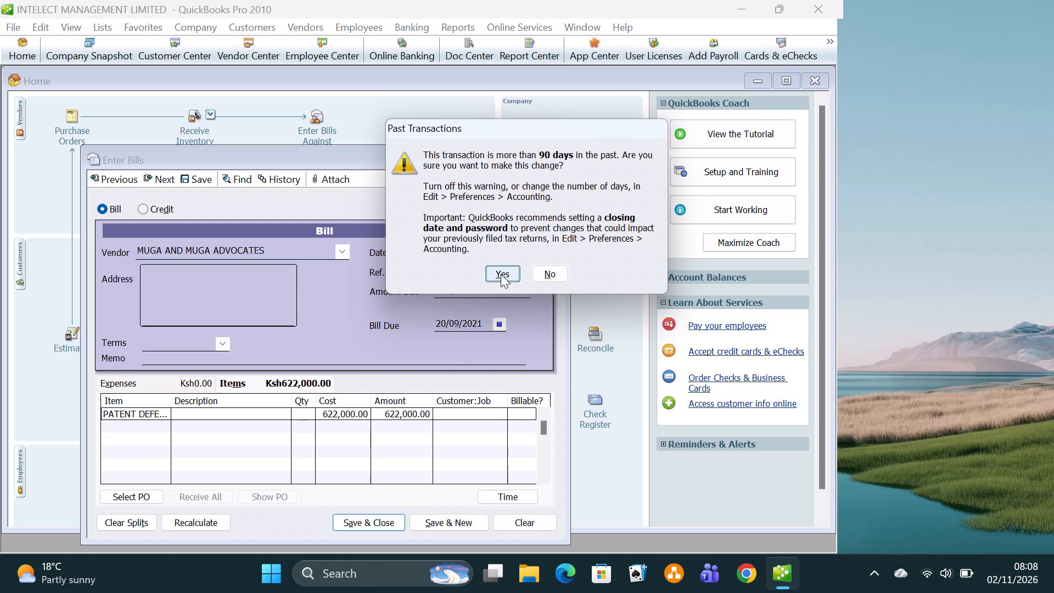
pyautogui.click(501, 274)
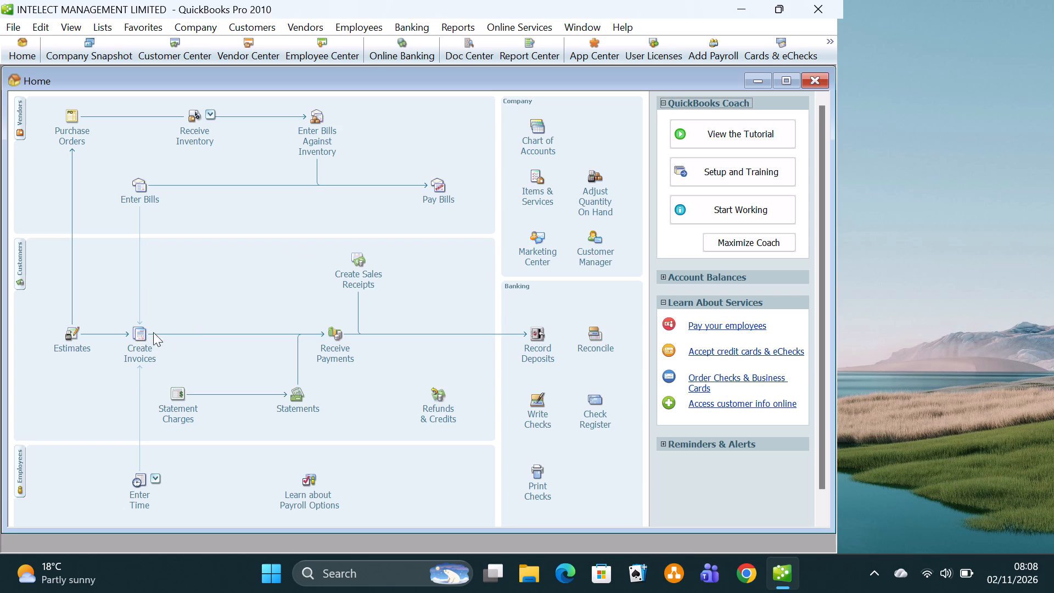
# Start a new invoice for the customer TERRY PRODUCTS MANUFACTURERS.
pyautogui.click(137, 337)
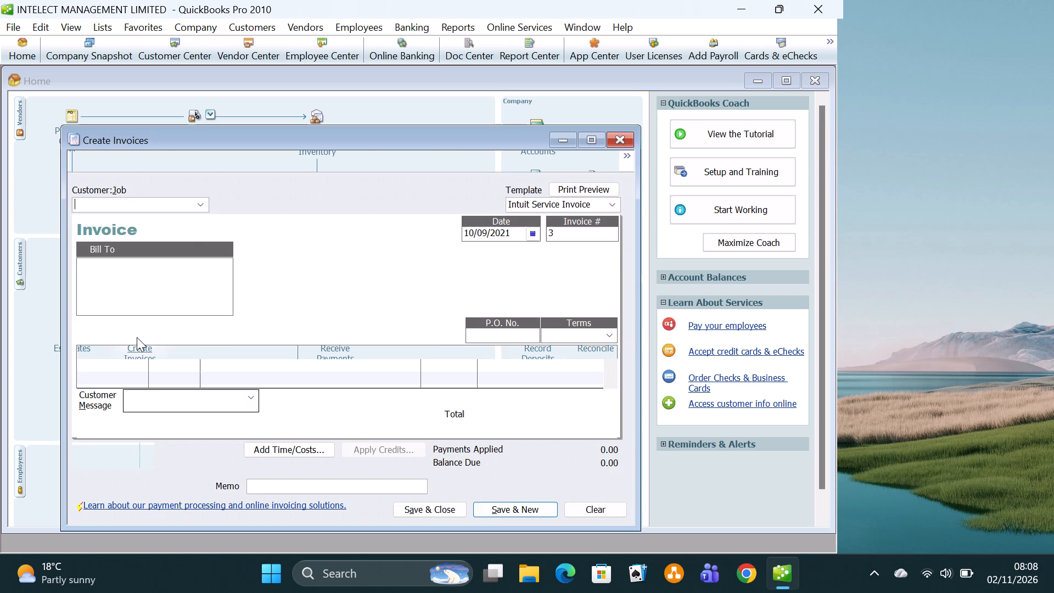
pyautogui.click(197, 208)
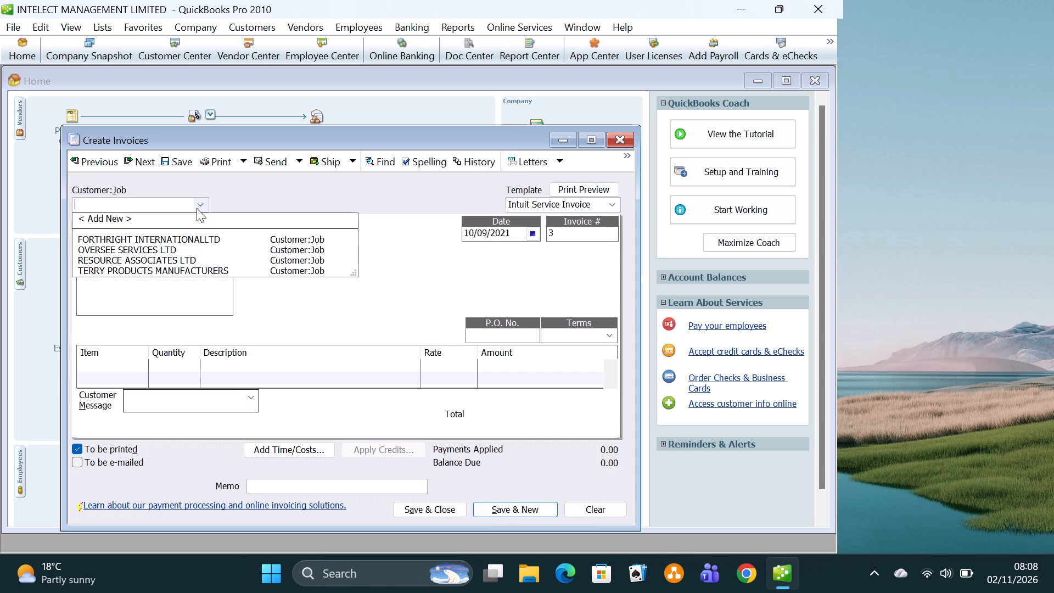
pyautogui.click(162, 272)
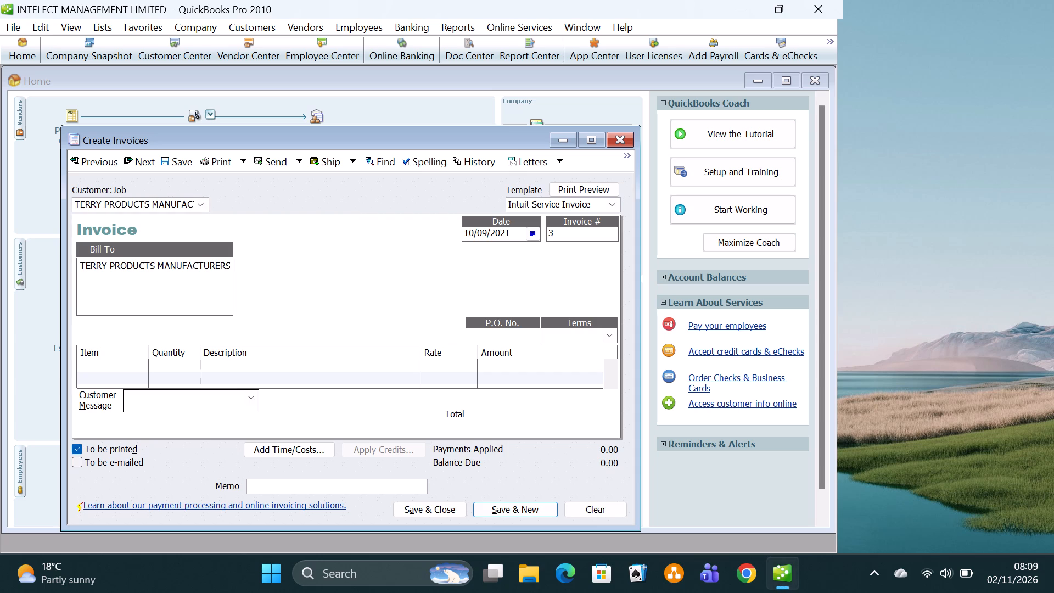
# Add PRODUCT DESIGN from the invoice's first line as a new Service item linked to Professional Fees with a rate of 1,200,000.
pyautogui.click(131, 360)
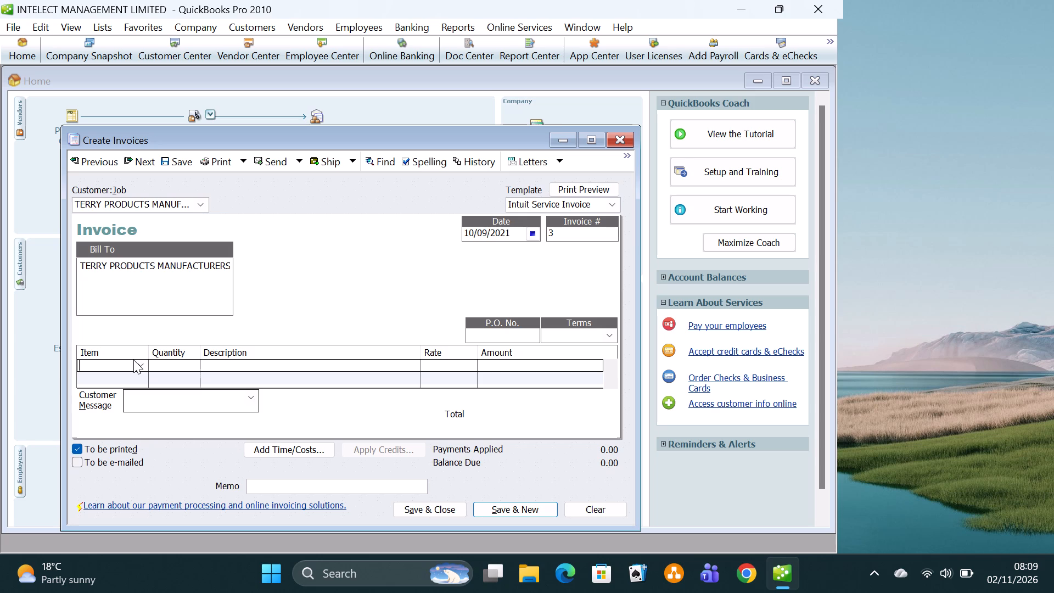
pyautogui.write('PR')
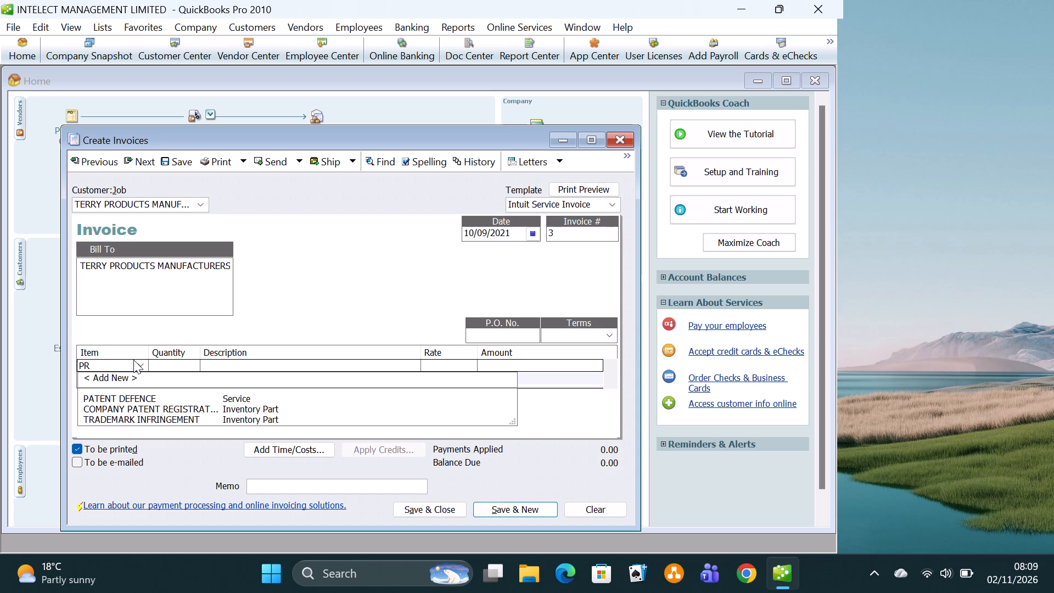
pyautogui.press('o')
pyautogui.write('DUCT DESIGN')
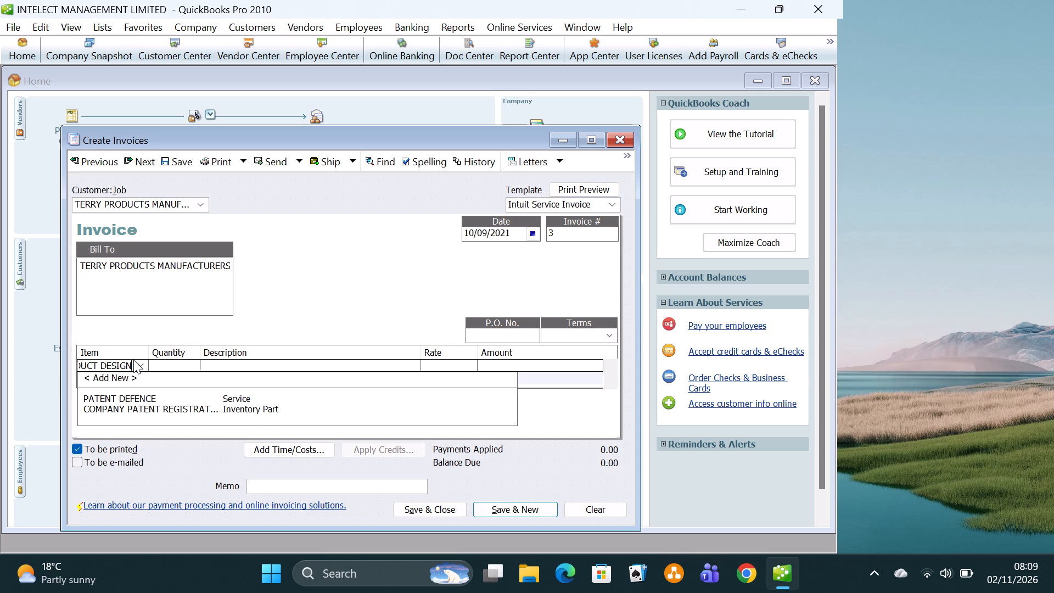
pyautogui.click(283, 319)
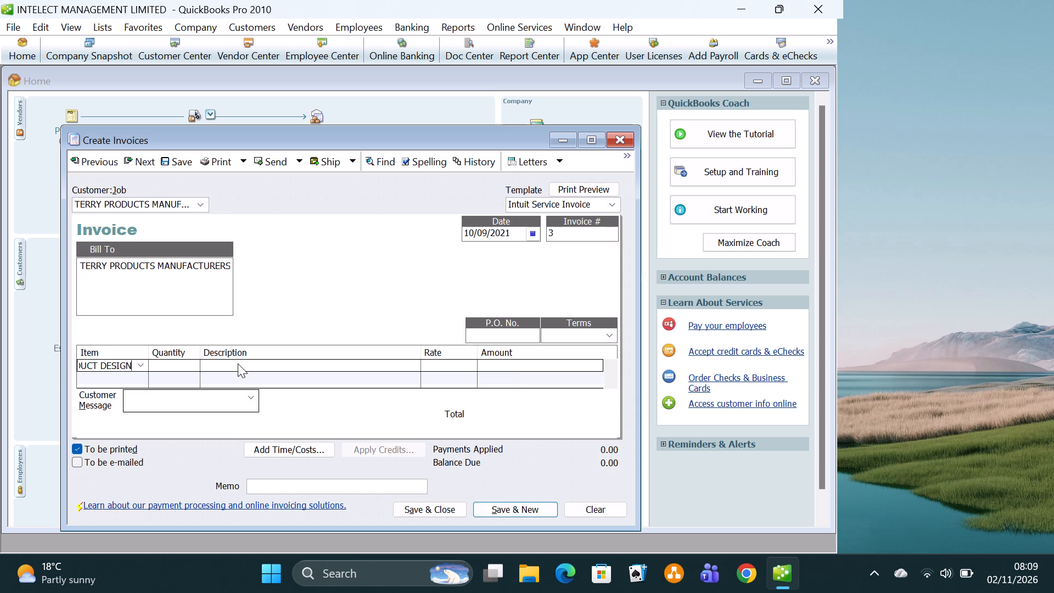
pyautogui.click(530, 230)
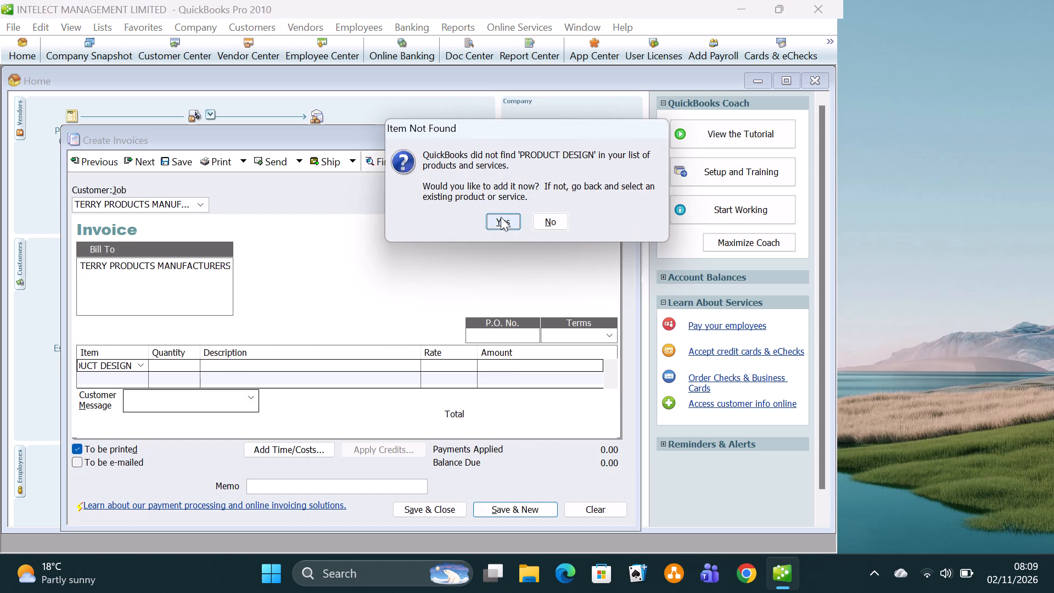
pyautogui.click(501, 217)
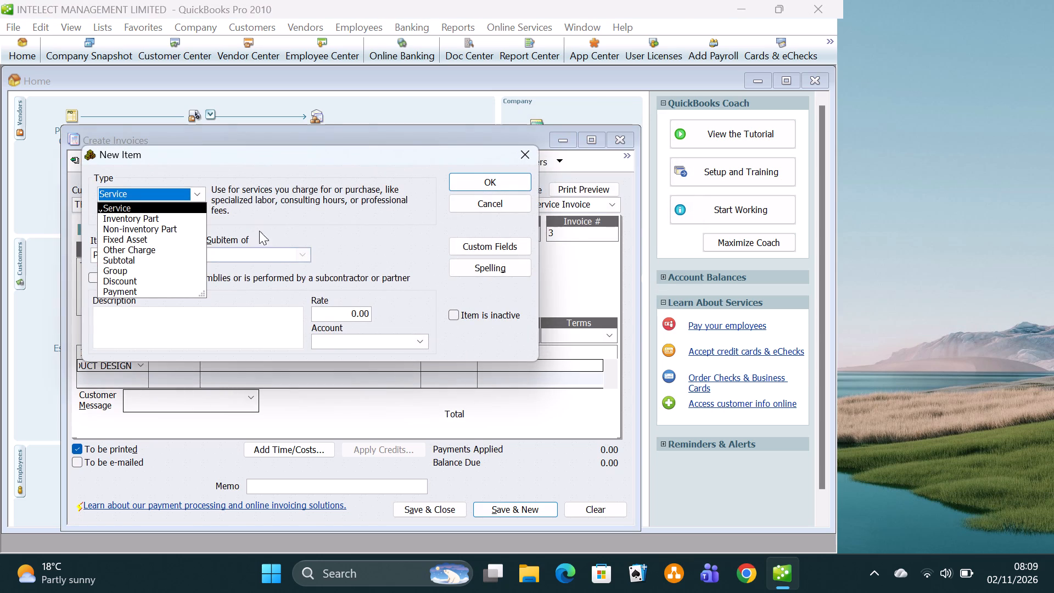
pyautogui.click(419, 342)
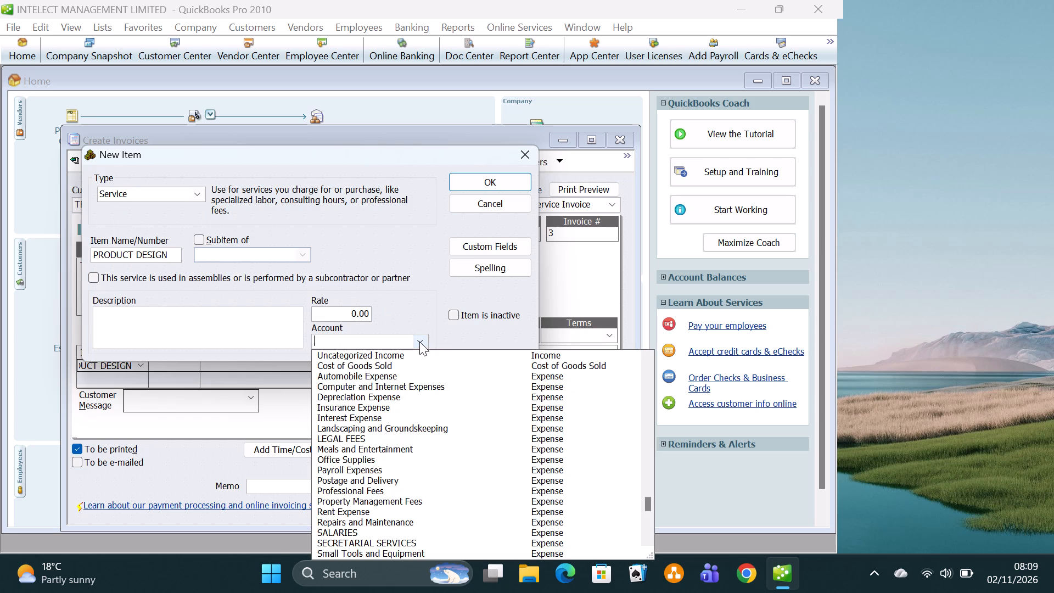
pyautogui.click(347, 489)
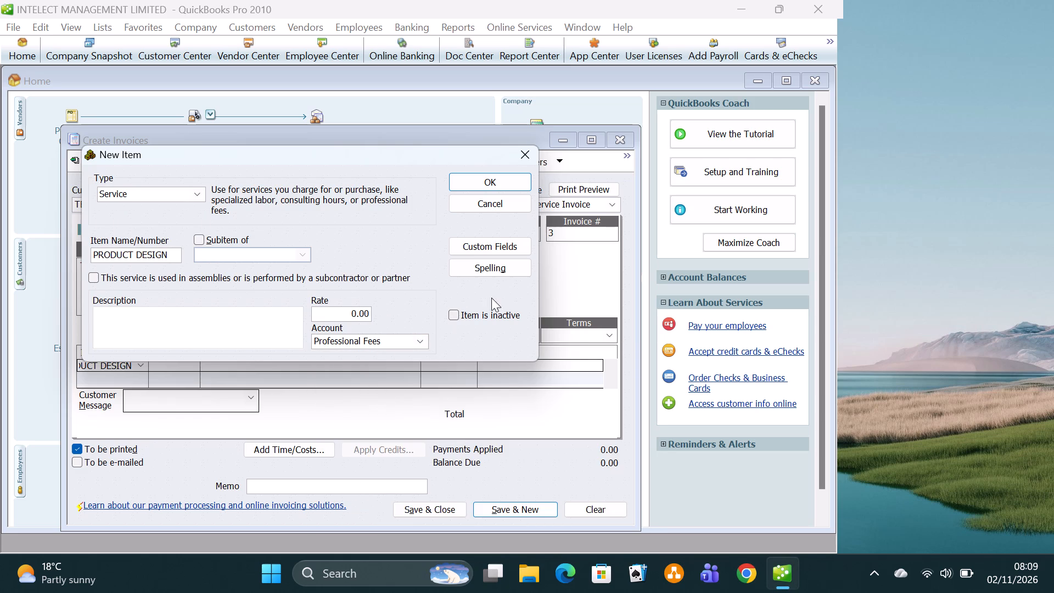
pyautogui.click(343, 316)
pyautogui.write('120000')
pyautogui.click(478, 182)
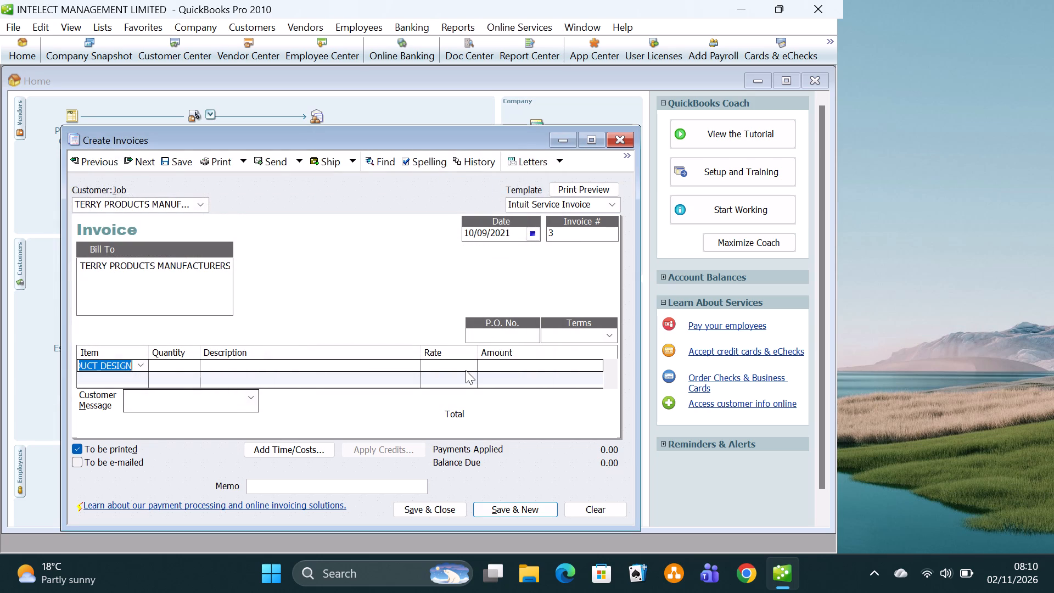
pyautogui.click(422, 512)
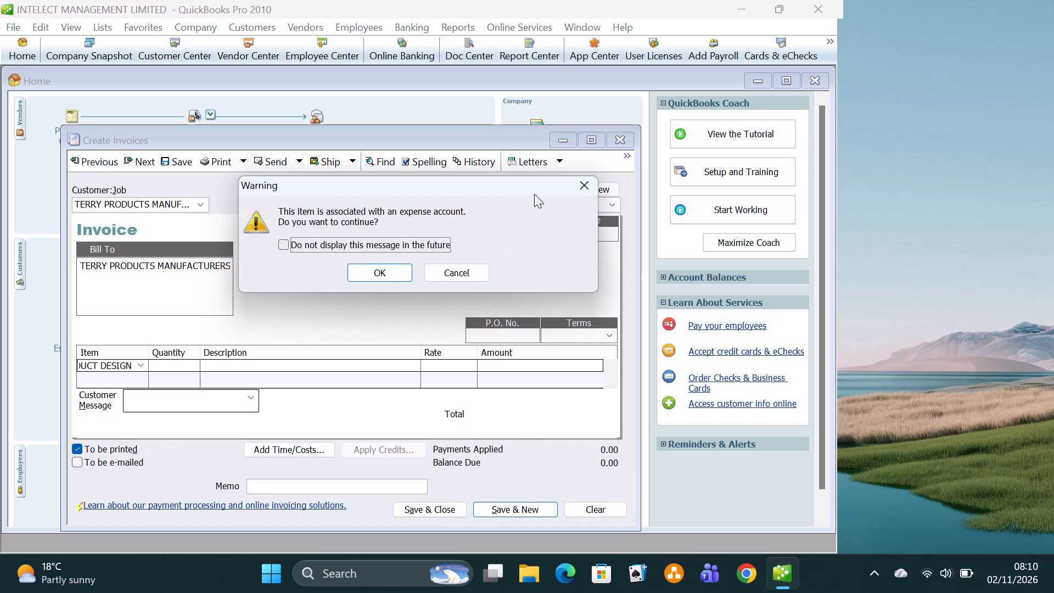
pyautogui.click(584, 184)
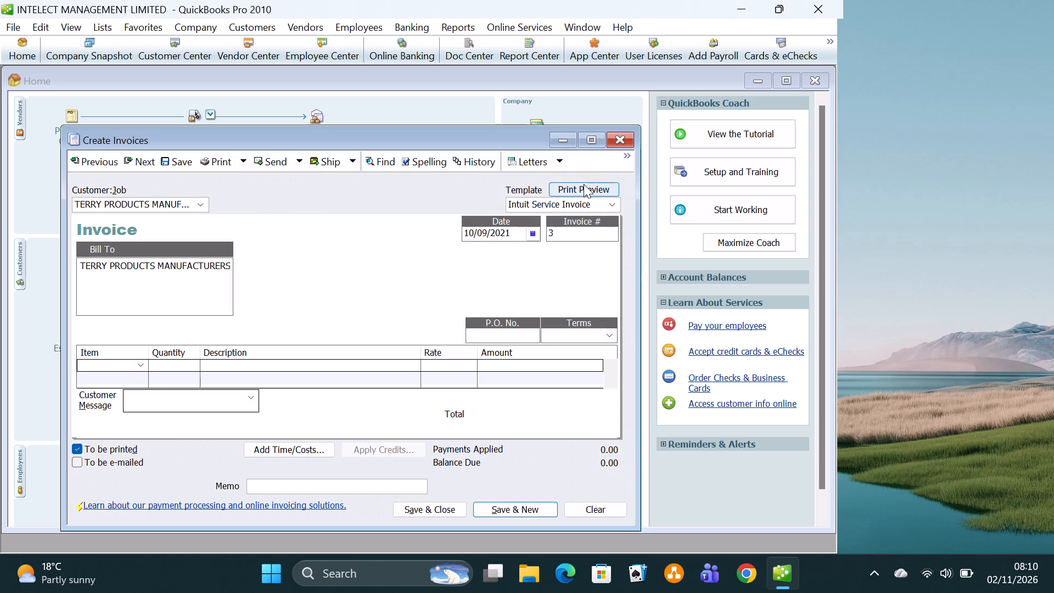
# Set the invoice line's amount to 1,200,000 and try to save and close the invoice, accepting the past date.
pyautogui.click(486, 363)
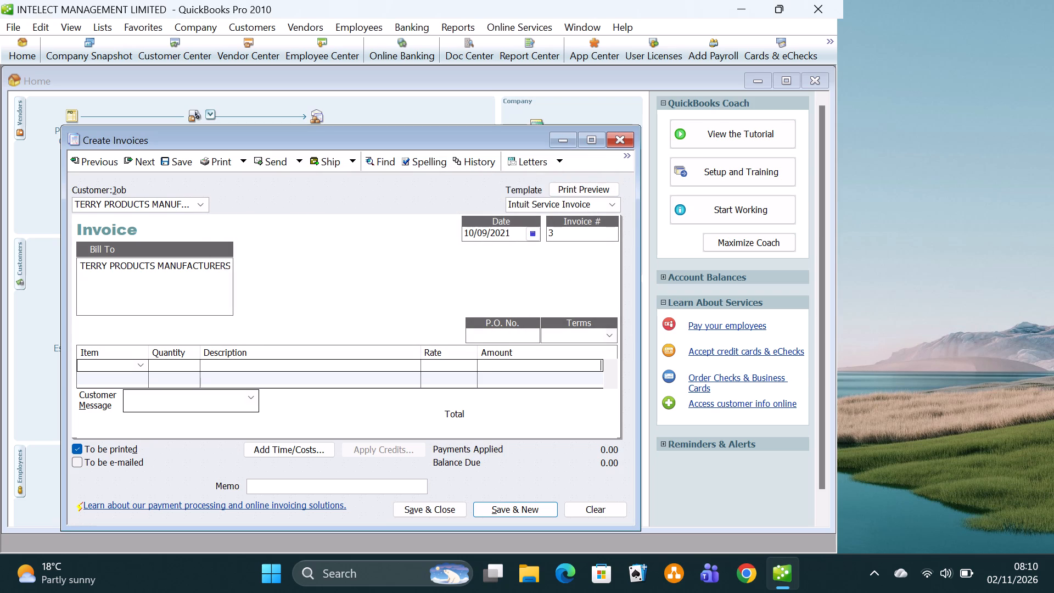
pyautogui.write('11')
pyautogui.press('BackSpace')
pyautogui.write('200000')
pyautogui.click(451, 505)
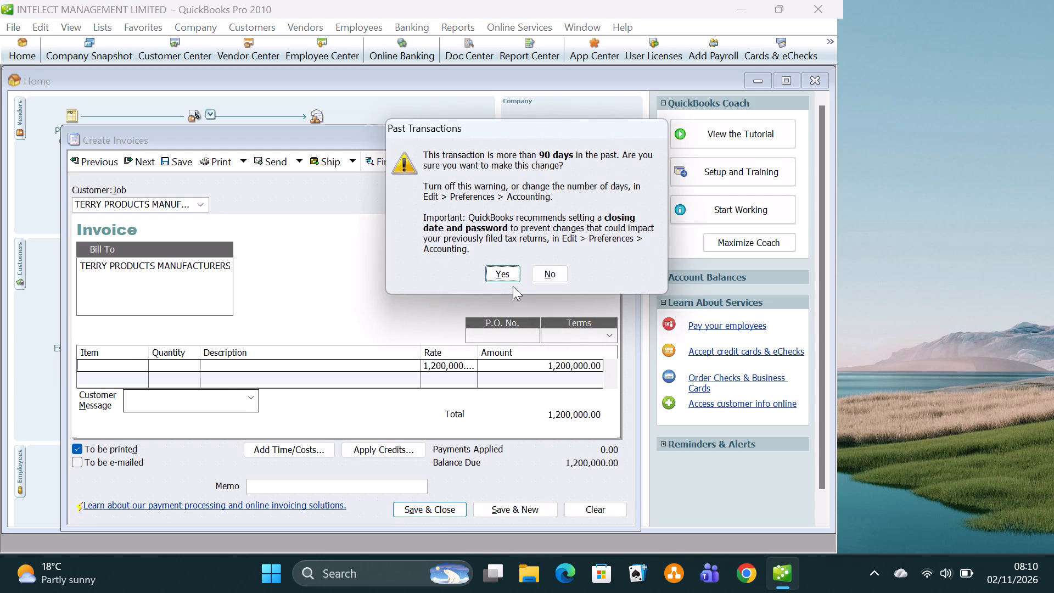
pyautogui.click(503, 277)
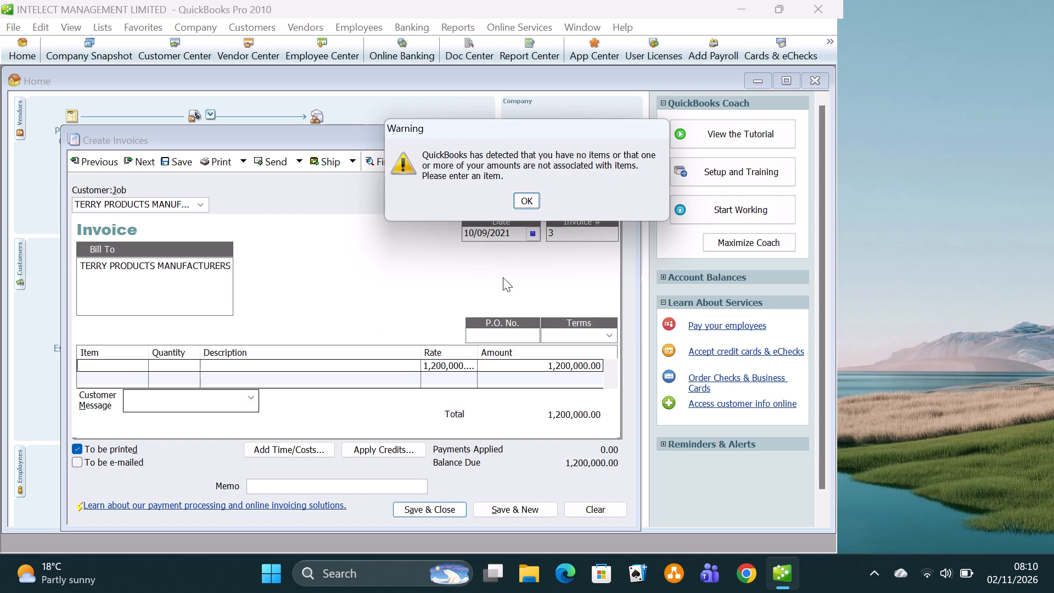
pyautogui.click(530, 201)
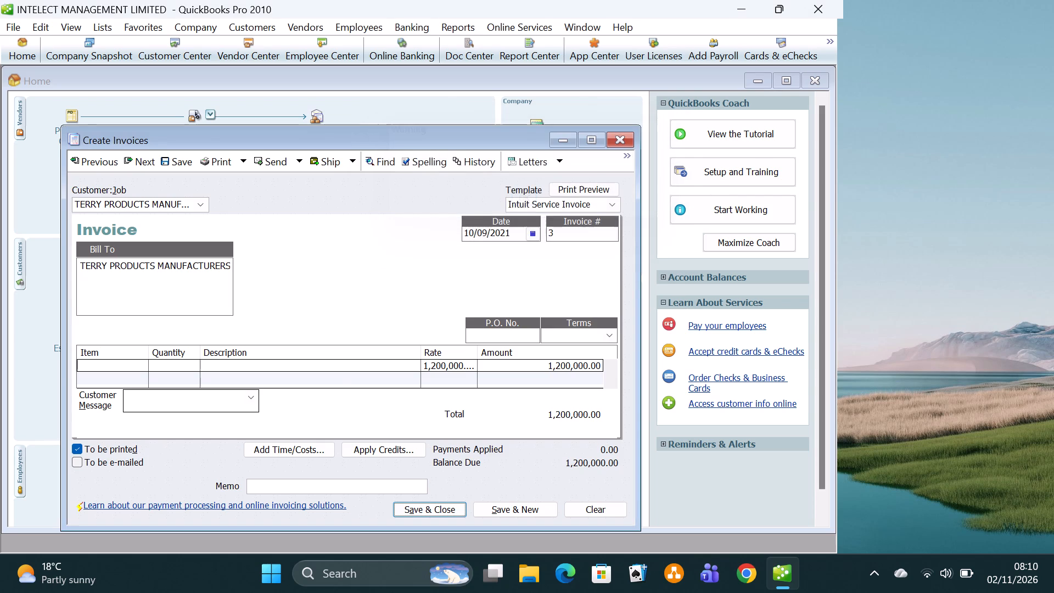
# Choose PRODUCT DESIGN as the item for the 1,200,000 invoice line, accepting its link to an expense account.
pyautogui.click(137, 366)
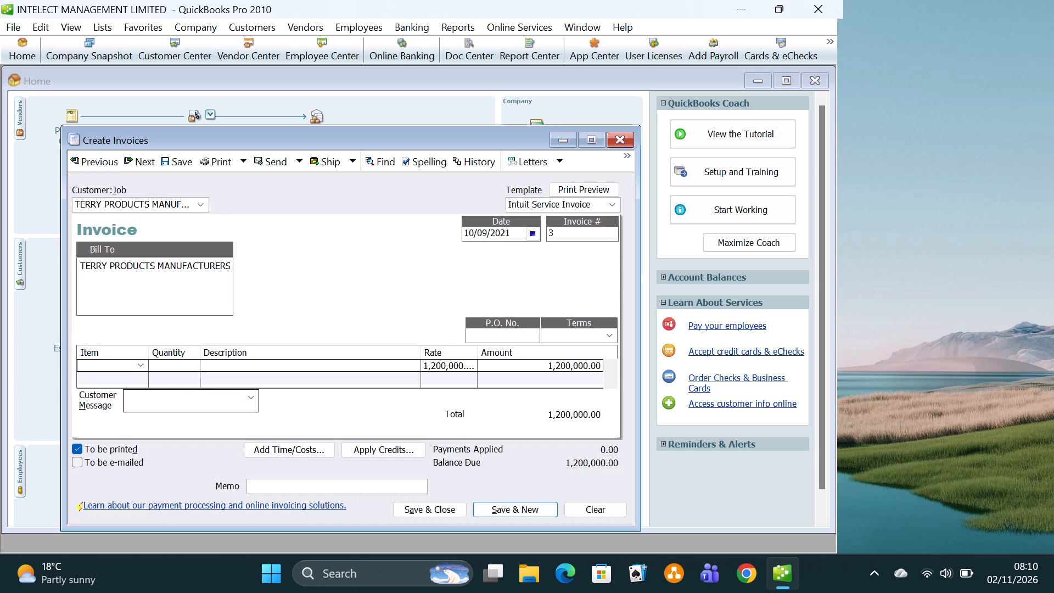
pyautogui.press('p')
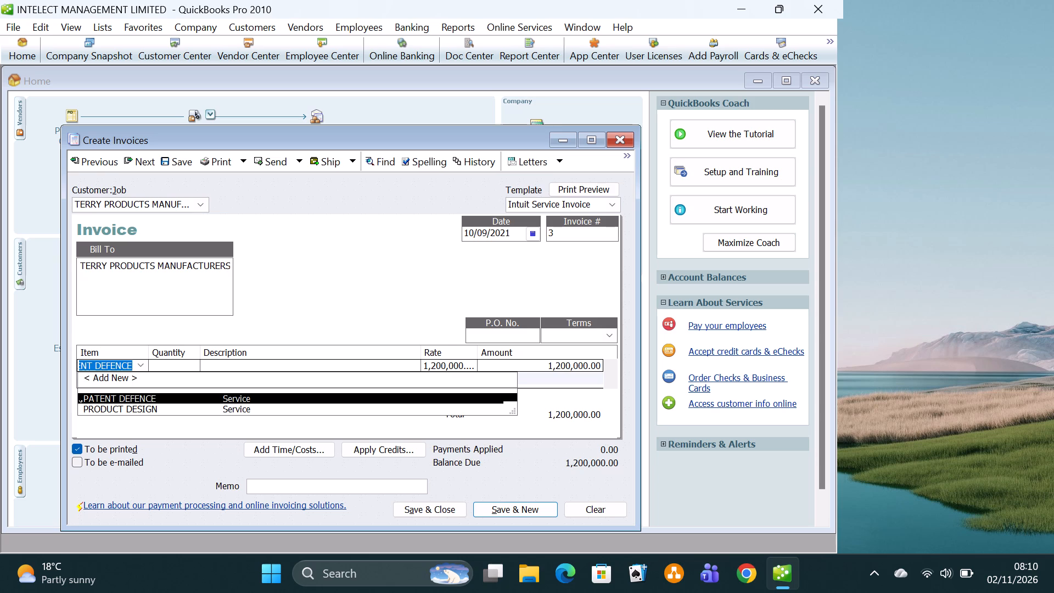
pyautogui.click(128, 409)
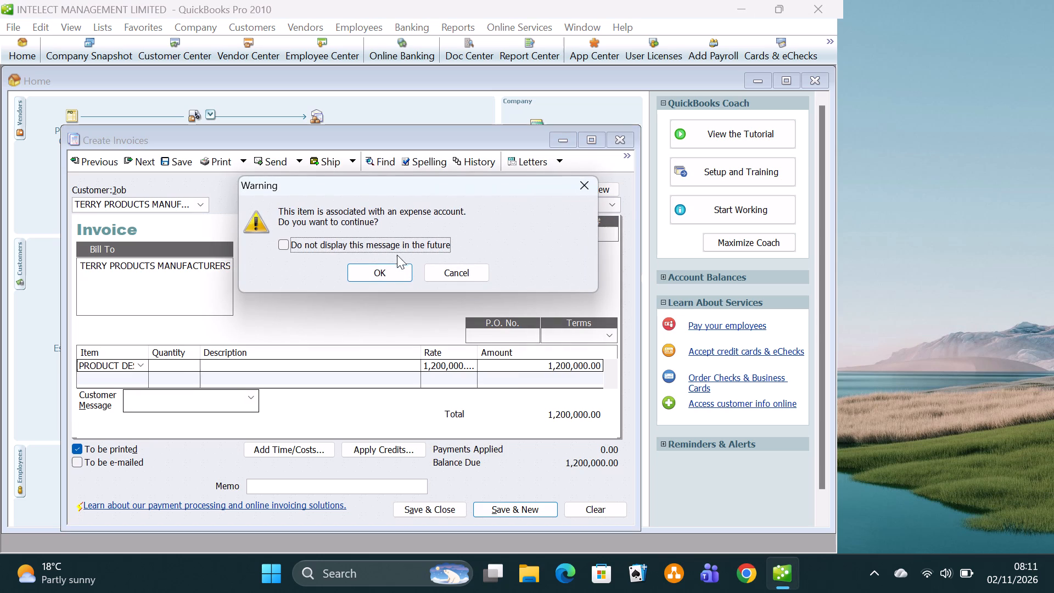
pyautogui.click(378, 272)
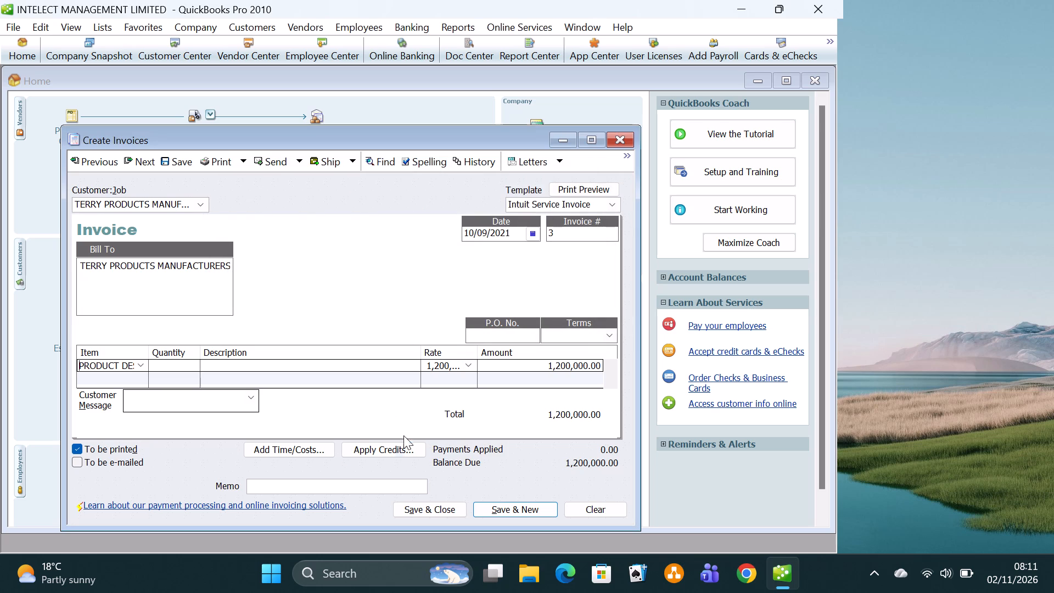
# Save and close the TERRY PRODUCTS MANUFACTURERS invoice, accepting the past date and dismissing the Payment Interview.
pyautogui.click(412, 508)
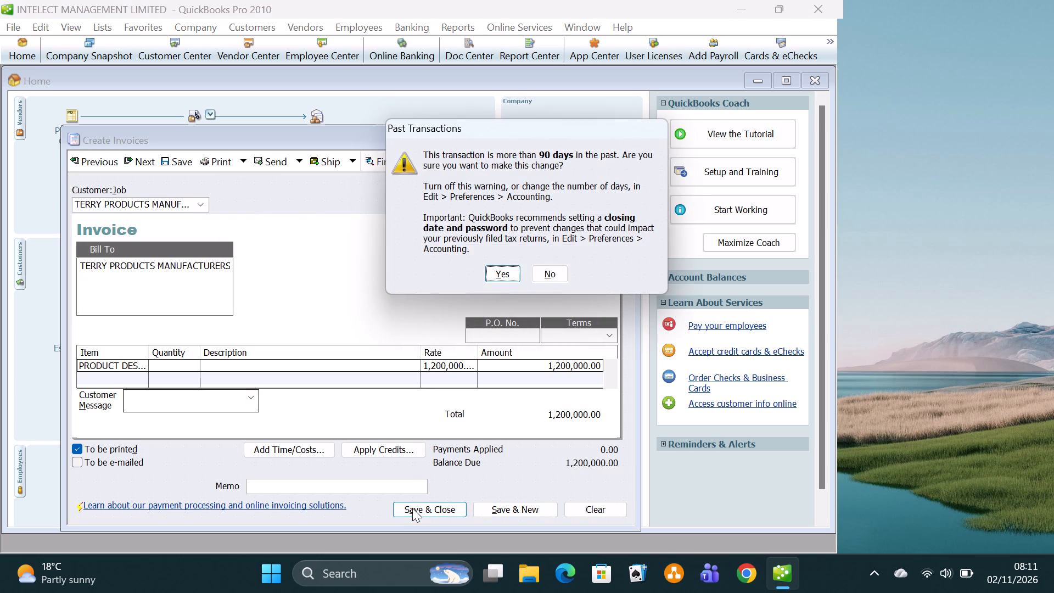
pyautogui.click(497, 273)
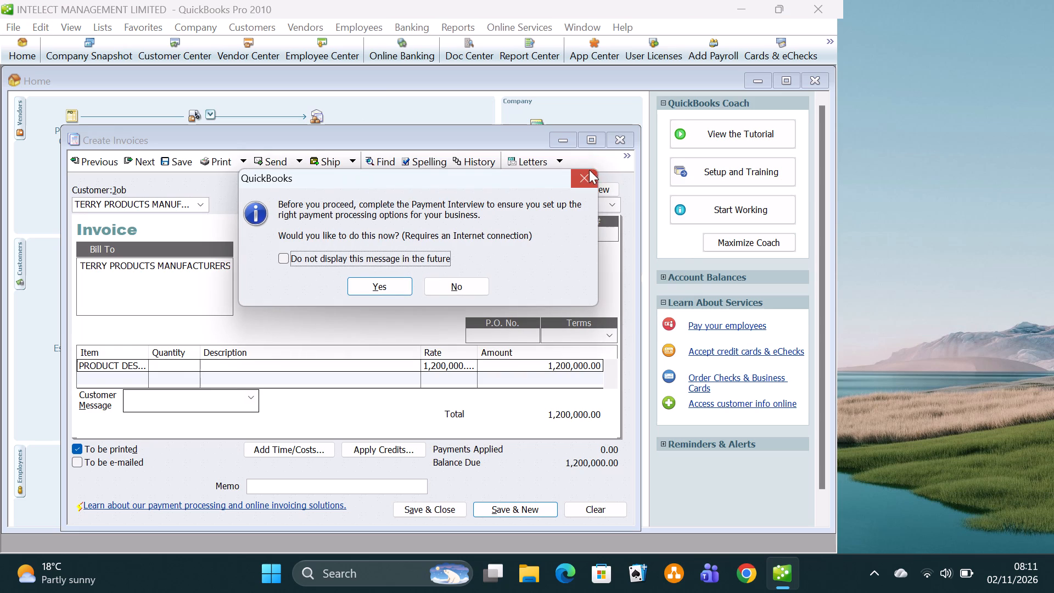
pyautogui.click(584, 172)
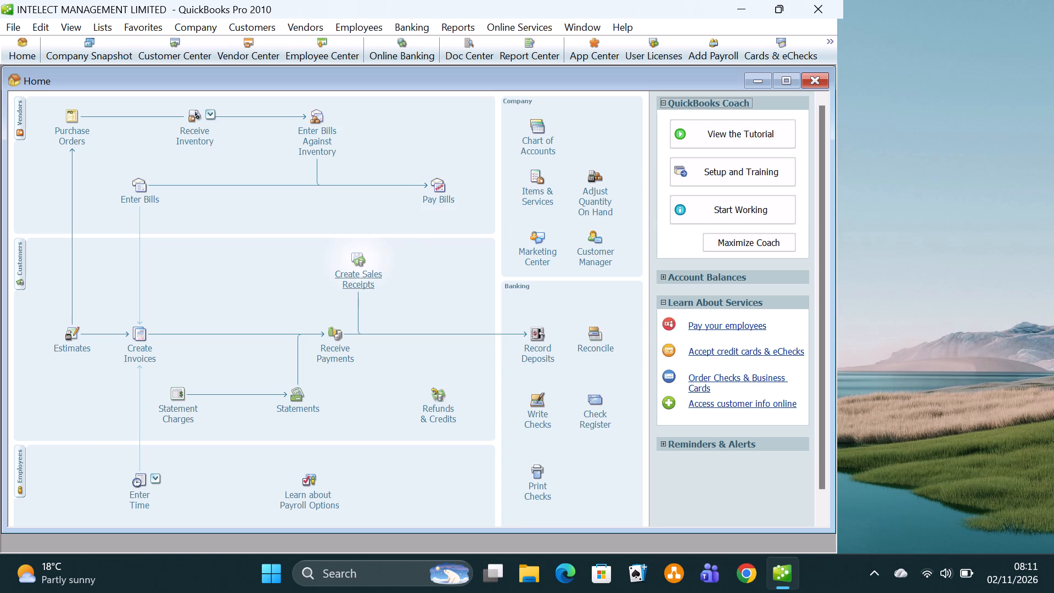
# Record a customer payment of 420,800 from RESOURCE ASSOCIATES LTD dated 16/09/2021 and save it, accepting the past date.
pyautogui.click(330, 328)
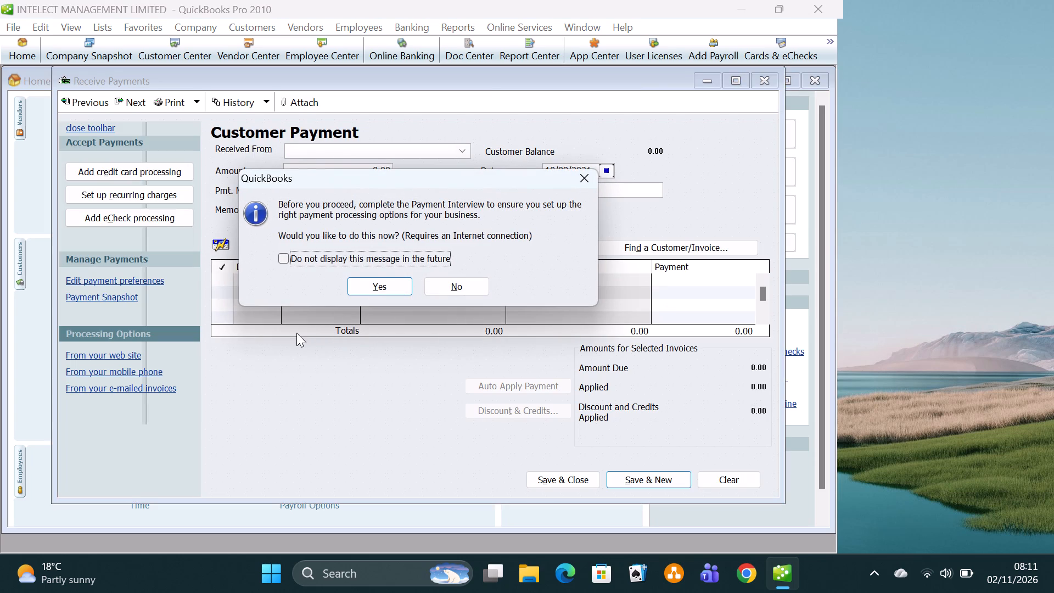
pyautogui.click(582, 174)
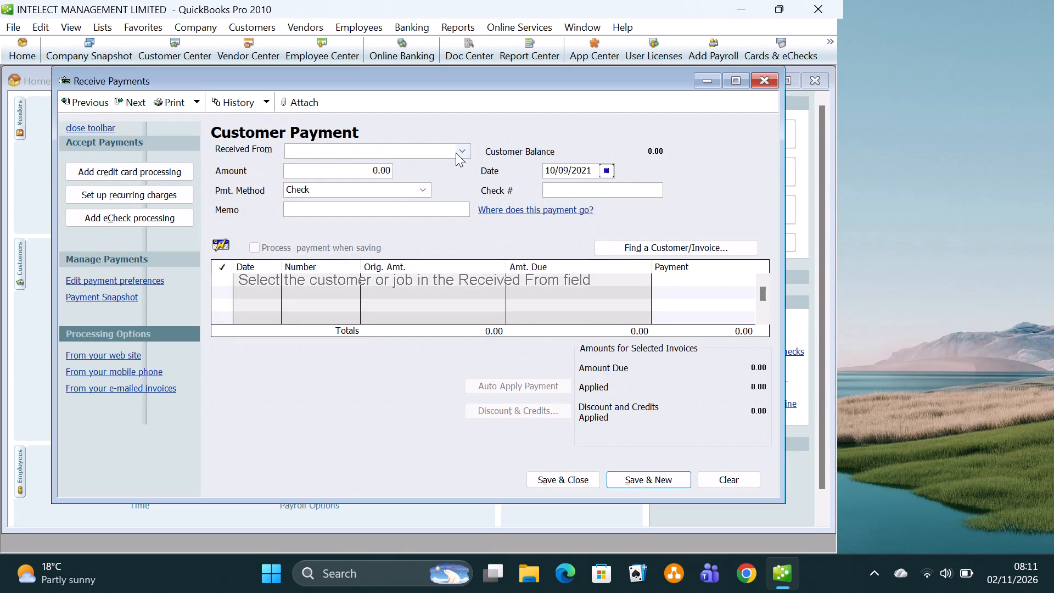
pyautogui.click(459, 154)
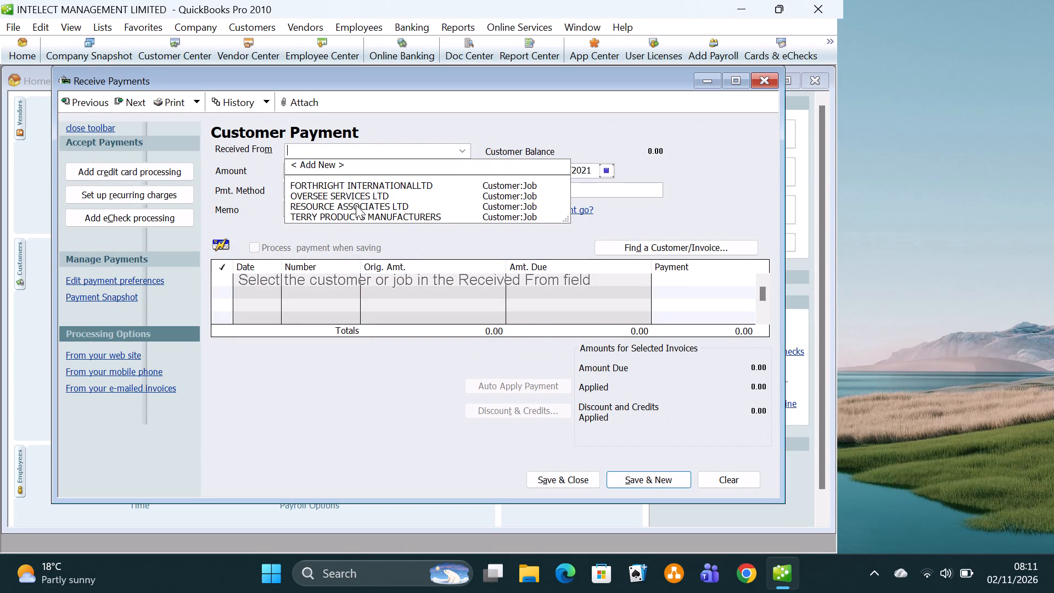
pyautogui.click(356, 205)
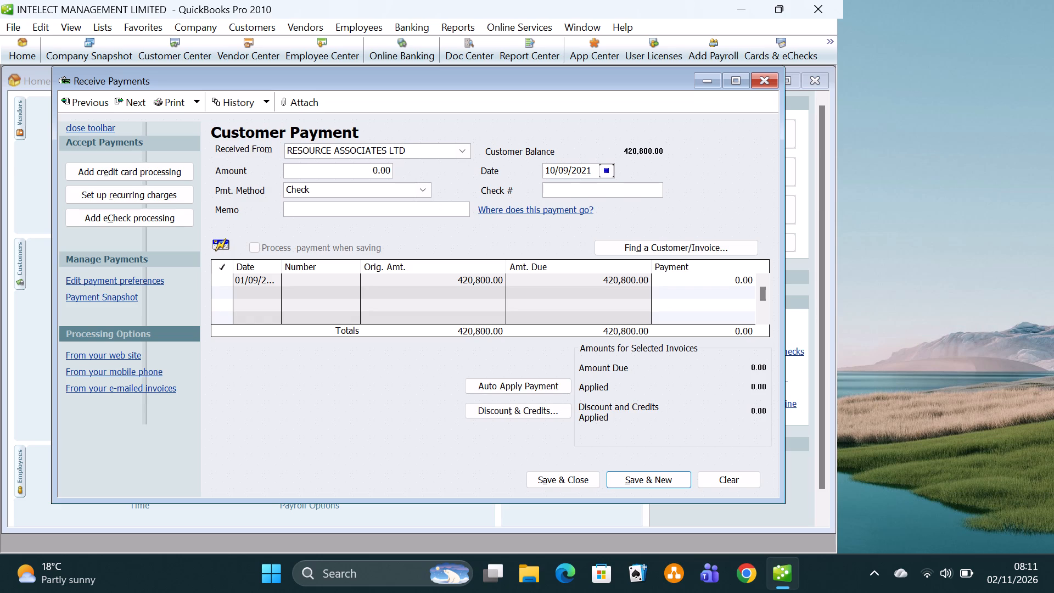
pyautogui.click(362, 165)
pyautogui.write('42')
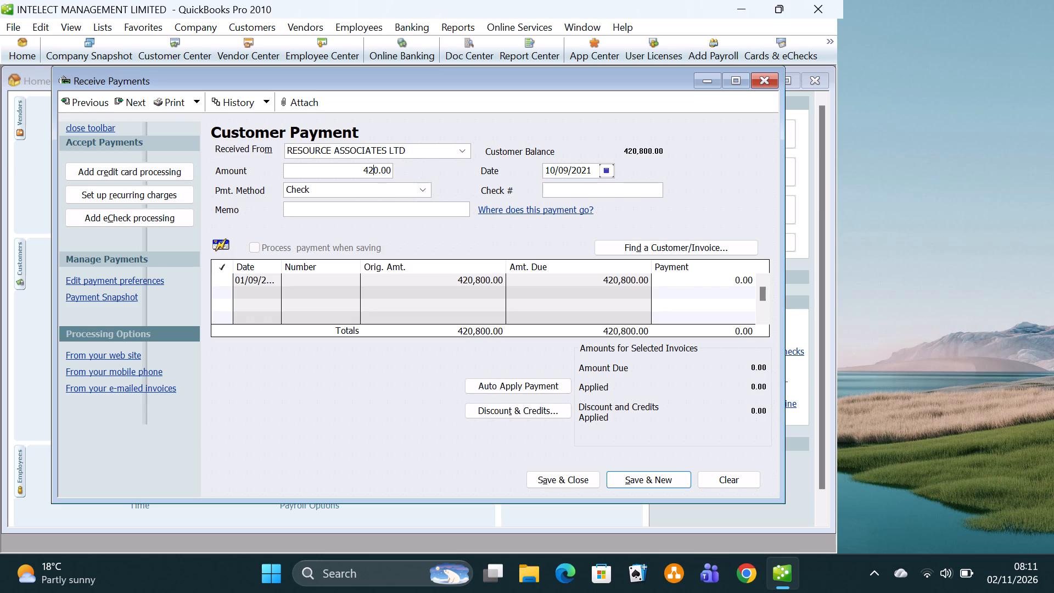
pyautogui.click(377, 169)
pyautogui.write('800')
pyautogui.click(606, 166)
pyautogui.click(638, 233)
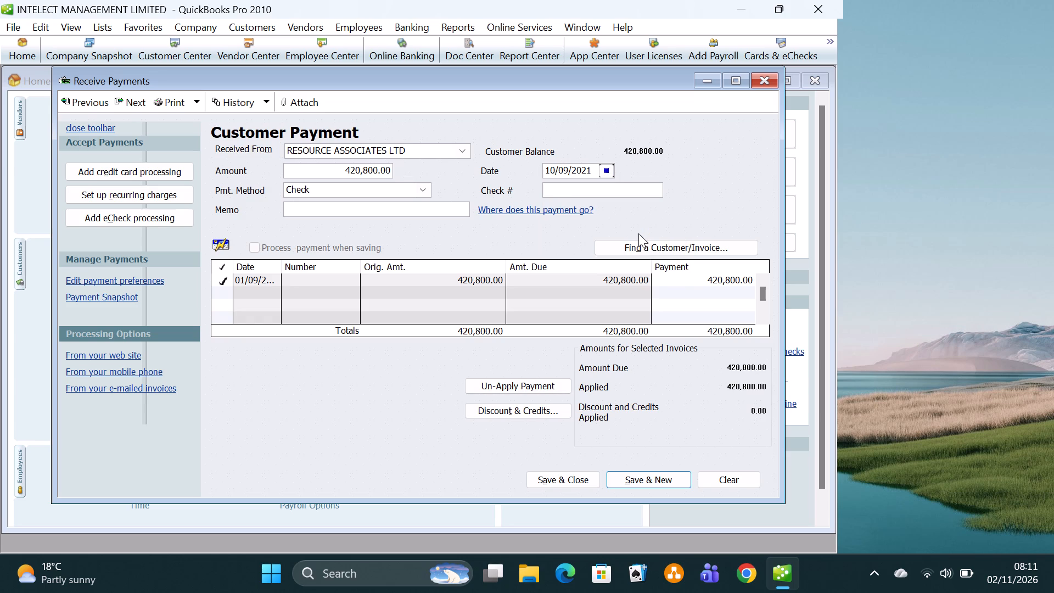
pyautogui.click(628, 474)
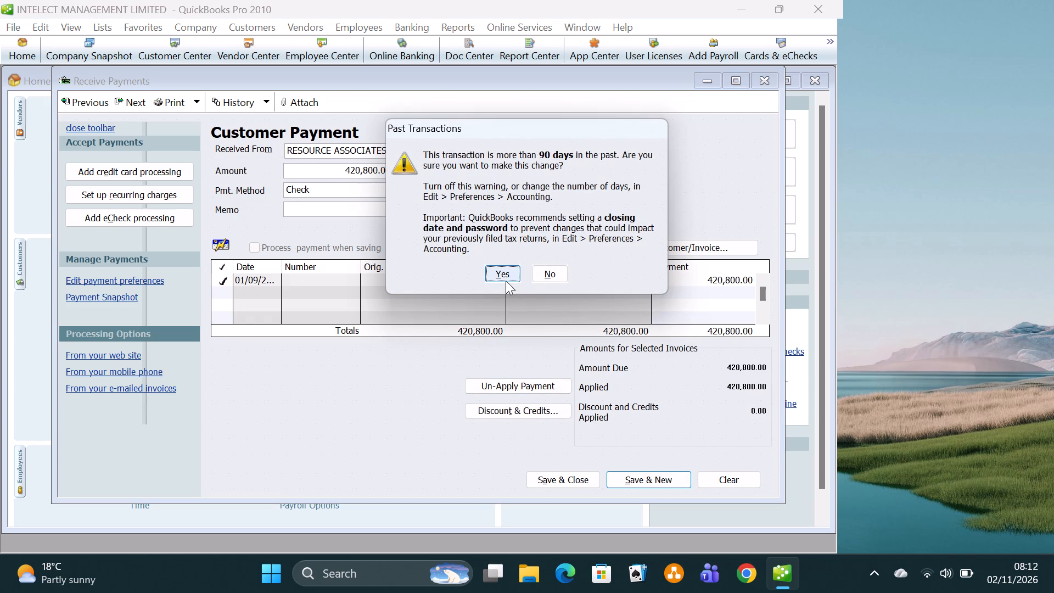
pyautogui.click(502, 275)
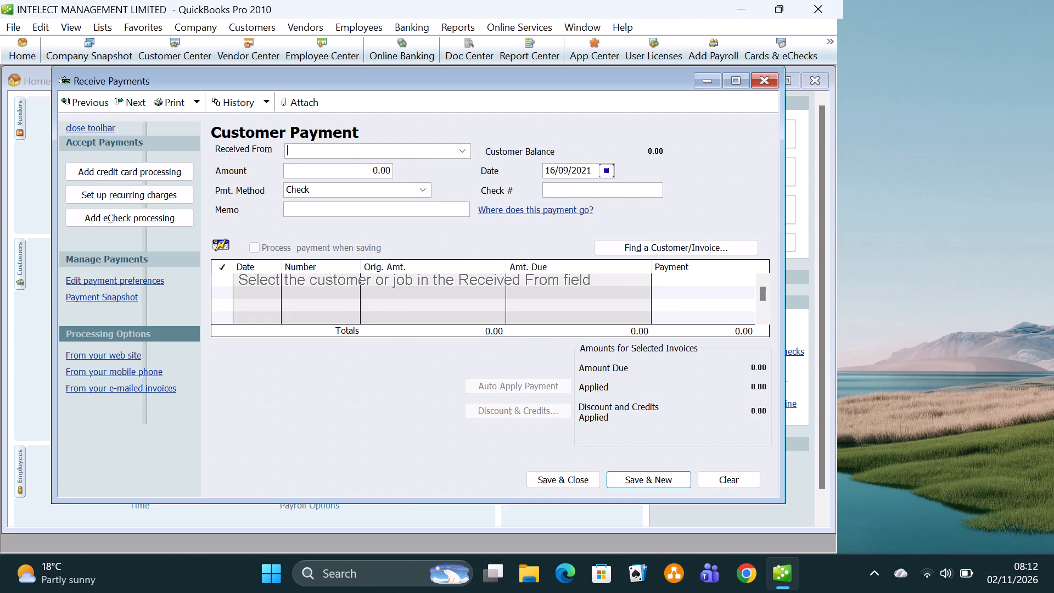
# Record a 600,000 payment from TERRY PRODUCTS MANUFACTURERS dated 16/09/2021, unapplied to any invoice, accepting the past date and the customer credit.
pyautogui.click(463, 152)
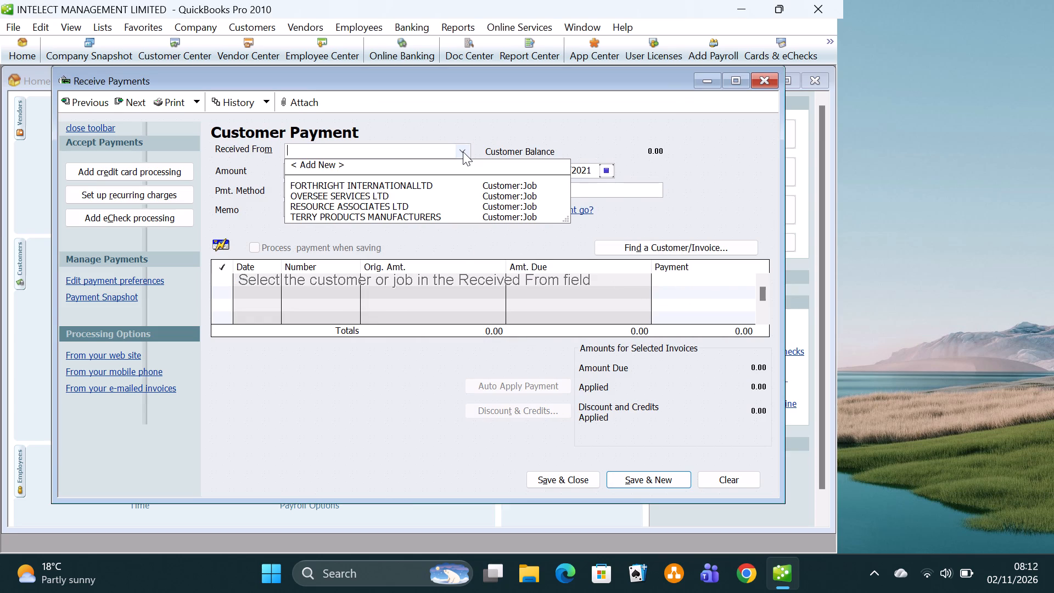
pyautogui.click(363, 214)
pyautogui.click(369, 167)
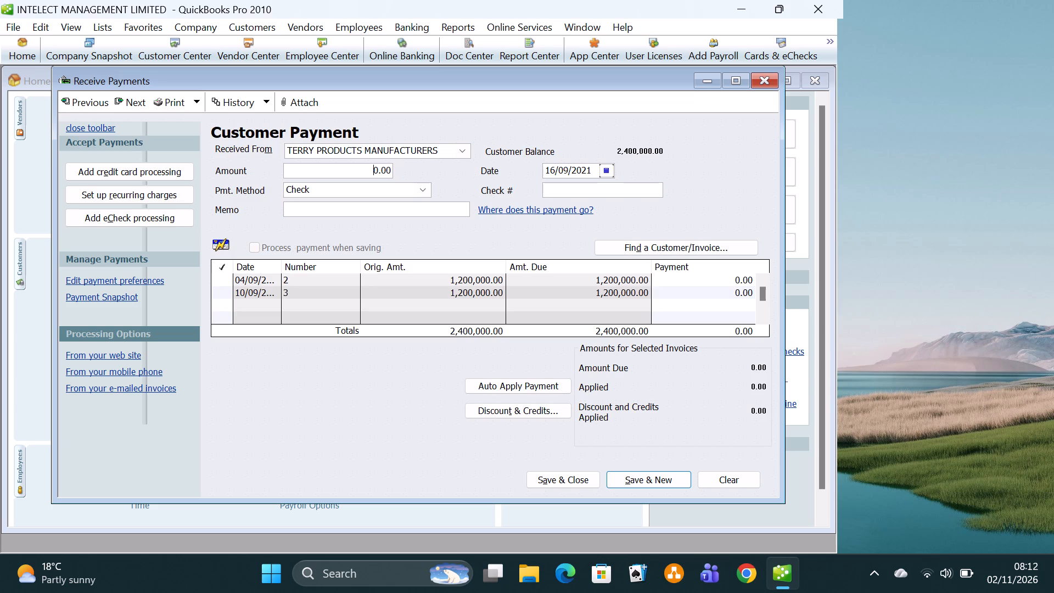
pyautogui.write('60000')
pyautogui.click(224, 277)
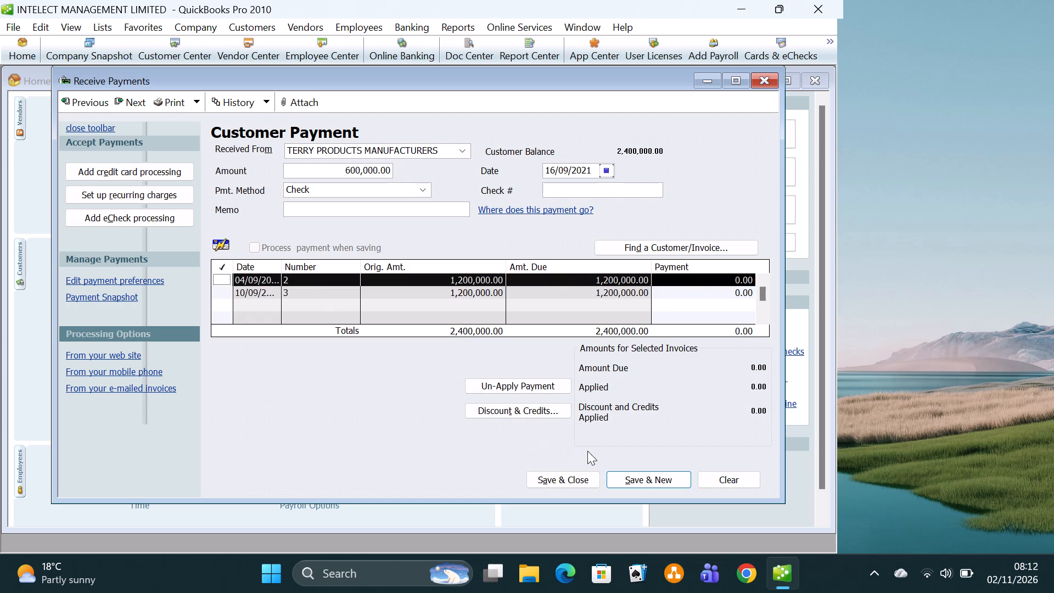
pyautogui.click(570, 477)
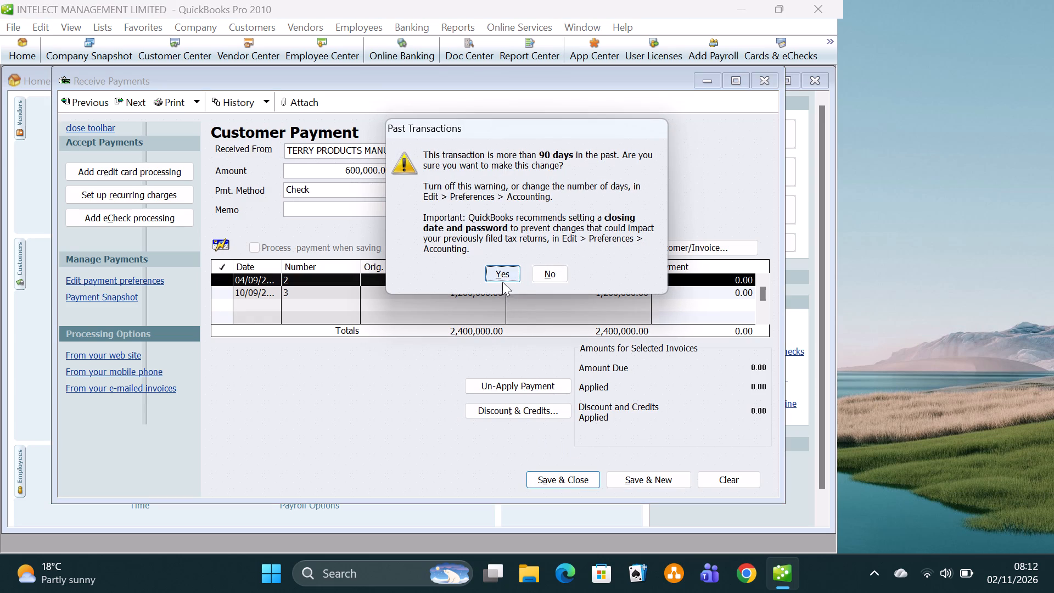
pyautogui.click(503, 275)
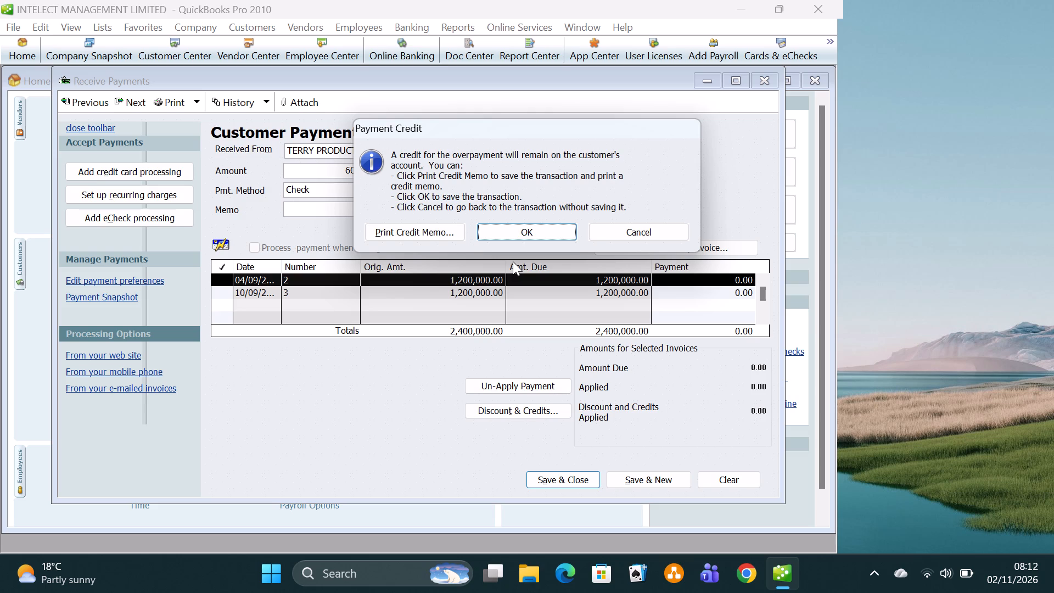
pyautogui.click(524, 234)
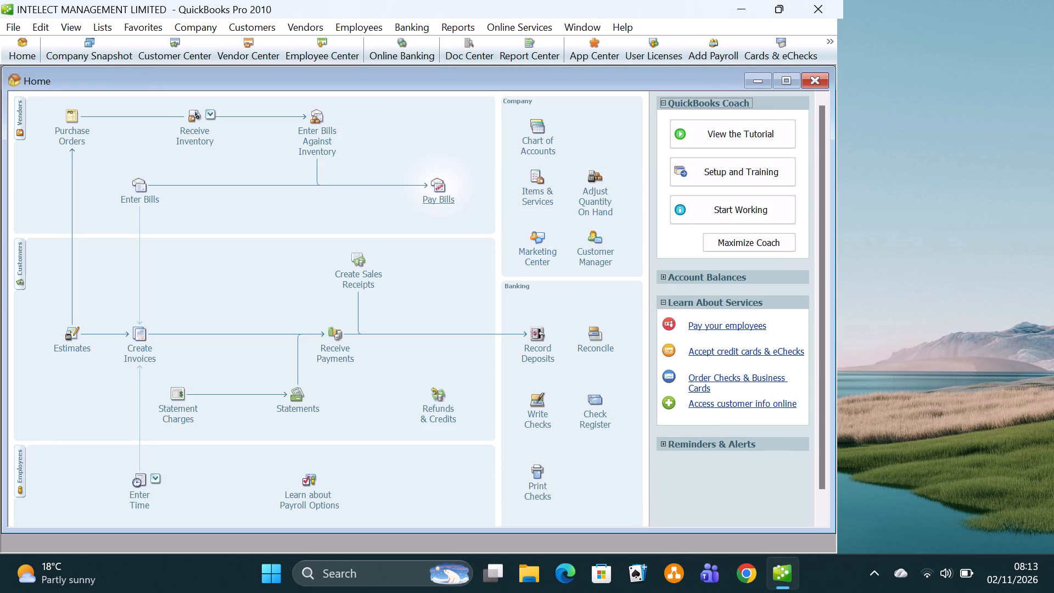
# Review the Undeposited Funds register from the Chart of Accounts.
pyautogui.click(529, 135)
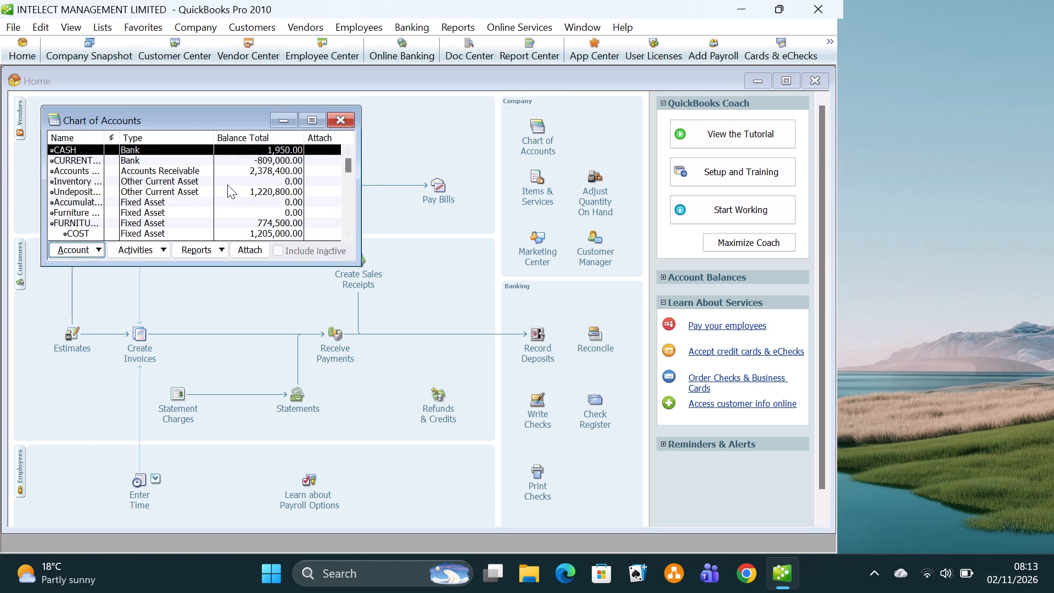
pyautogui.tripleClick(347, 150)
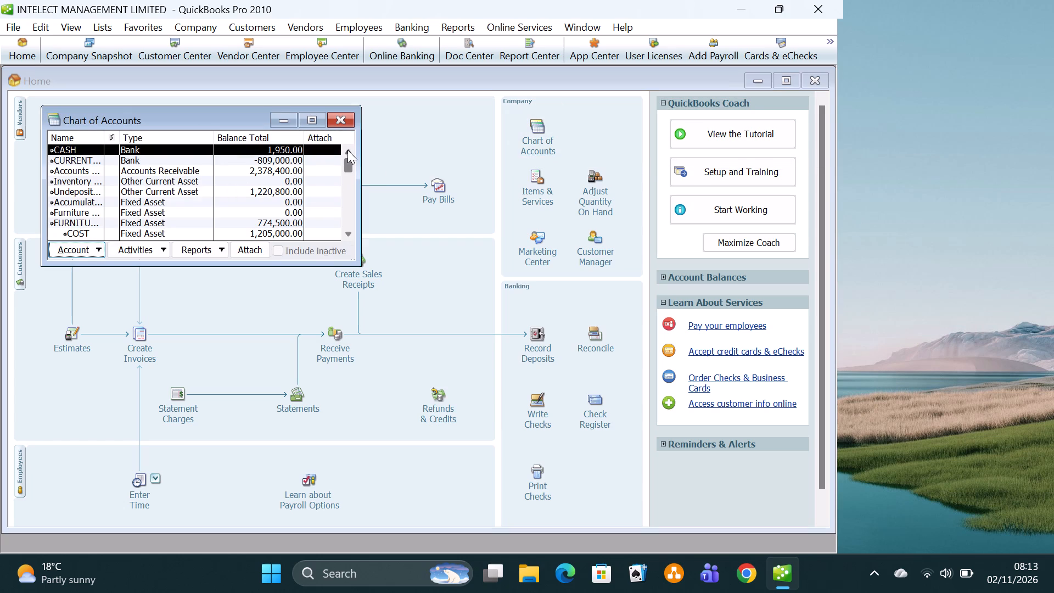
pyautogui.click(347, 150)
pyautogui.moveTo(347, 150); pyautogui.dragTo(346, 234)
pyautogui.doubleClick(346, 234)
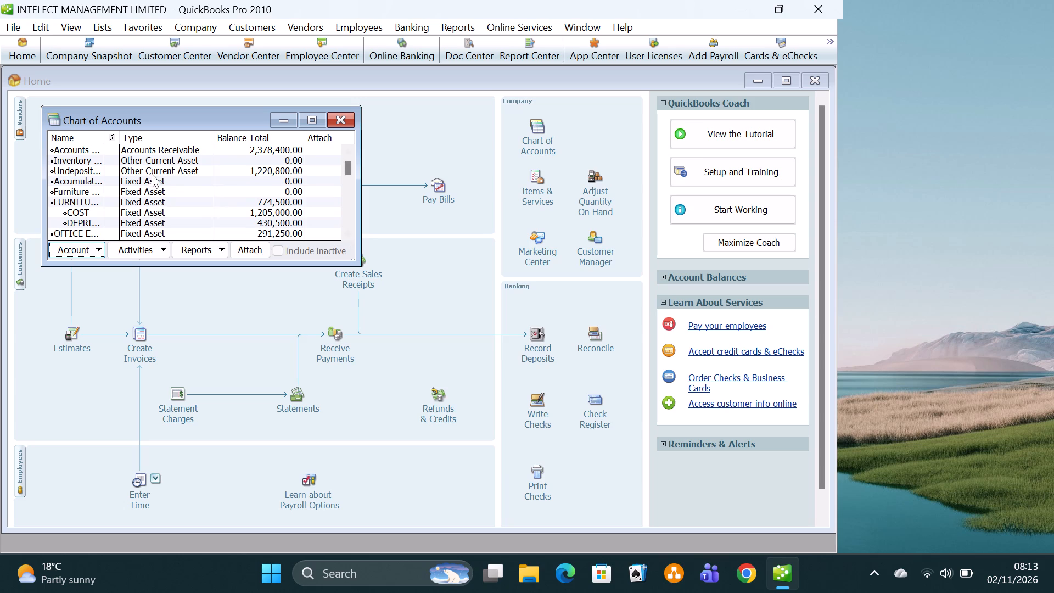
pyautogui.doubleClick(155, 170)
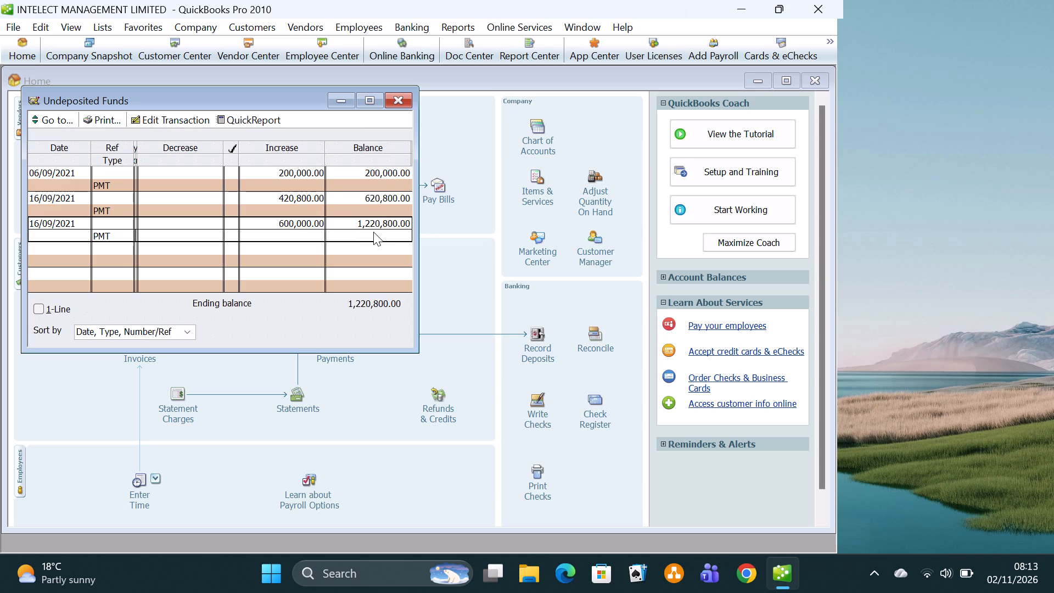
pyautogui.click(401, 101)
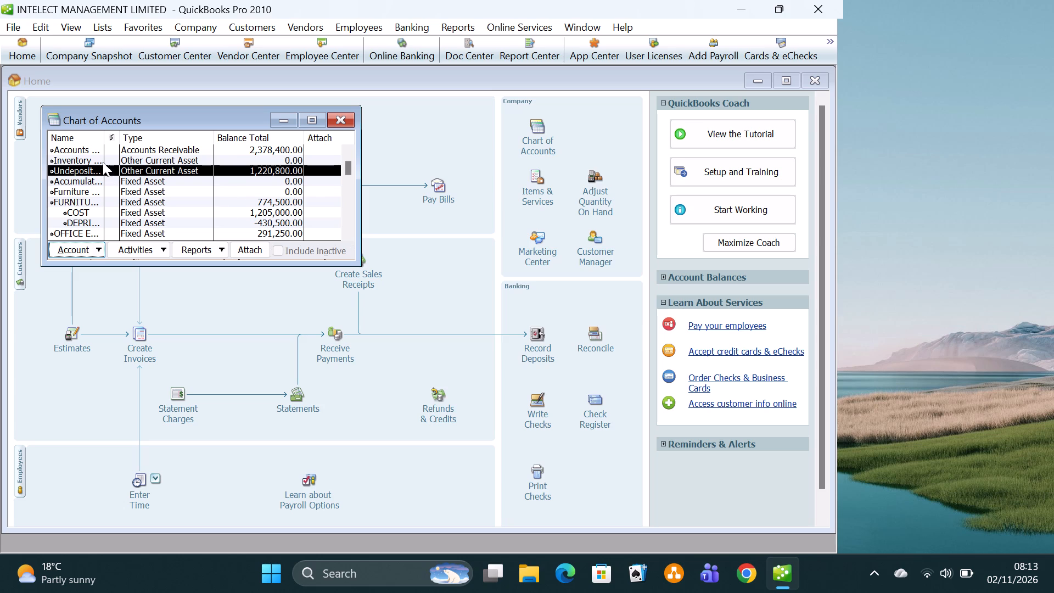
# Delete TERRY PRODUCTS MANUFACTURERS' invoice 2 dated 04/09/2021 from the Accounts Receivable register, then close the register and the Chart of Accounts.
pyautogui.doubleClick(162, 149)
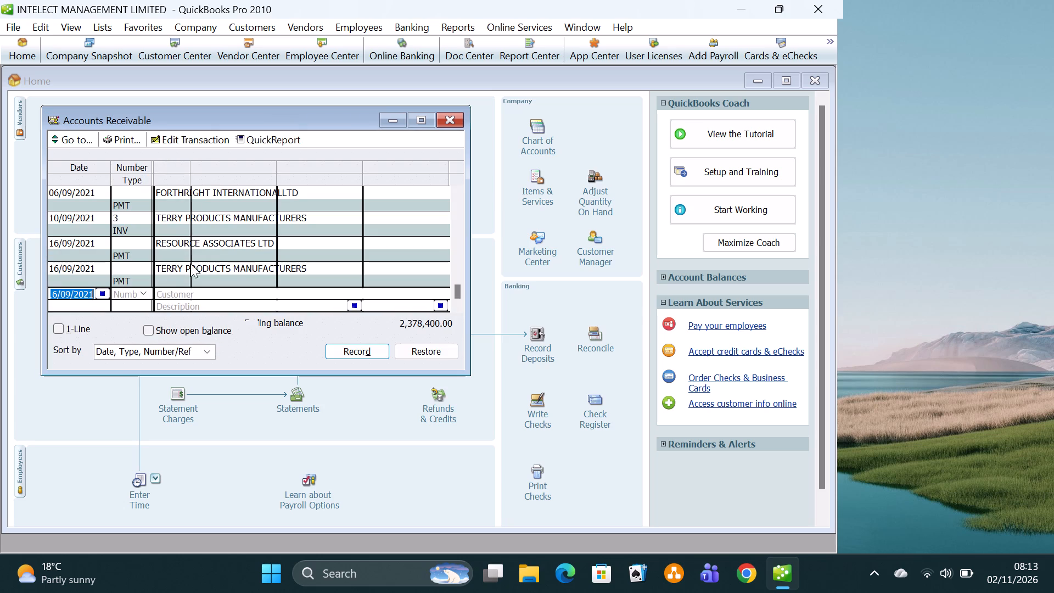
pyautogui.click(417, 120)
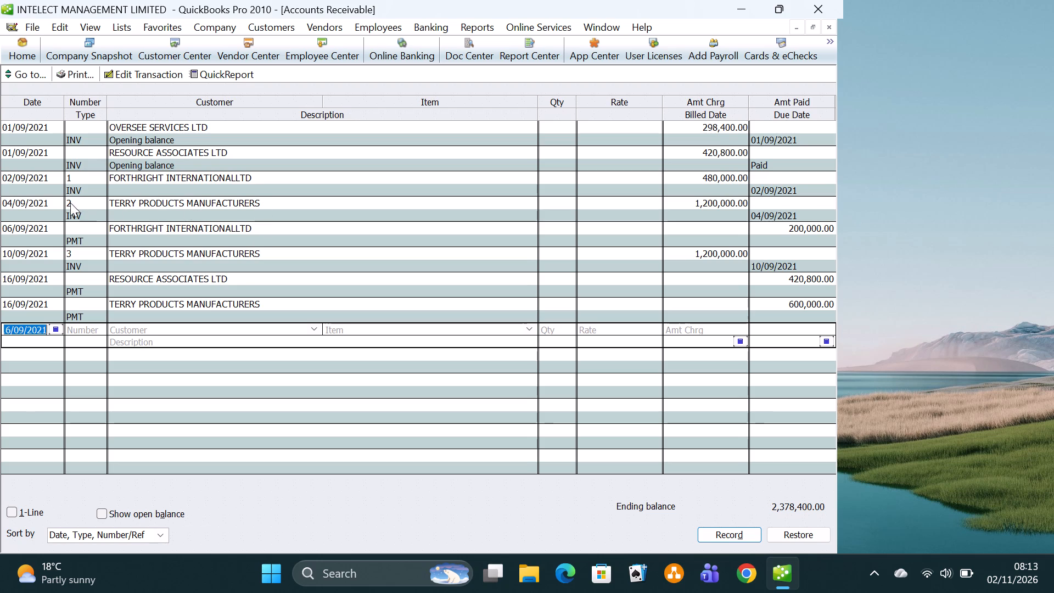
pyautogui.rightClick(119, 202)
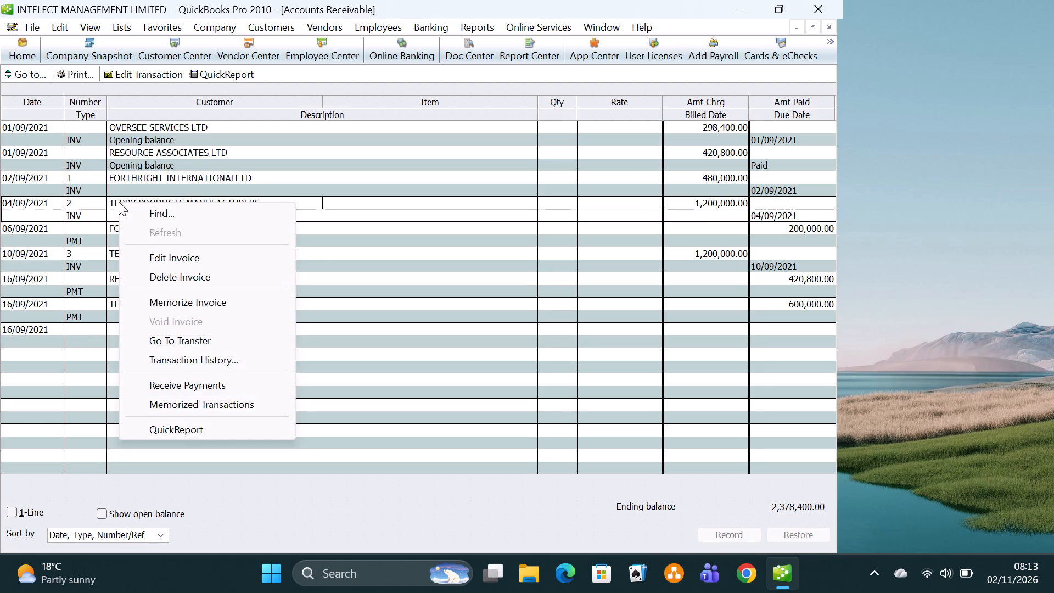
pyautogui.click(151, 271)
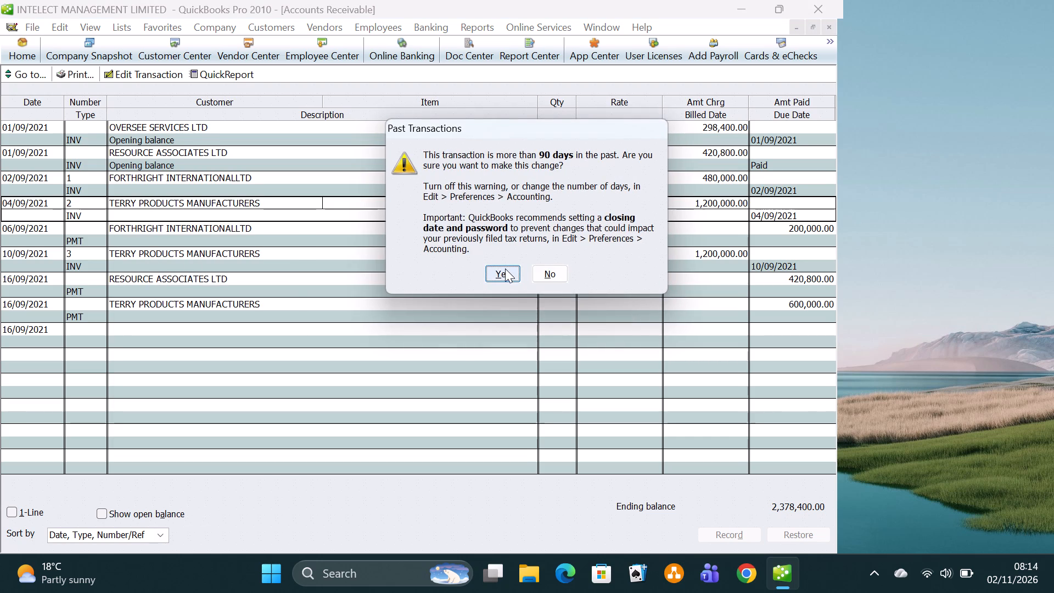
pyautogui.click(507, 272)
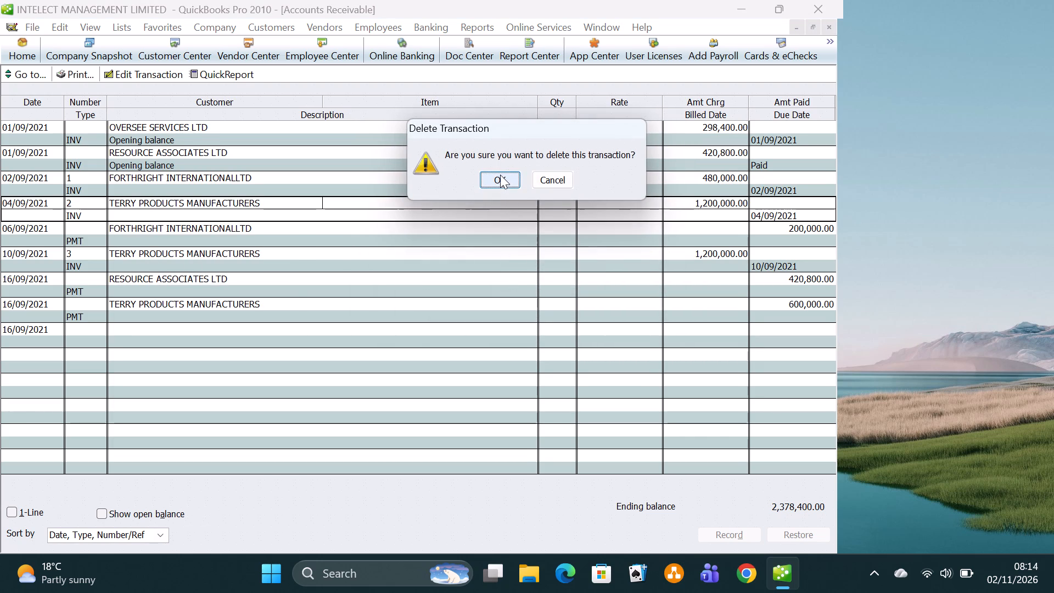
pyautogui.click(500, 175)
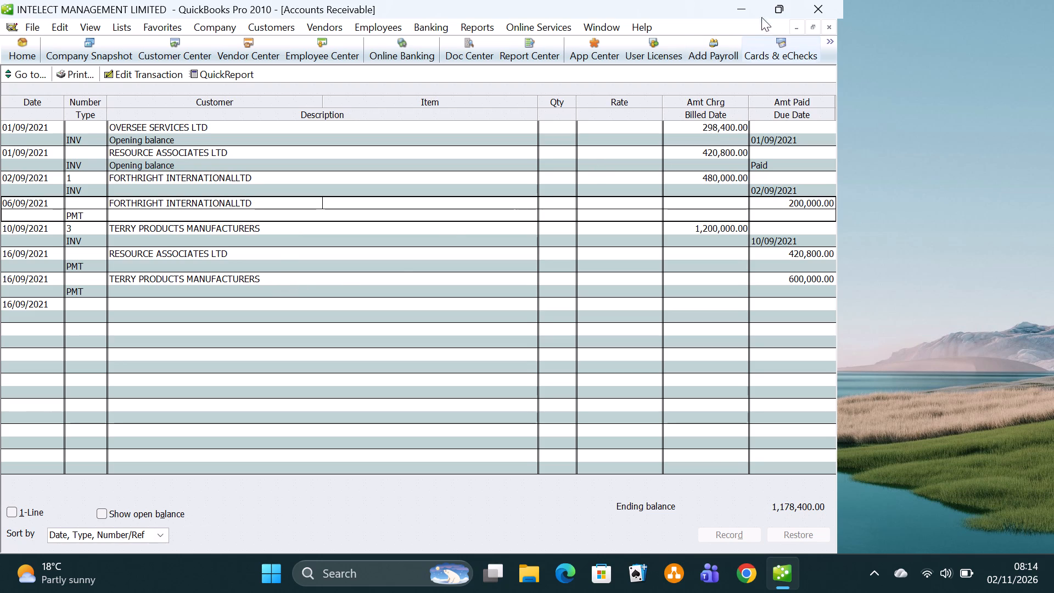
pyautogui.click(828, 25)
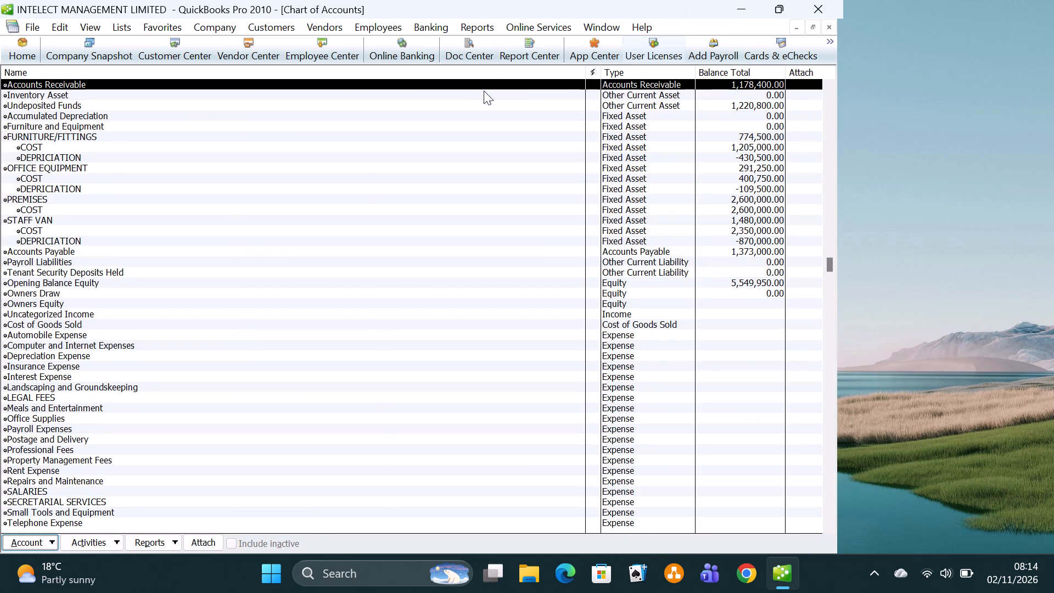
pyautogui.click(830, 26)
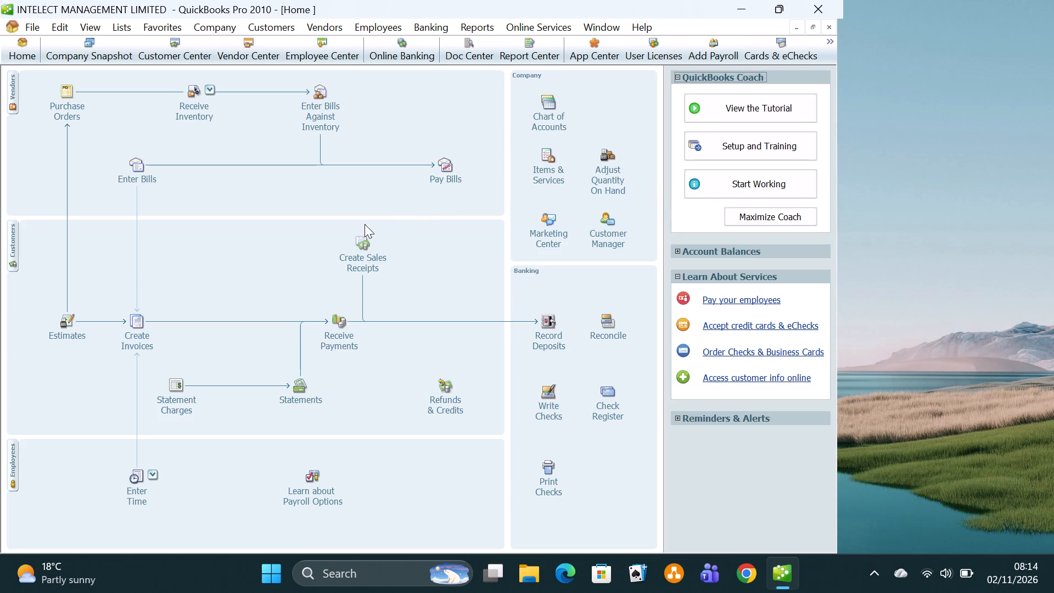
# Pay 350,000 towards MUGA AND MUGA ADVOCATES' bill due 20/09/2021 by check from CURRENT ACCOUNT BANK, dated 18/09/2021, accepting the past date.
pyautogui.click(442, 170)
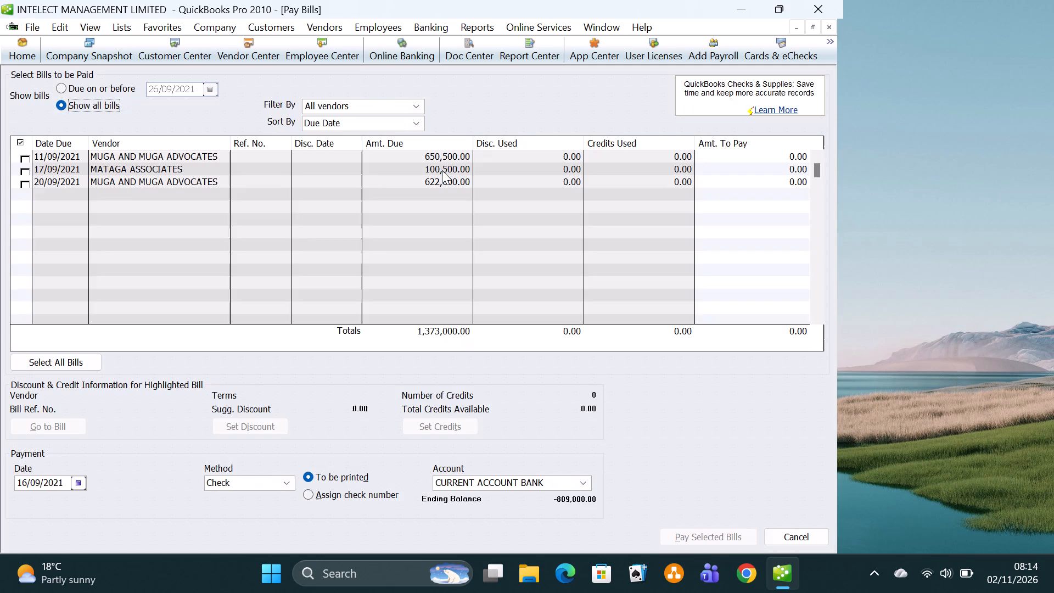
pyautogui.click(25, 182)
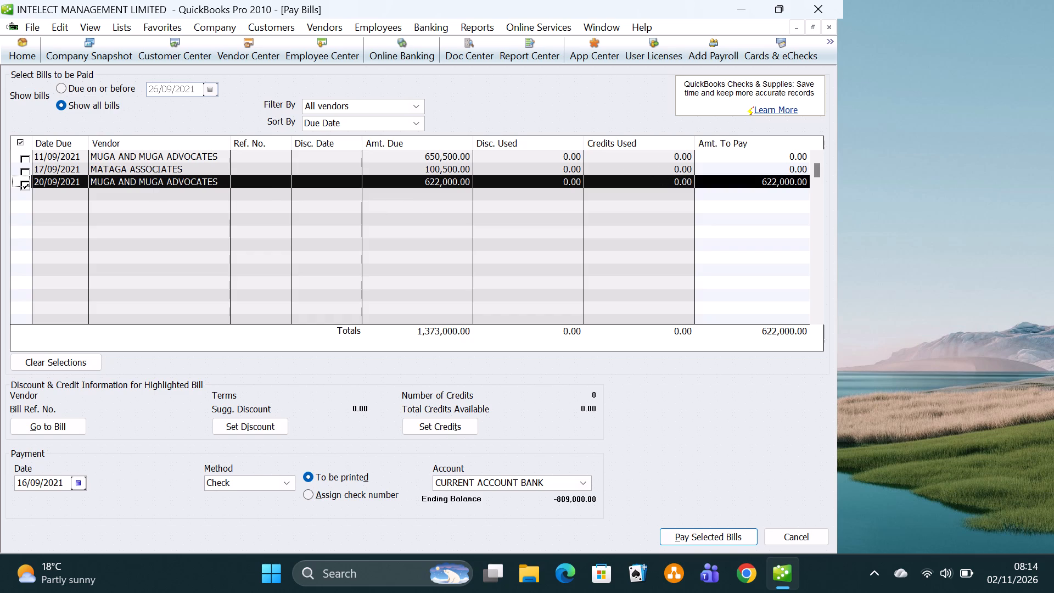
pyautogui.click(758, 178)
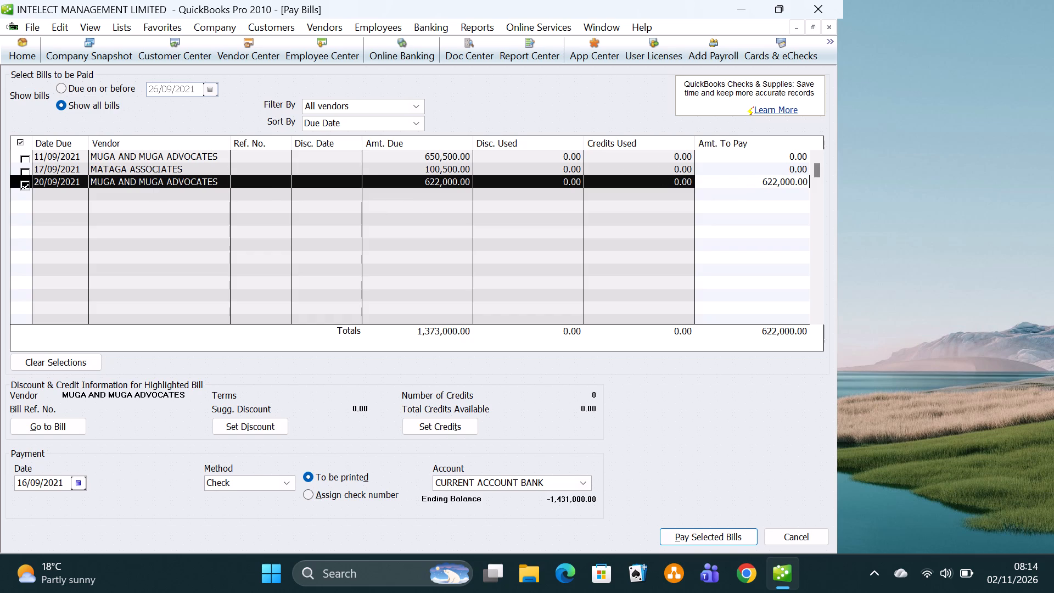
pyautogui.click(777, 180)
pyautogui.press('BackSpace')
pyautogui.press('BackSpace')
pyautogui.press('BackSpace')
pyautogui.write('350')
pyautogui.click(79, 485)
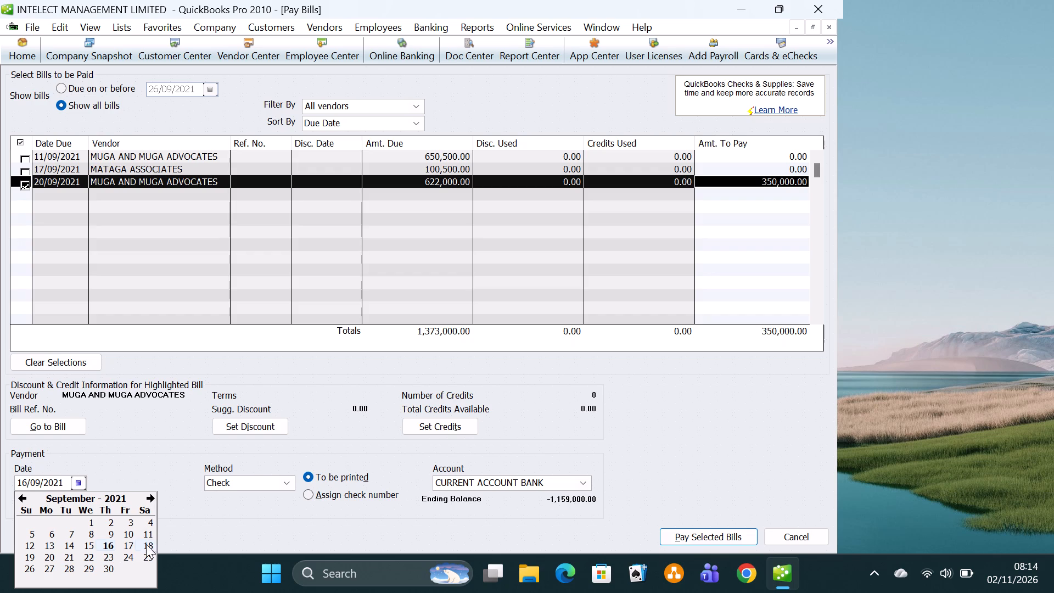
pyautogui.click(148, 543)
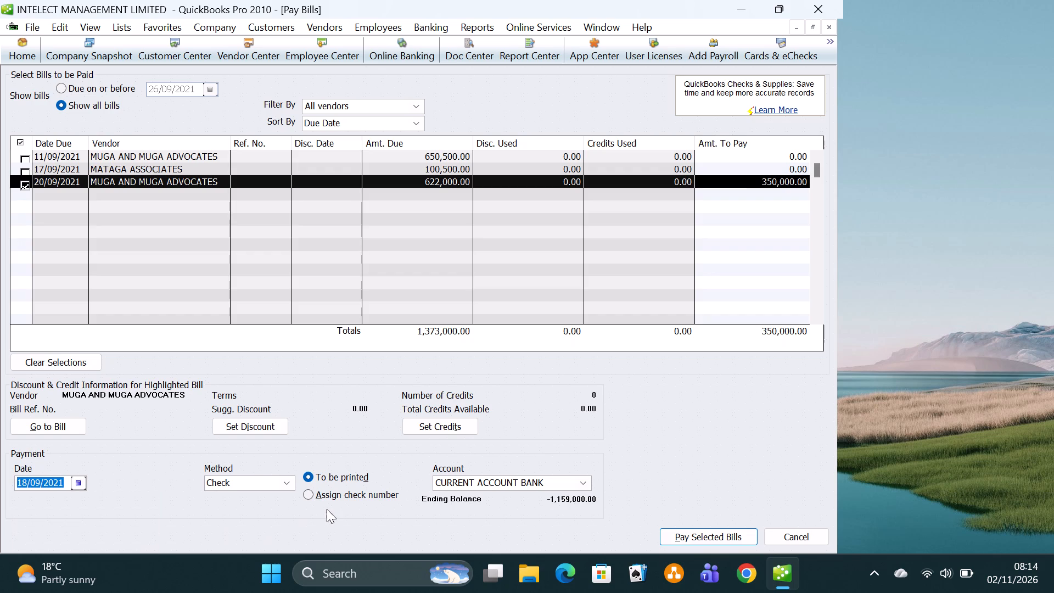
pyautogui.click(692, 537)
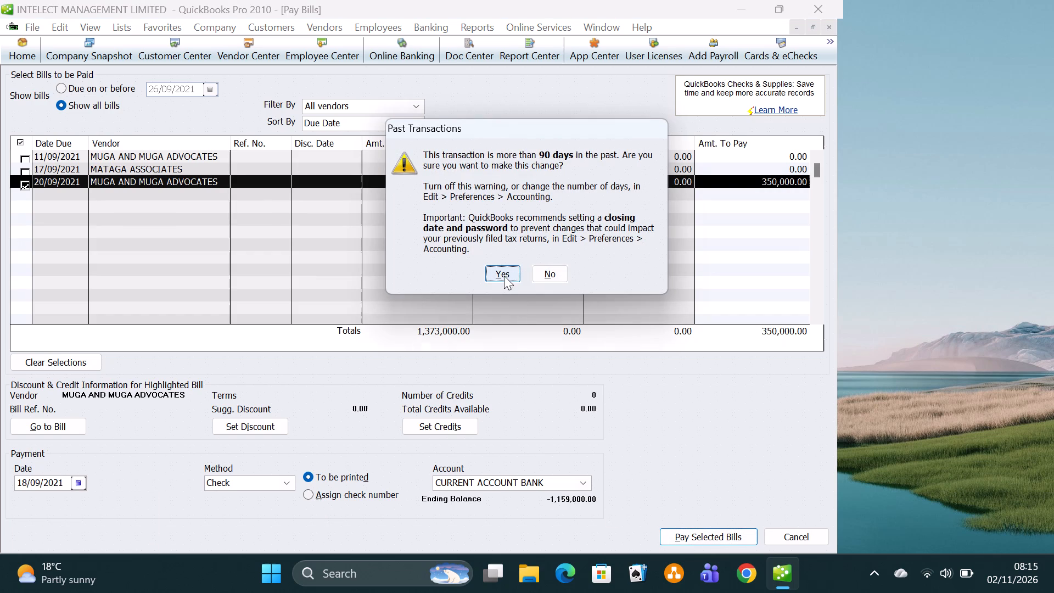
pyautogui.click(504, 276)
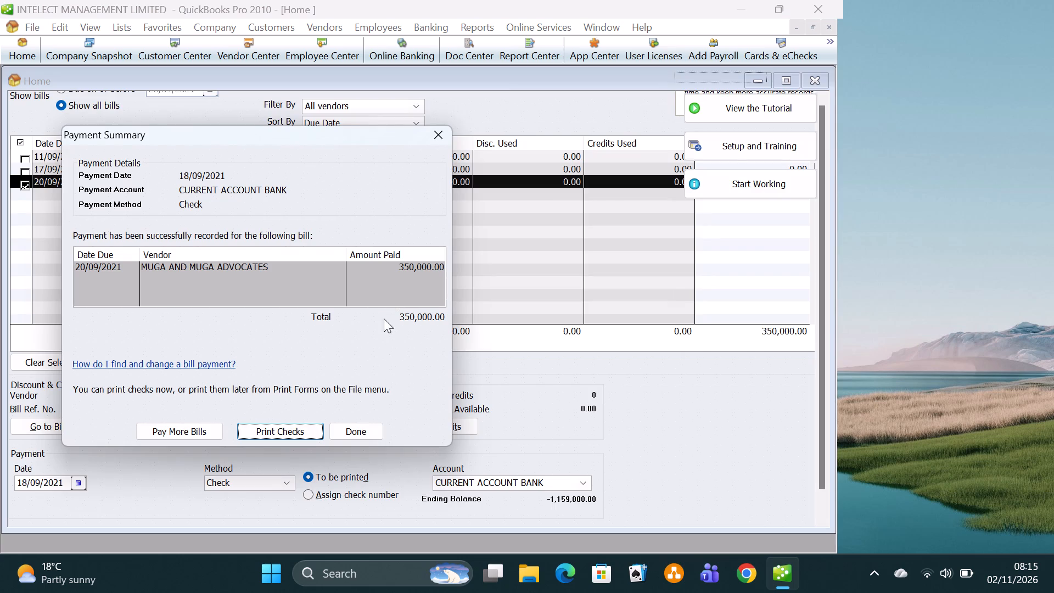
pyautogui.click(352, 432)
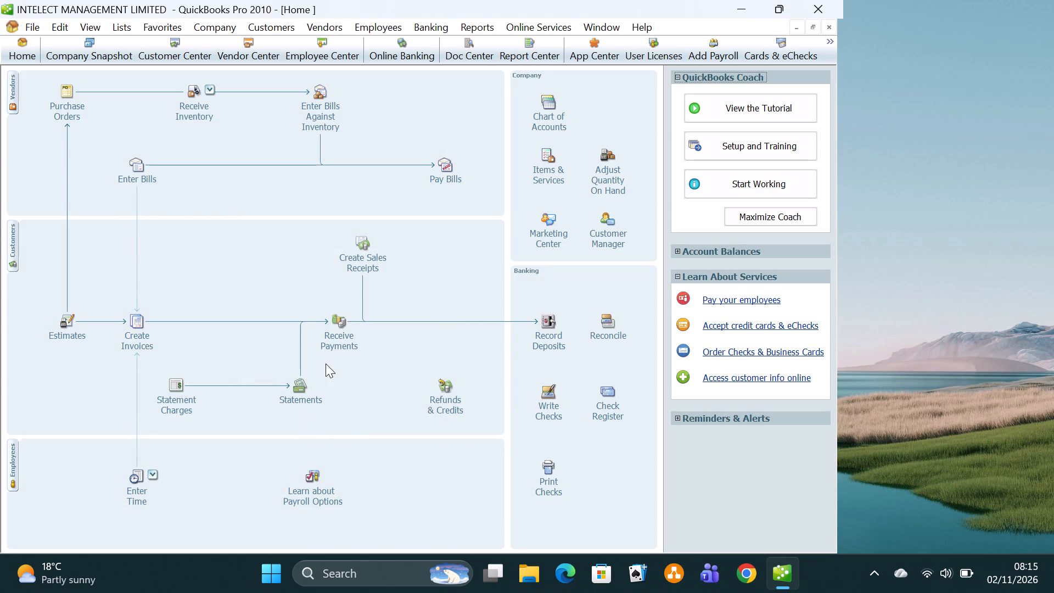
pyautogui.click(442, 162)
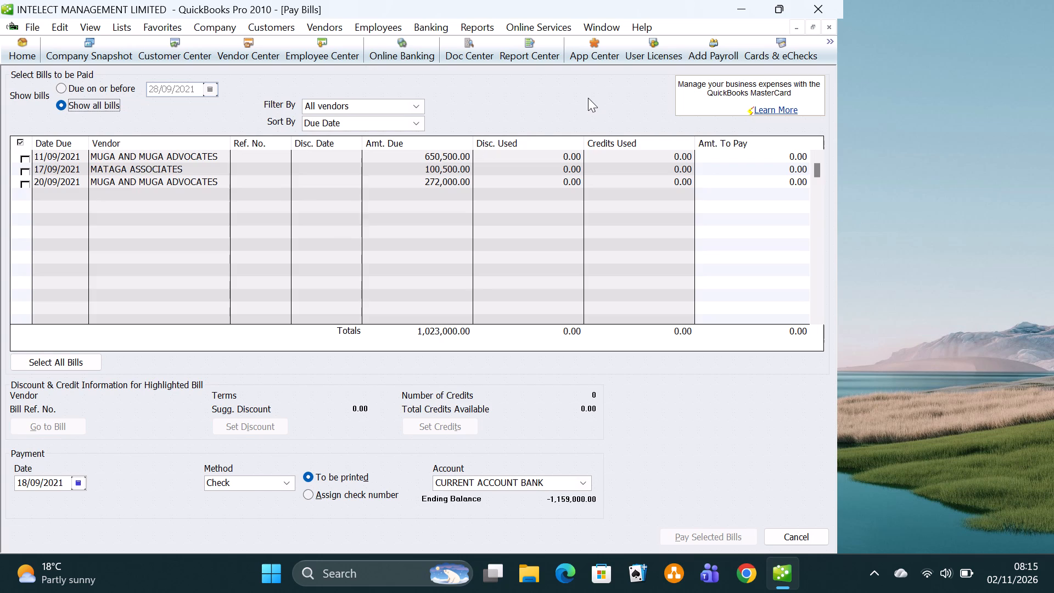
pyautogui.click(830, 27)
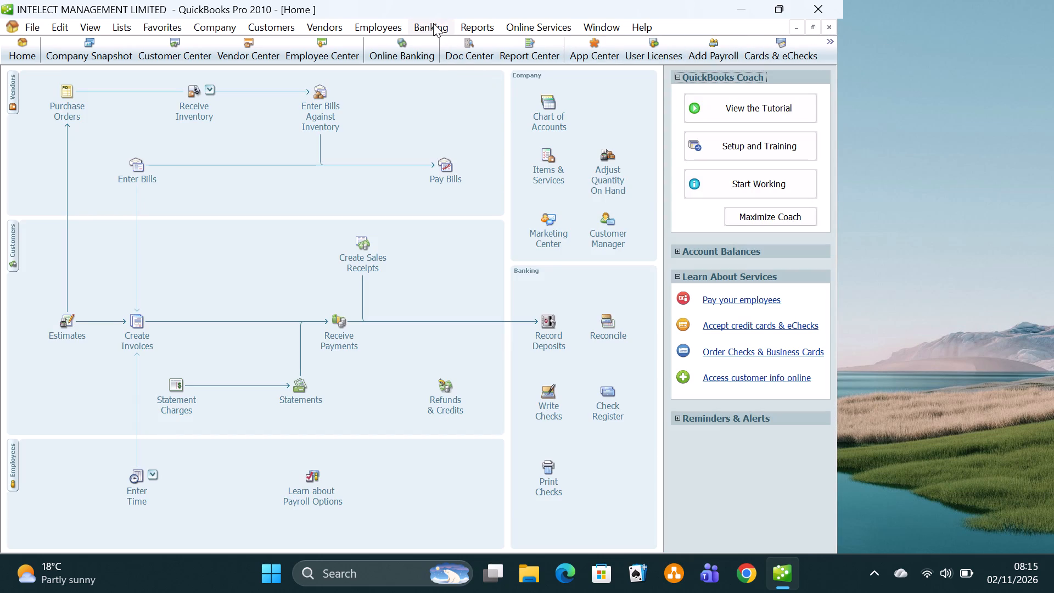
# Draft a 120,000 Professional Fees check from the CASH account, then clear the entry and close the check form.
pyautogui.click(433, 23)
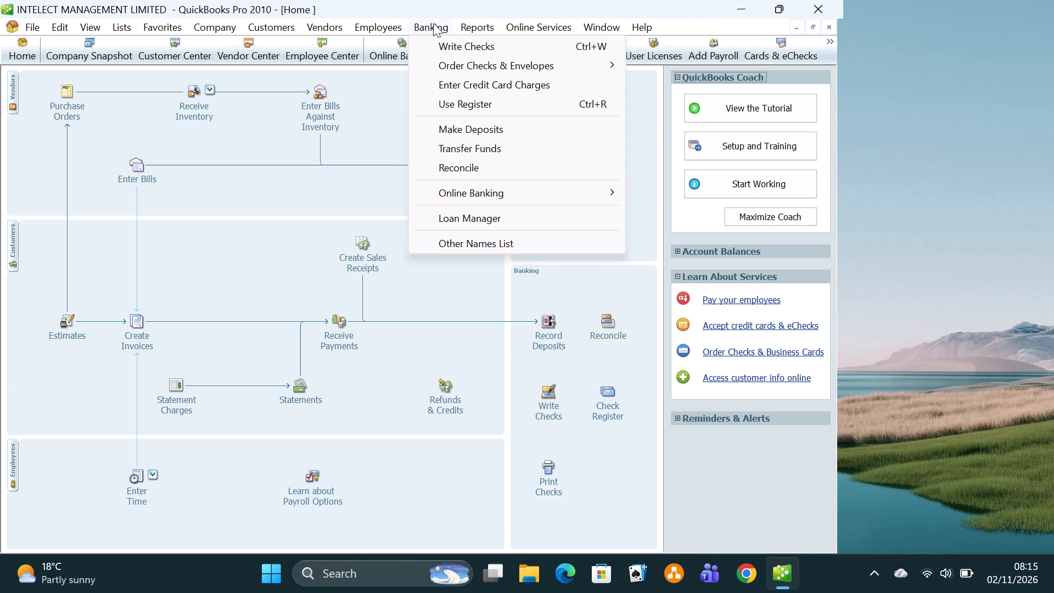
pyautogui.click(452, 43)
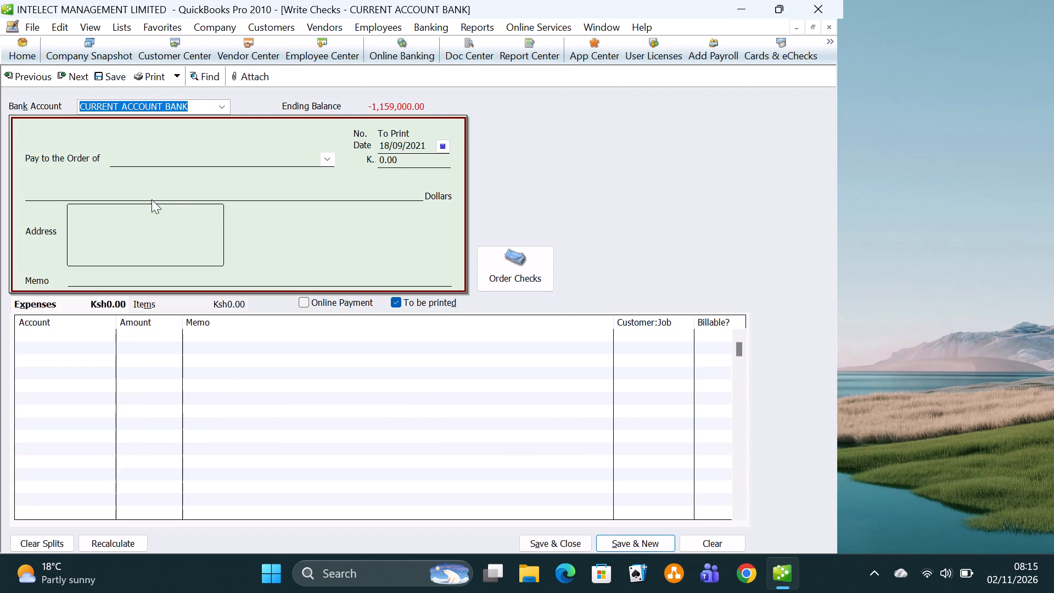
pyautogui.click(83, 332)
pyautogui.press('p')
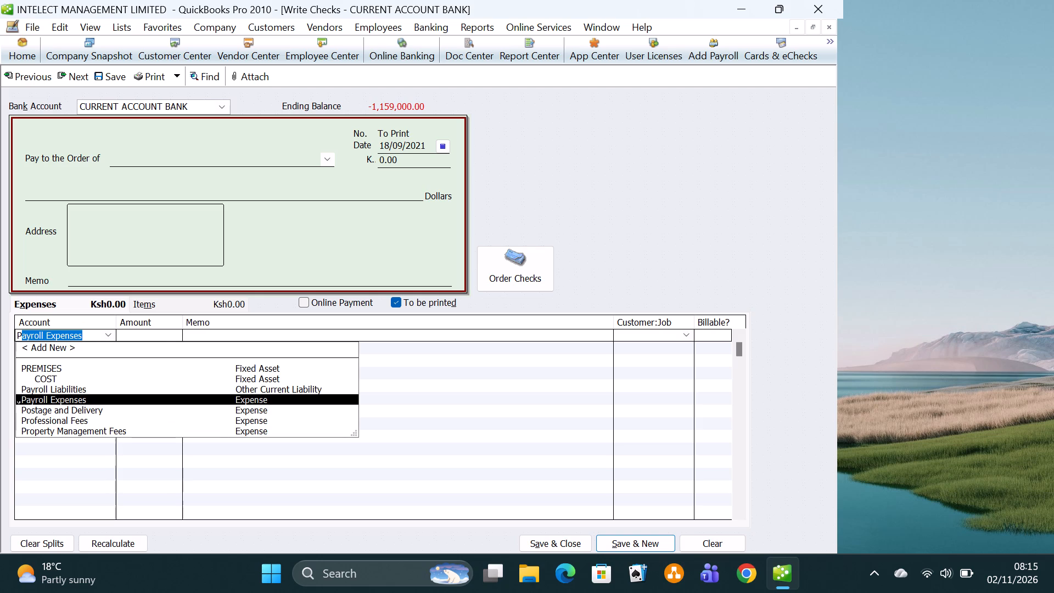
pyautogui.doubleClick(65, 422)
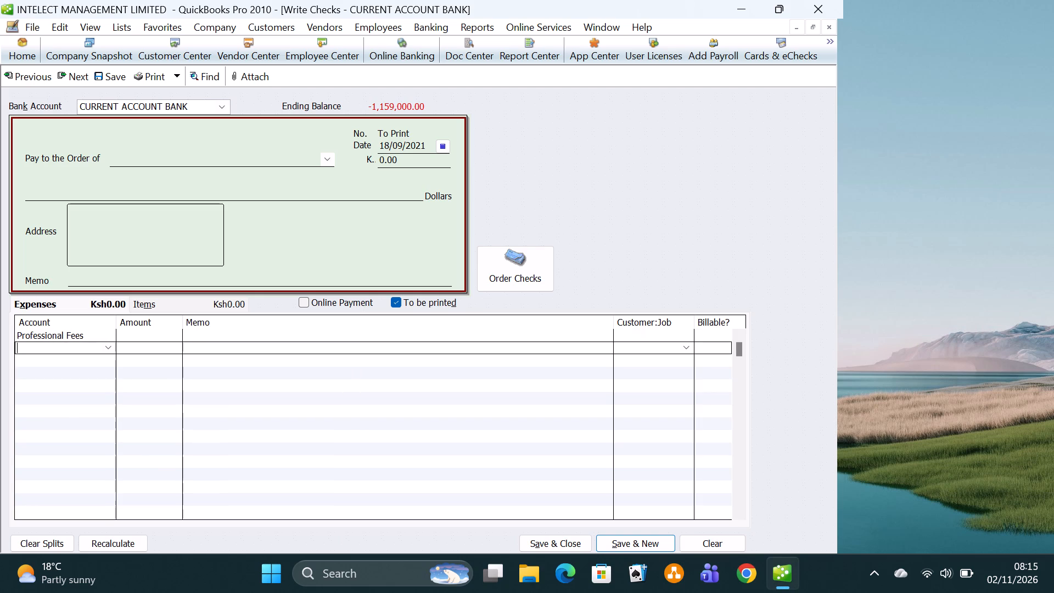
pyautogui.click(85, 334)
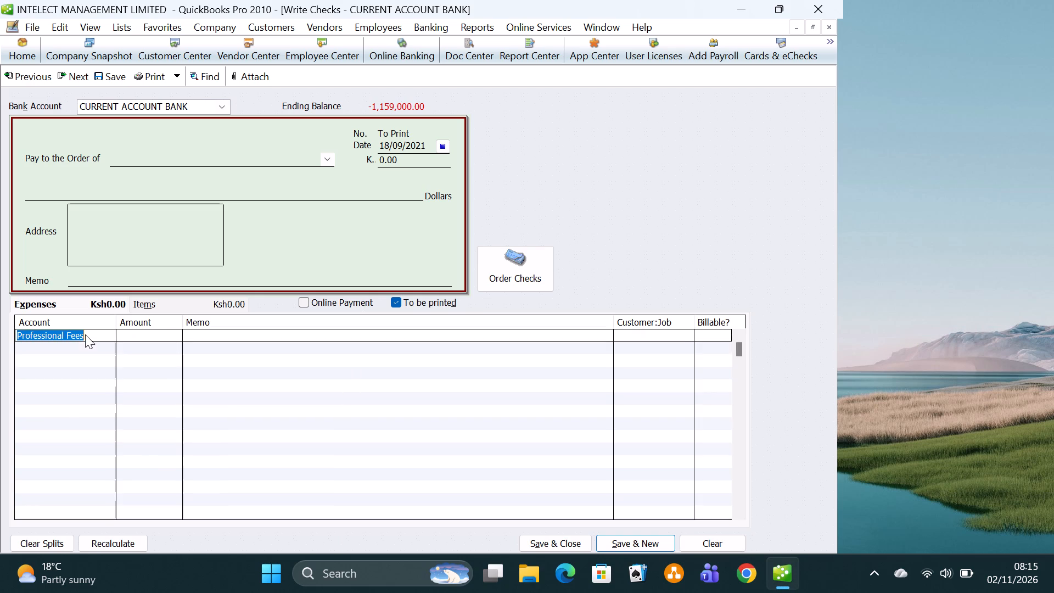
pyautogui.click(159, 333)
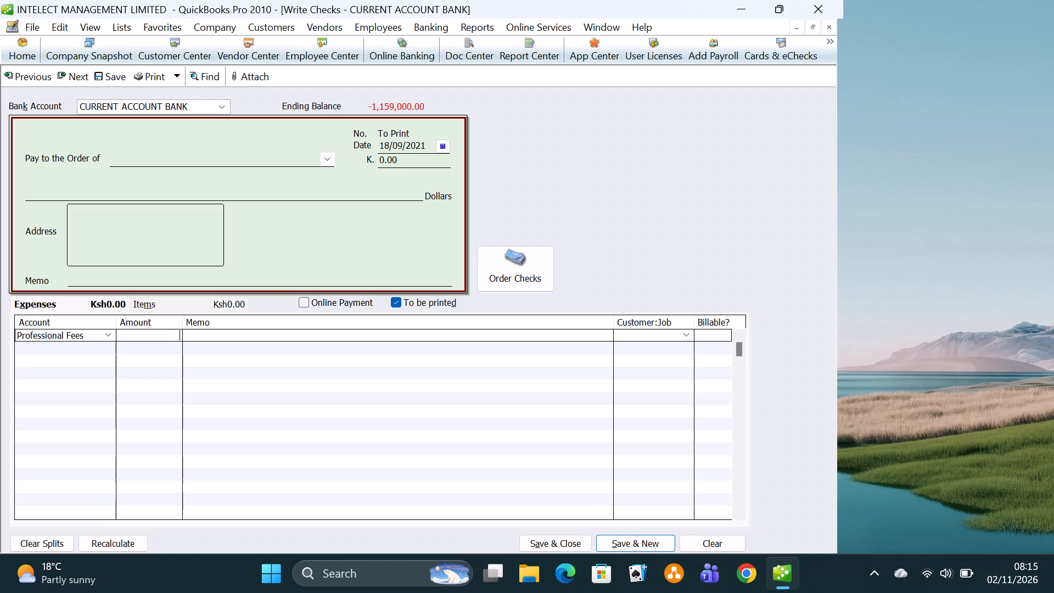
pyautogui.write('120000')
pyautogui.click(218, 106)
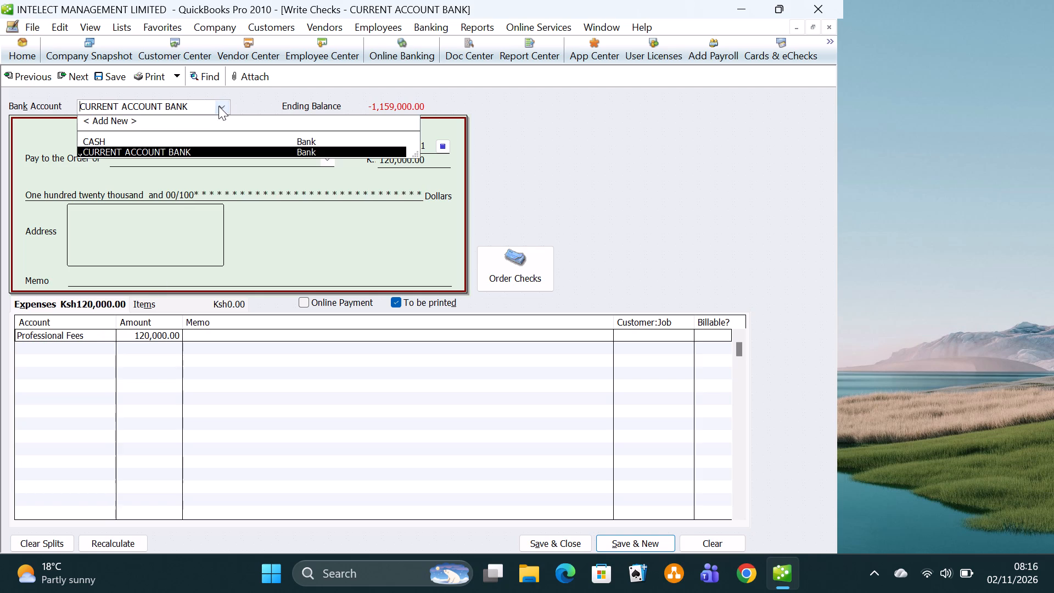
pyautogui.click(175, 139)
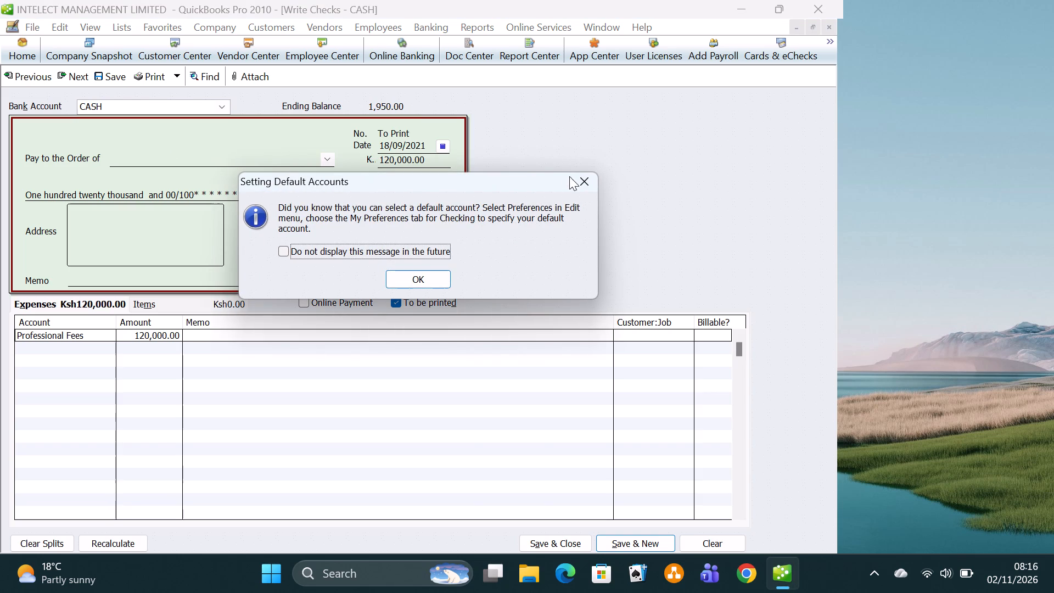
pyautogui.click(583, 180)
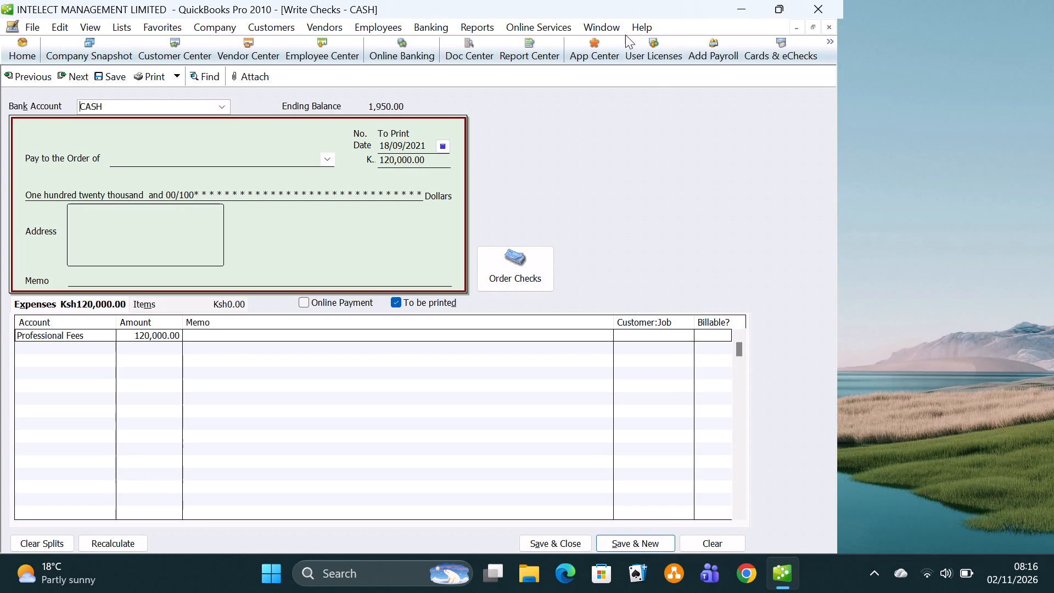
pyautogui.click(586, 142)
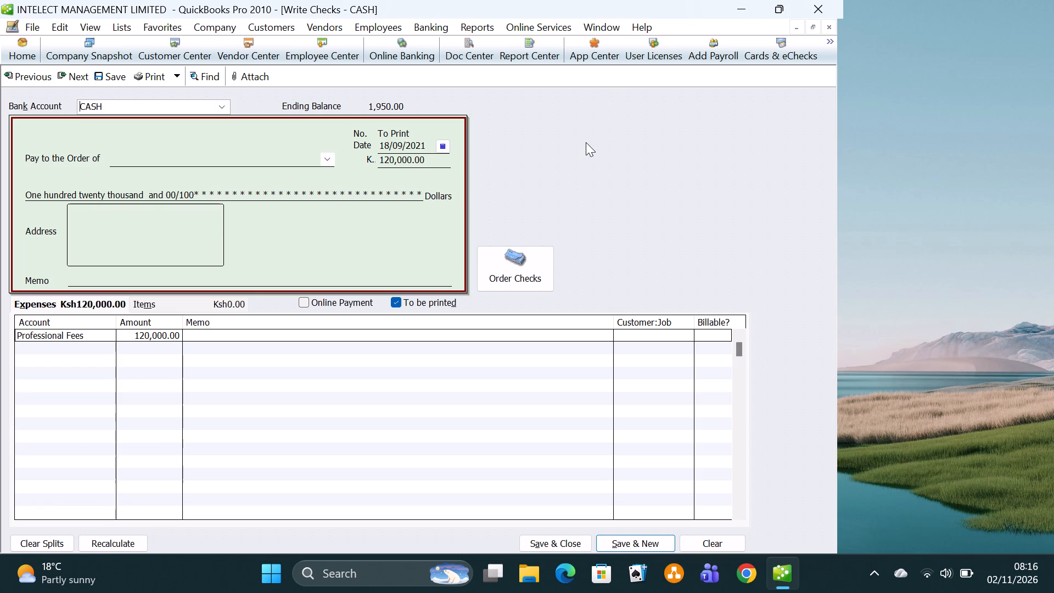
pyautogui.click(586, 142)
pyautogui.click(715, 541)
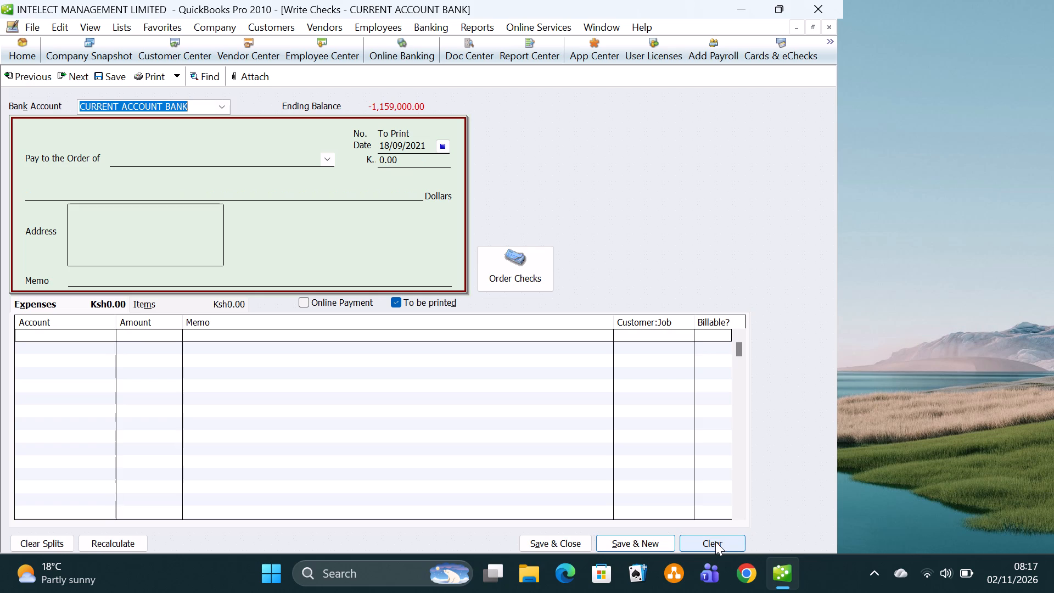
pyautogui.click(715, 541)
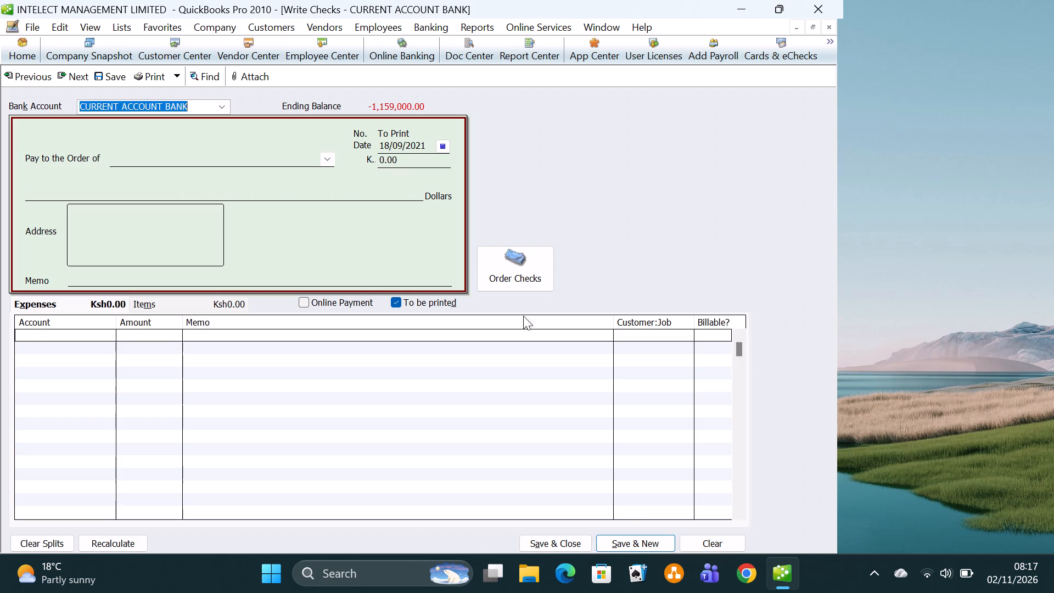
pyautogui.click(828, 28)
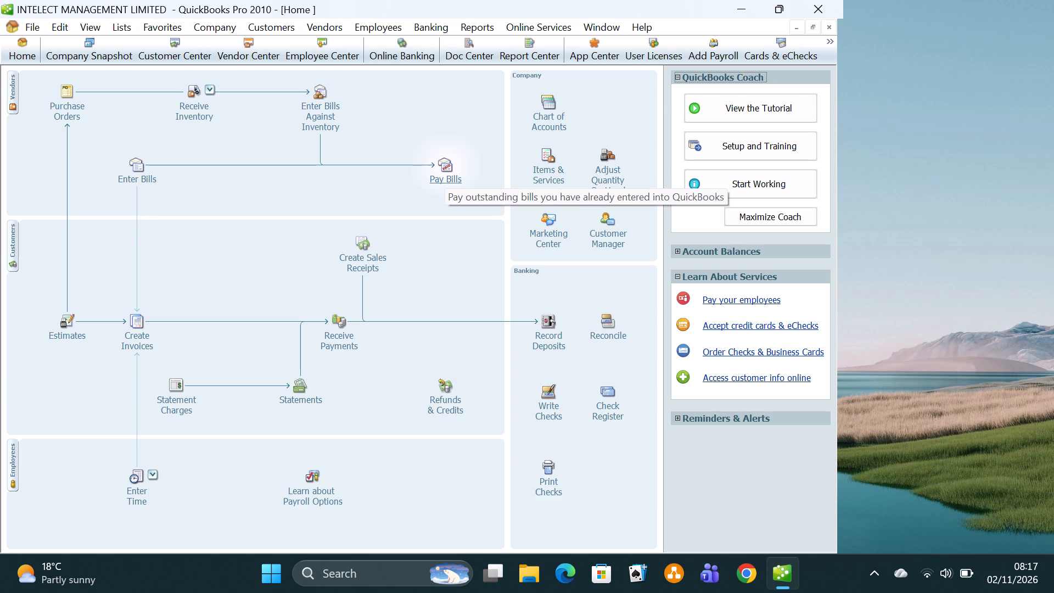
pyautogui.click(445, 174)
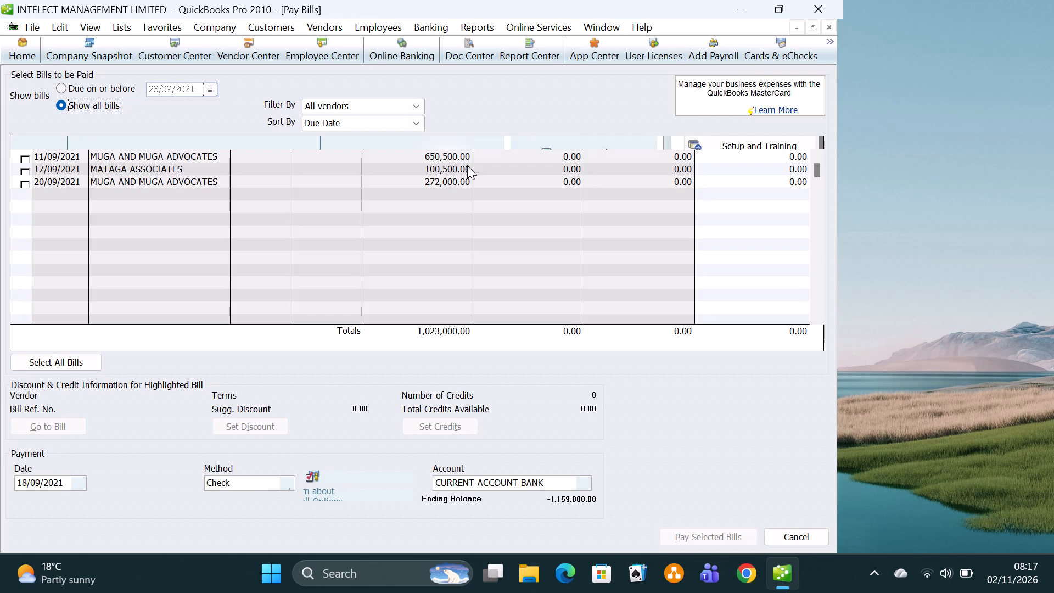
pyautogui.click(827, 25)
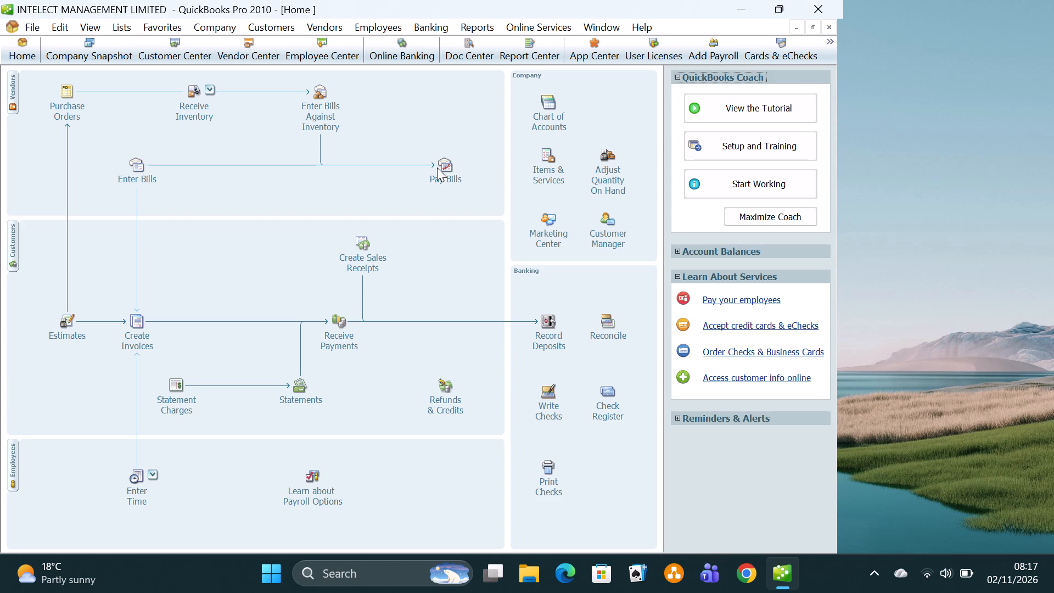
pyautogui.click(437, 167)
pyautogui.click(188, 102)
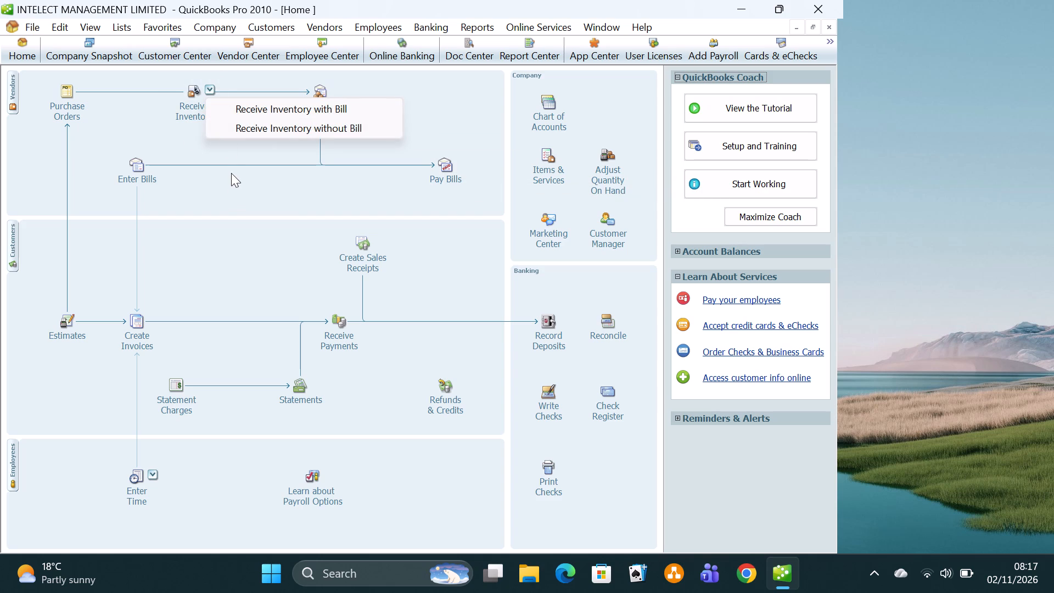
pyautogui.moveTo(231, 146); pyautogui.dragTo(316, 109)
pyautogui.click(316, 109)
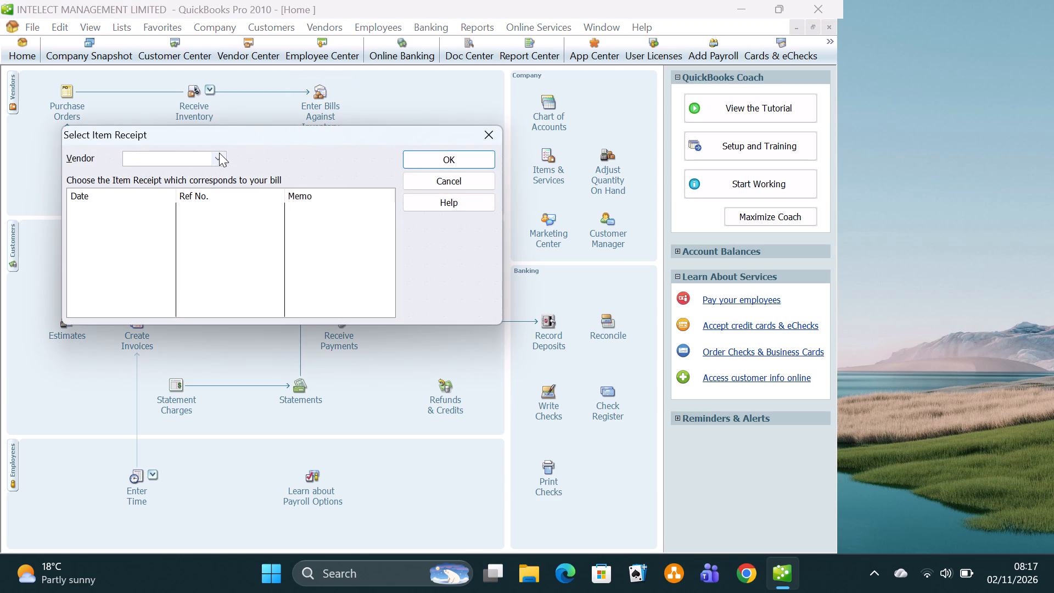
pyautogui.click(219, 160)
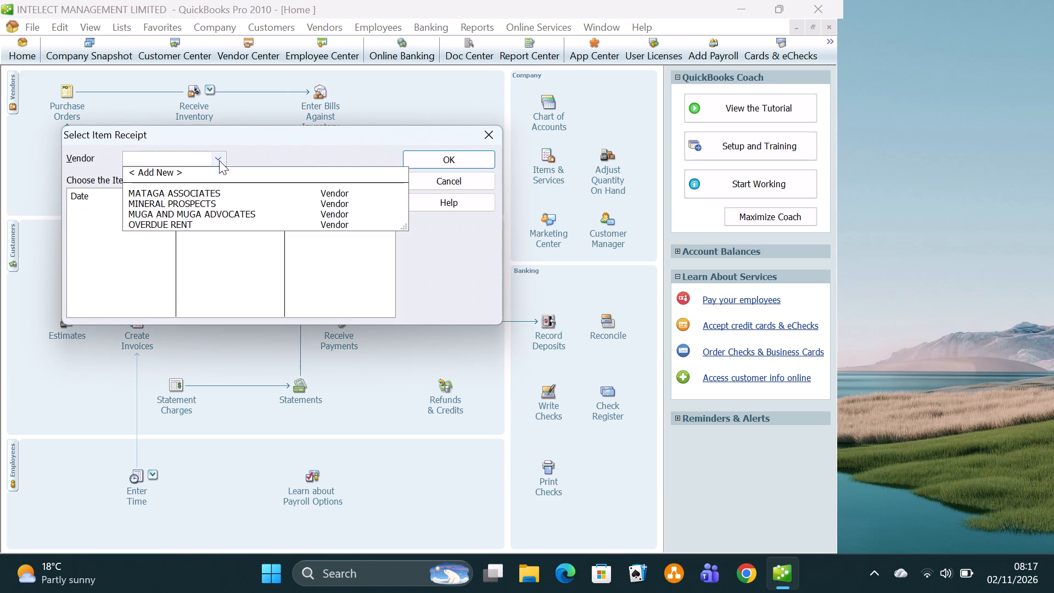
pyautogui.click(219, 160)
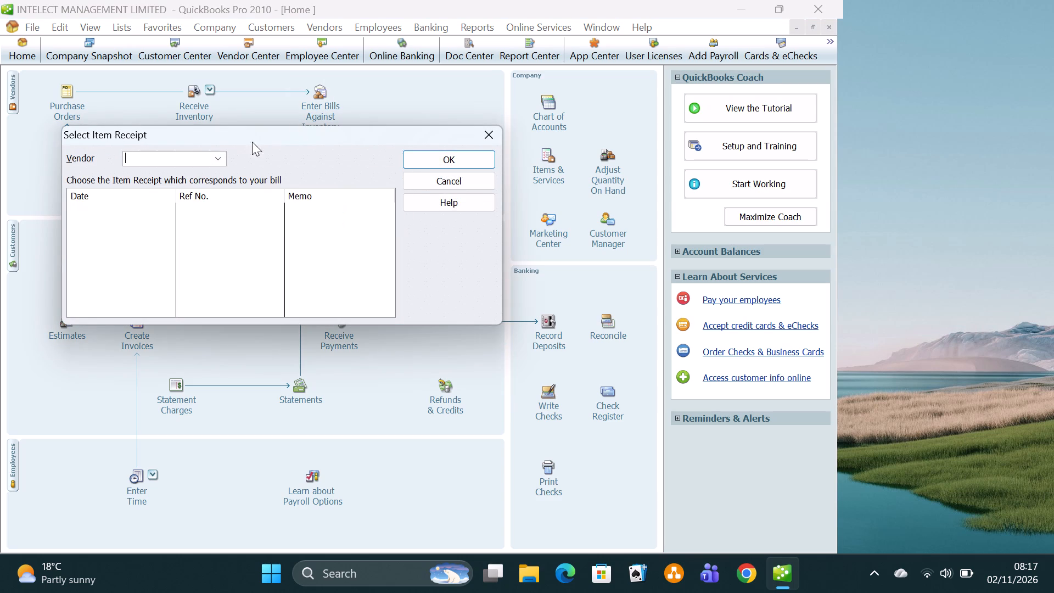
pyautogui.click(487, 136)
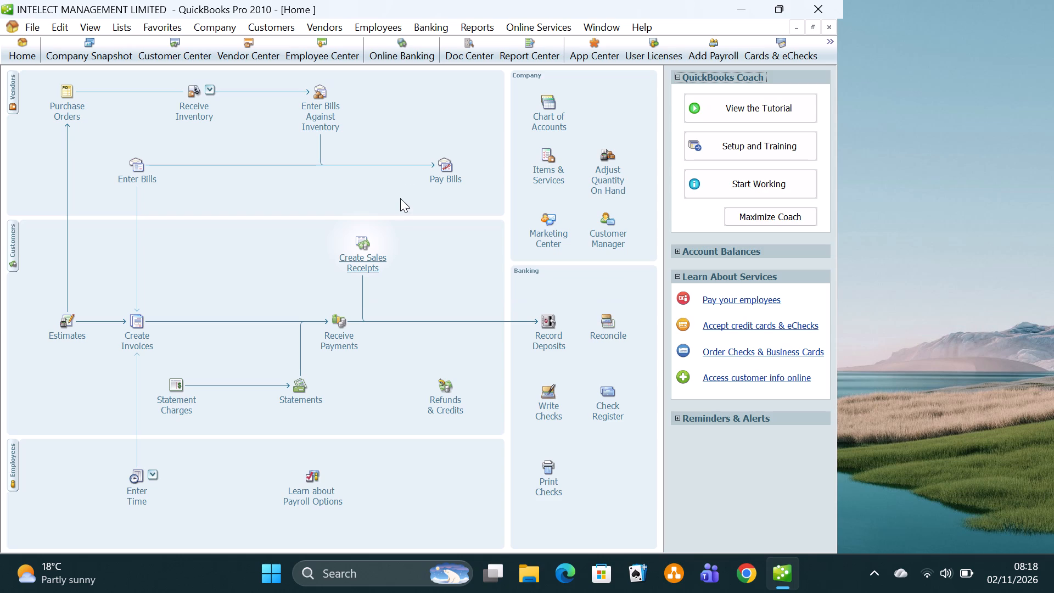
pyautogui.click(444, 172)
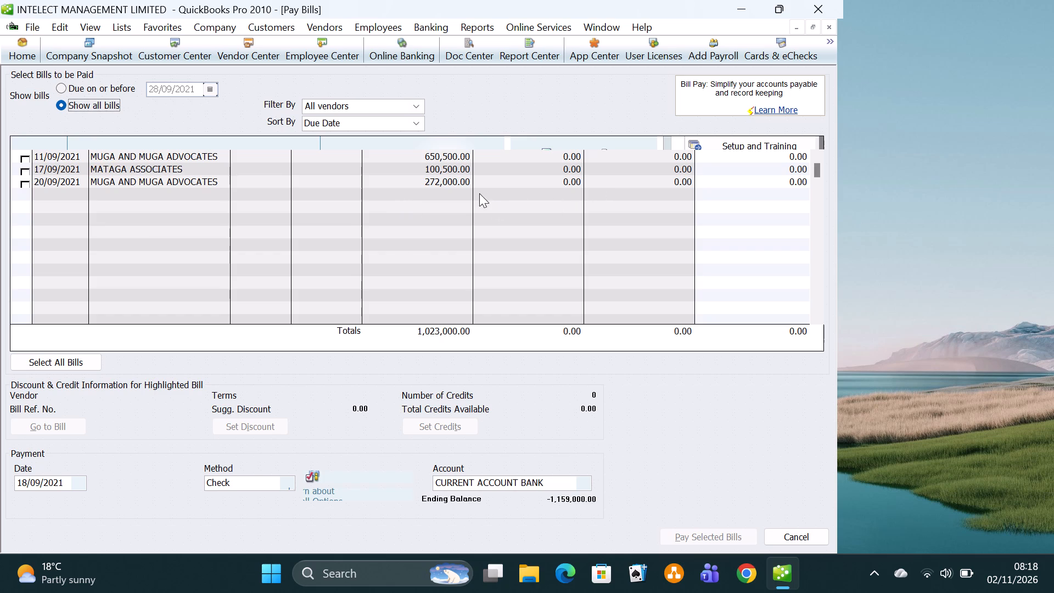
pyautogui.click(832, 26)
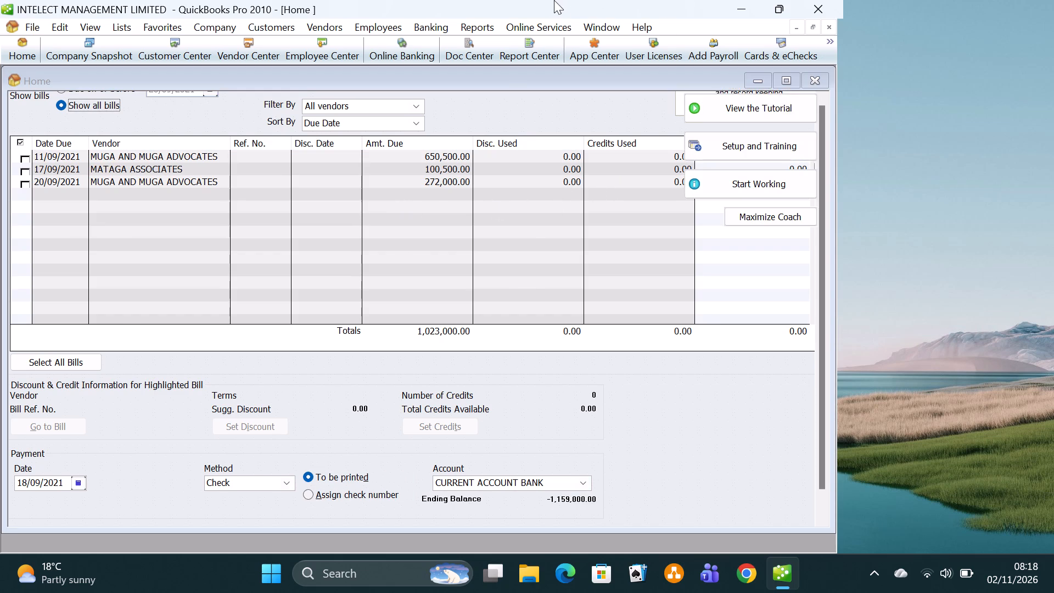
# Start a new check and add PATENT REGISTRATION FEE as a new Expense account on its first expense line.
pyautogui.click(435, 26)
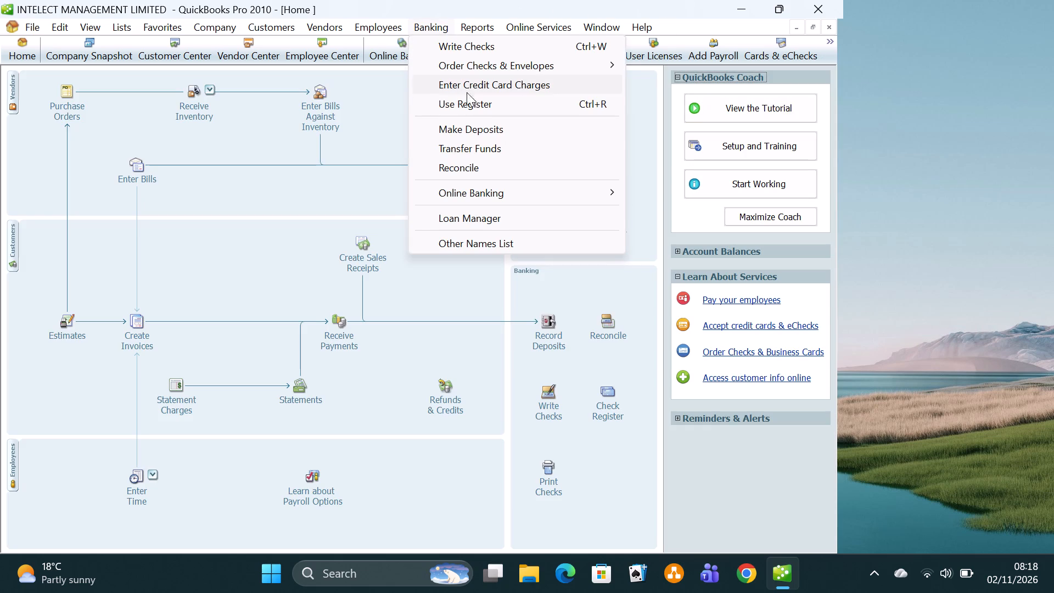
pyautogui.click(462, 43)
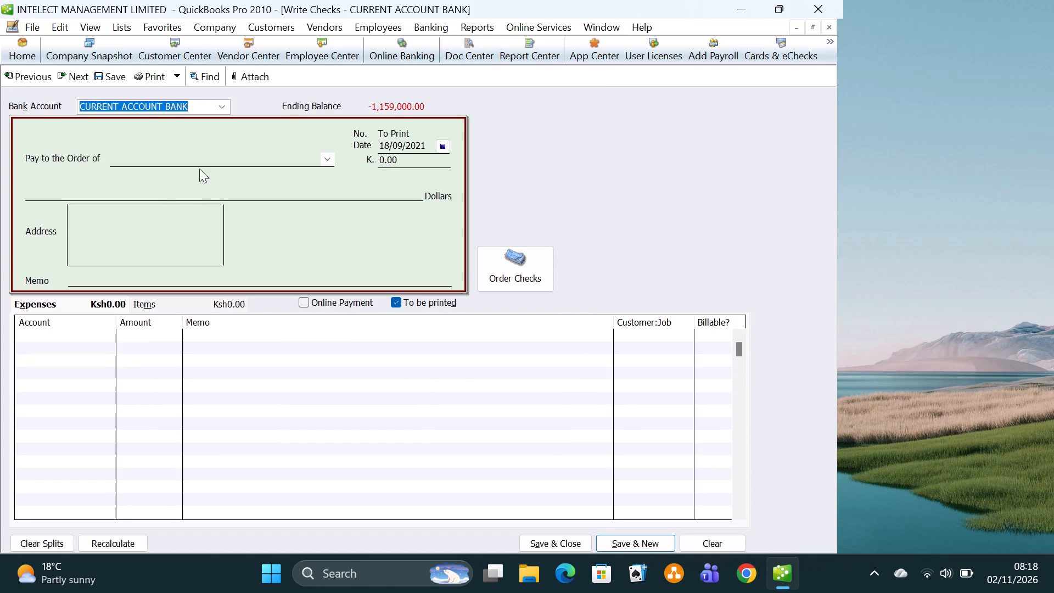
pyautogui.click(66, 333)
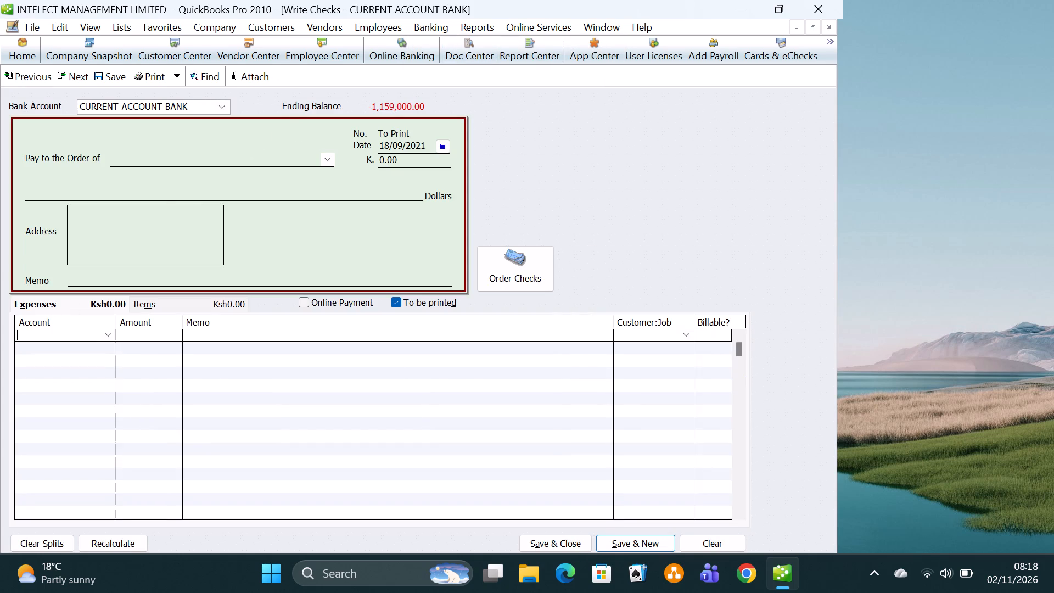
pyautogui.write('PATENT')
pyautogui.press('space')
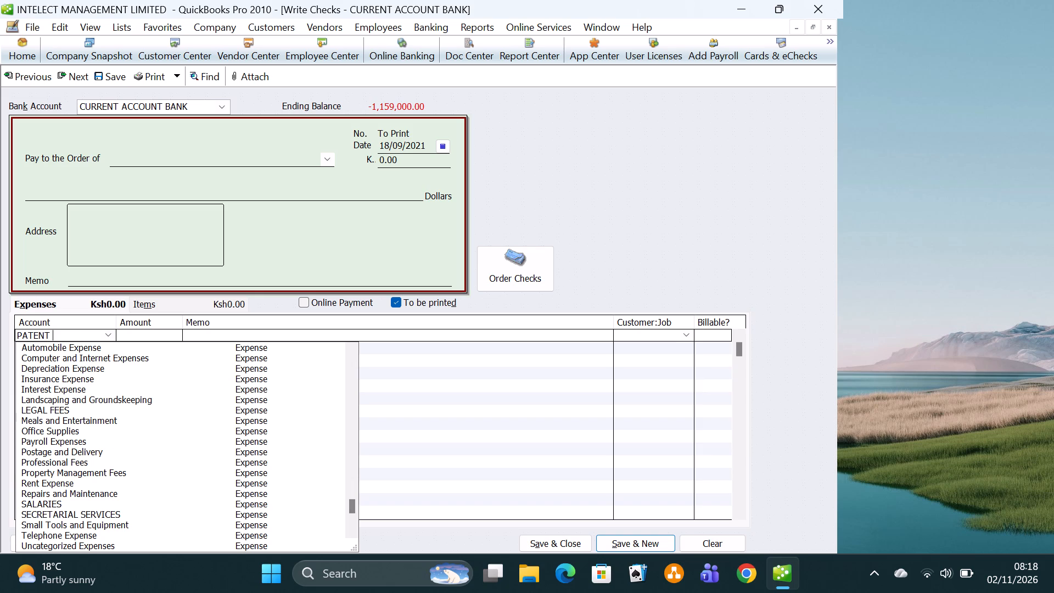
pyautogui.write('REG')
pyautogui.write('ISTRATION FEE')
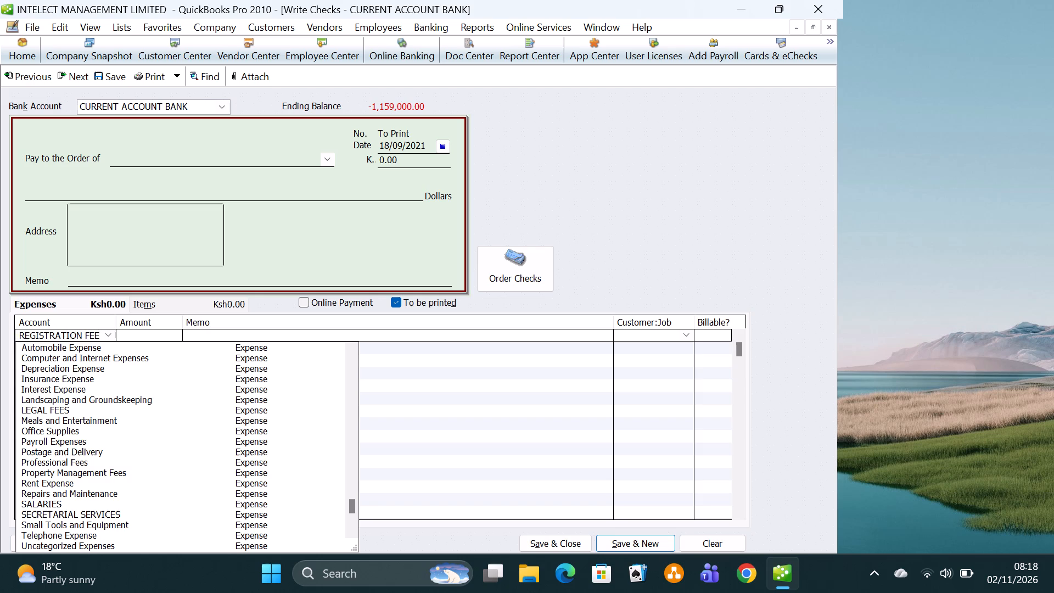
pyautogui.click(392, 423)
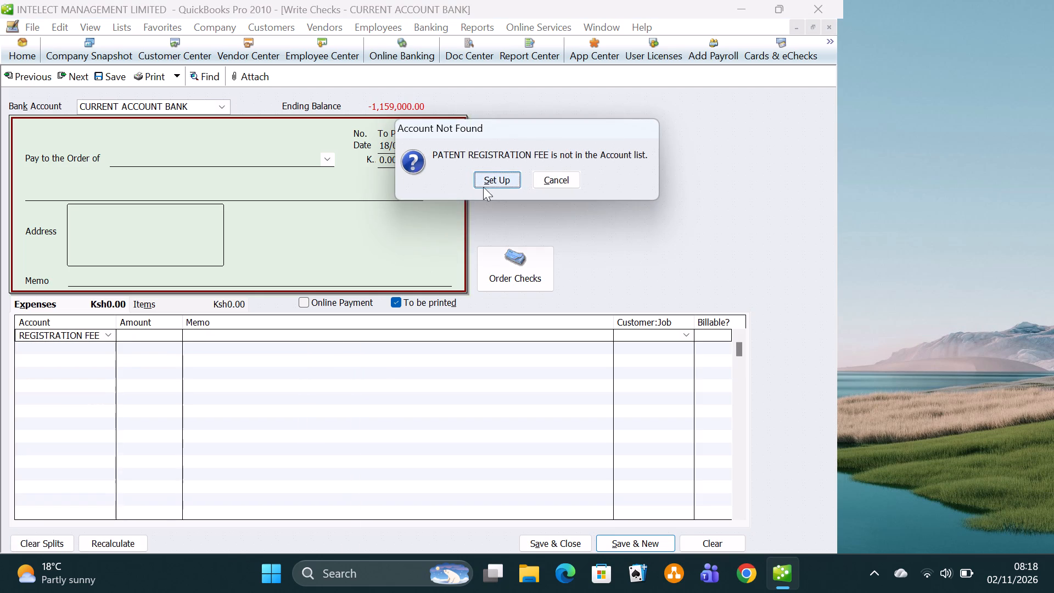
pyautogui.click(494, 179)
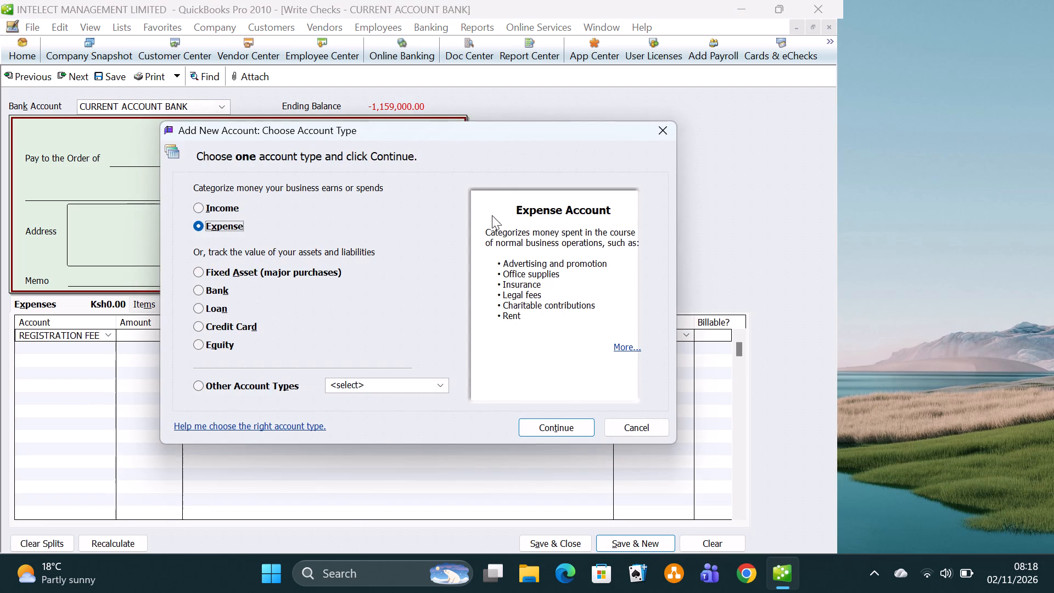
pyautogui.click(552, 427)
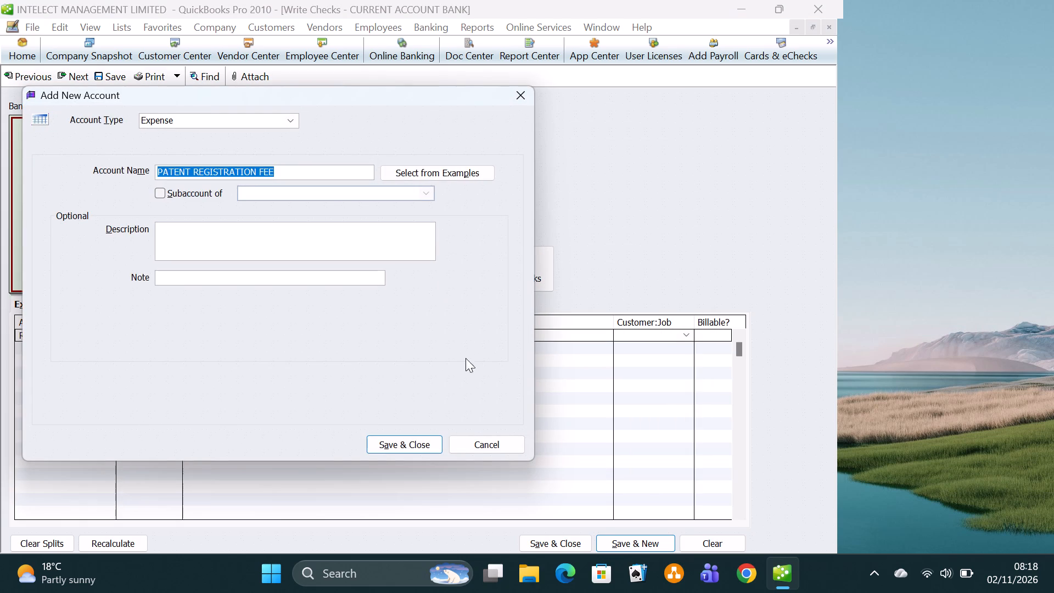
pyautogui.click(406, 441)
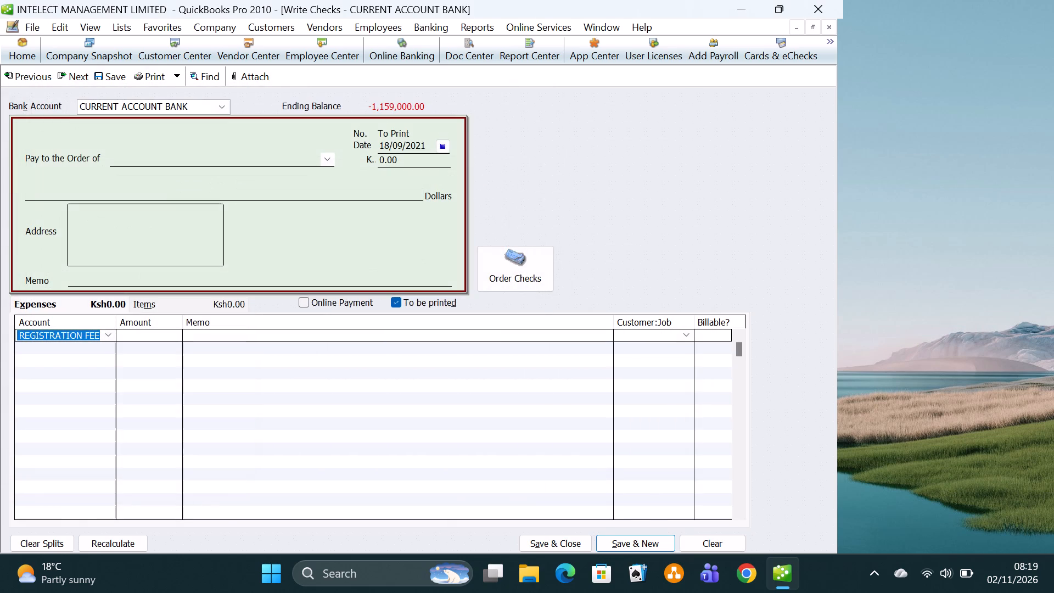
# Draw the patent registration check from the CASH account for 120,000, then save and close it, accepting the past date.
pyautogui.click(218, 106)
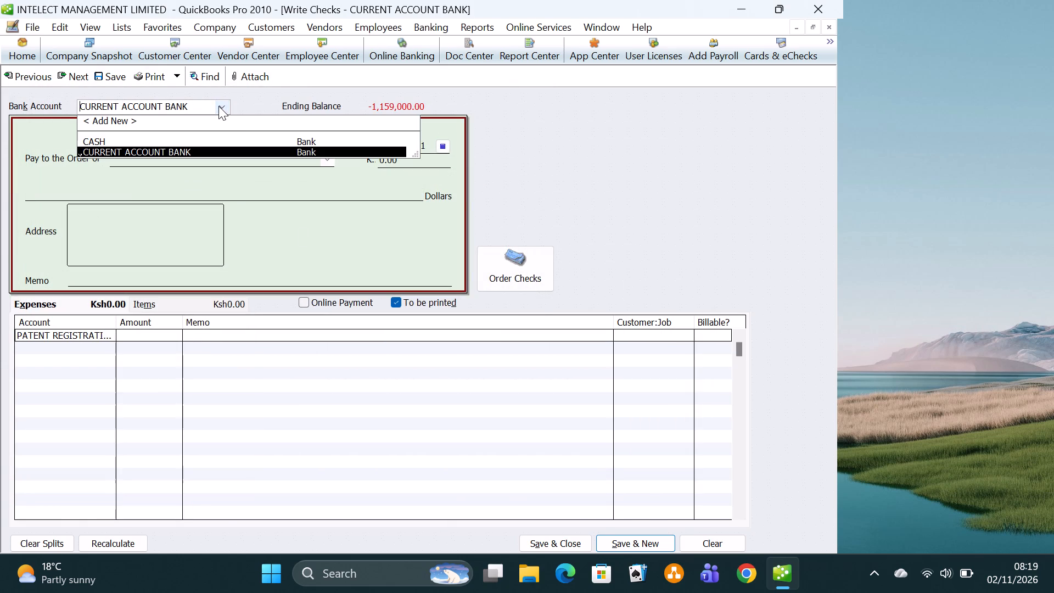
pyautogui.click(200, 136)
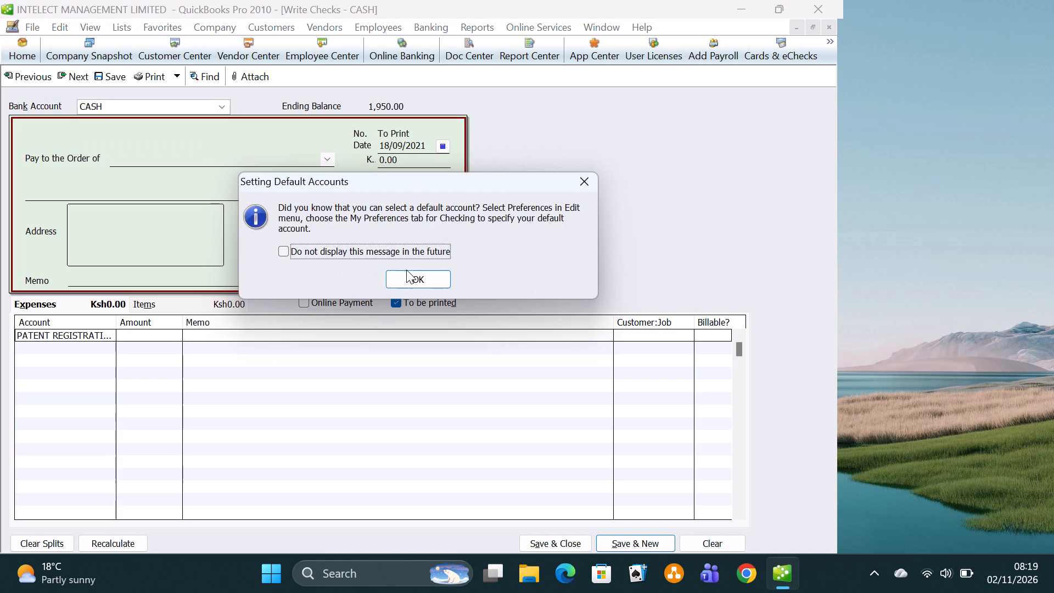
pyautogui.click(587, 178)
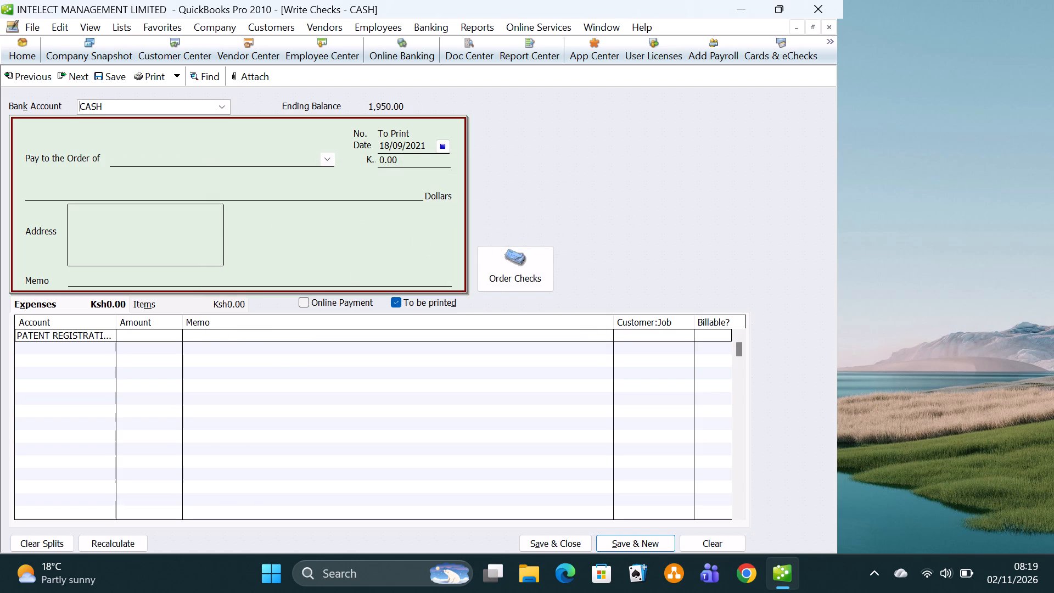
pyautogui.click(164, 336)
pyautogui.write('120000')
pyautogui.click(551, 540)
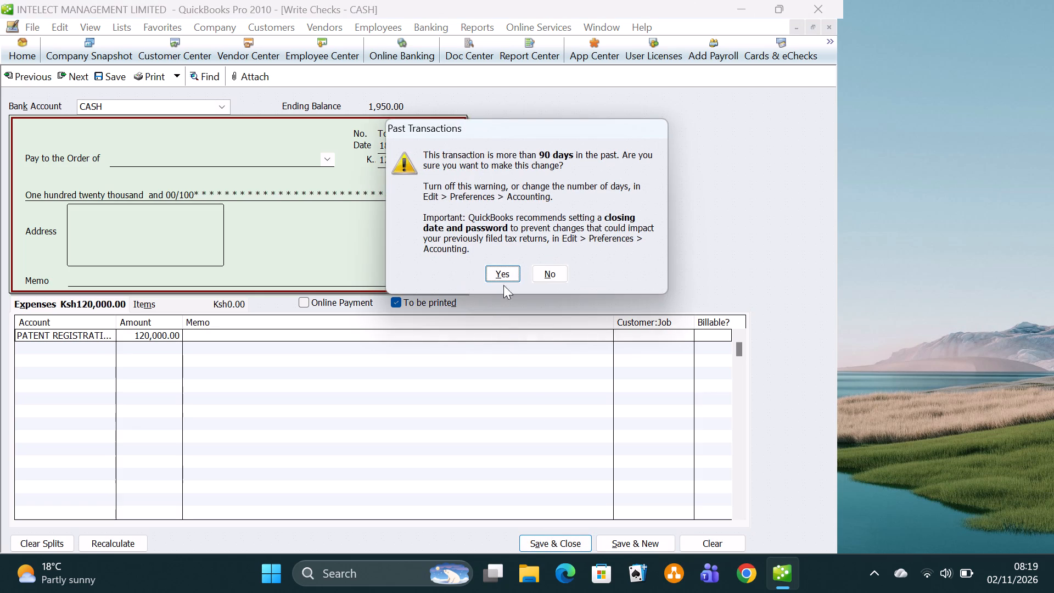
pyautogui.click(504, 274)
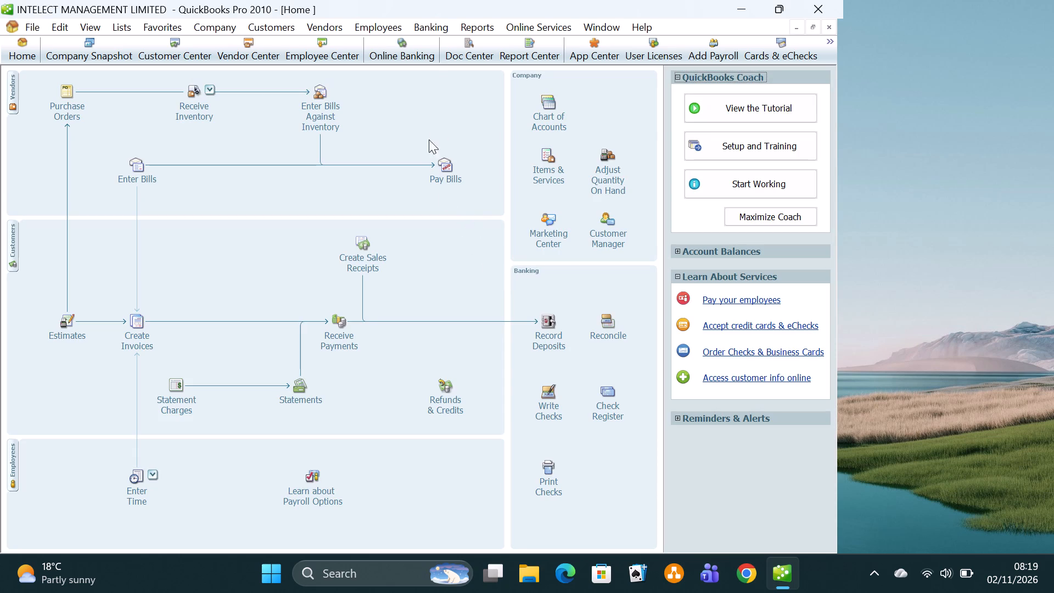
# Start another check from CURRENT ACCOUNT BANK and add OFFICE SAFE as a new Expense account on its first expense line.
pyautogui.click(432, 24)
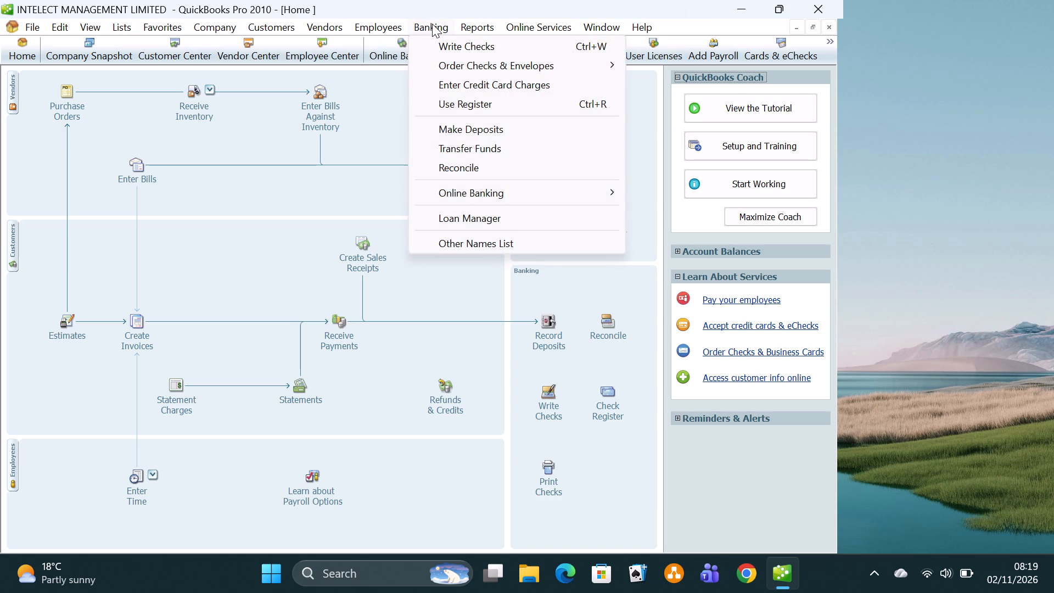
pyautogui.click(448, 46)
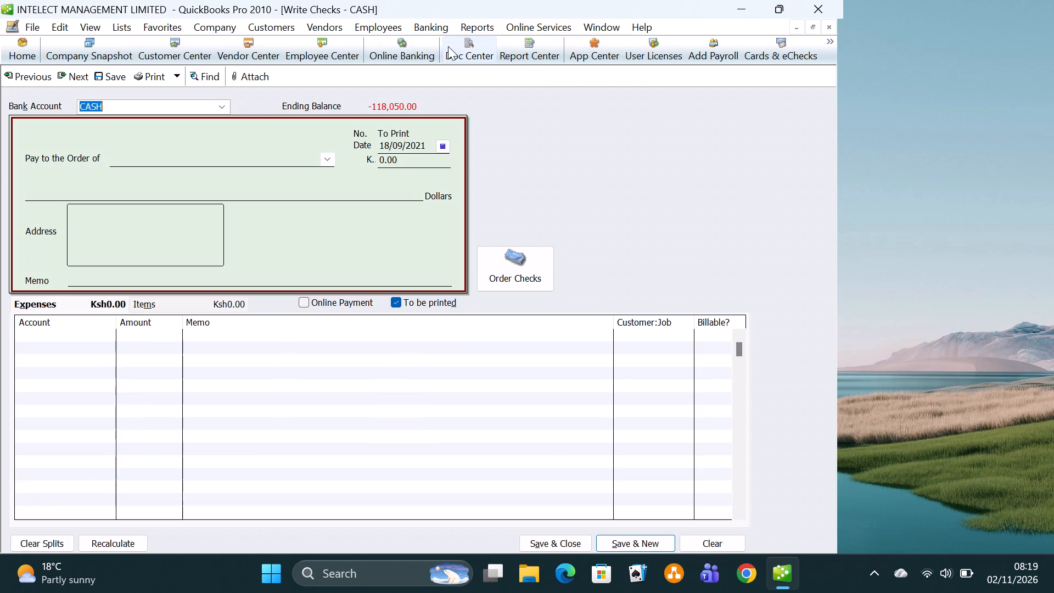
pyautogui.click(222, 109)
pyautogui.click(182, 152)
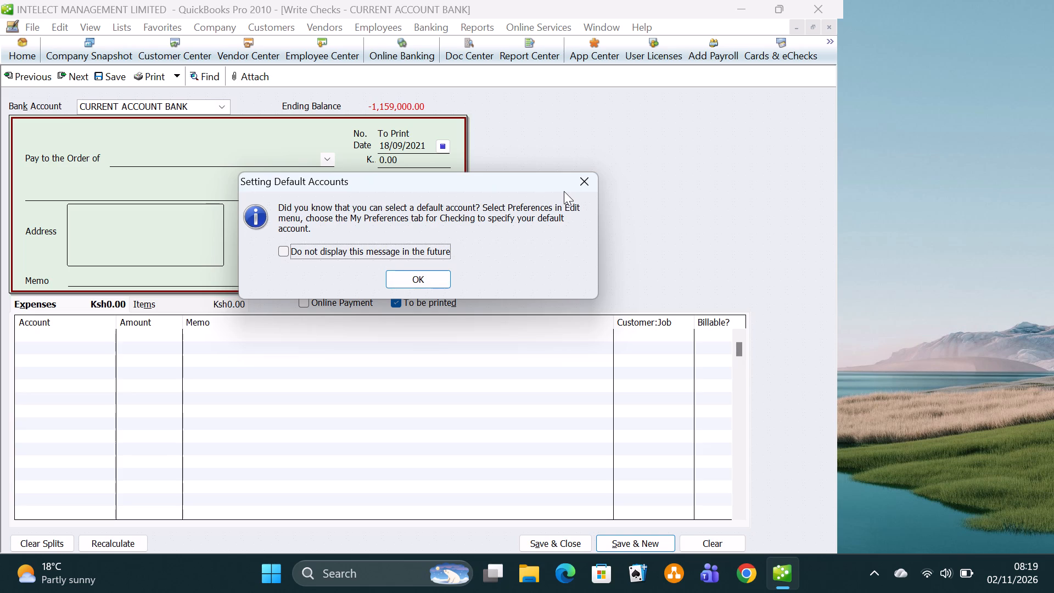
pyautogui.click(588, 183)
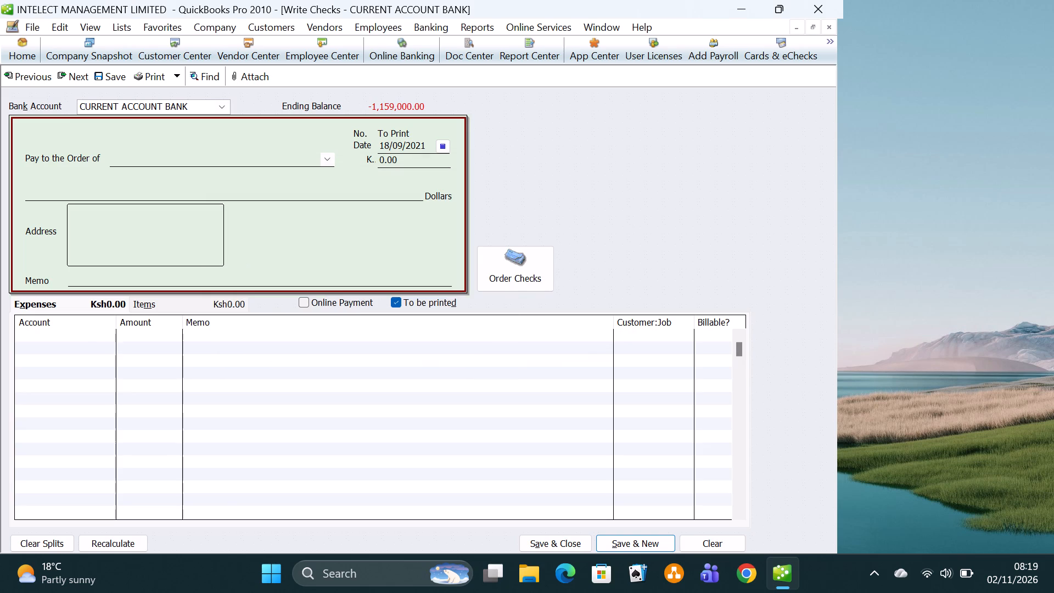
pyautogui.click(48, 334)
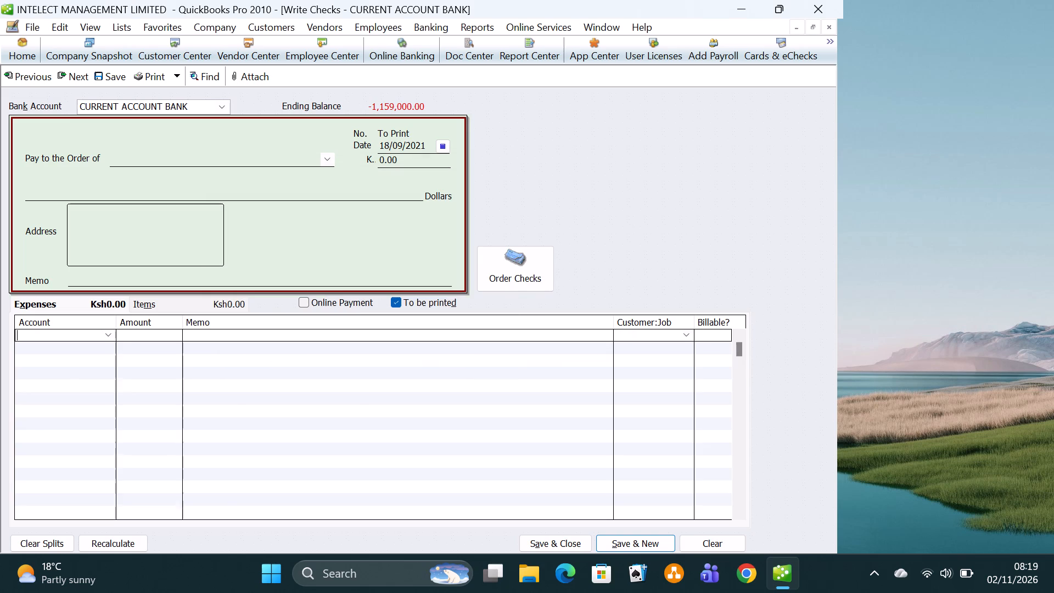
pyautogui.write('OFFICE SAFE')
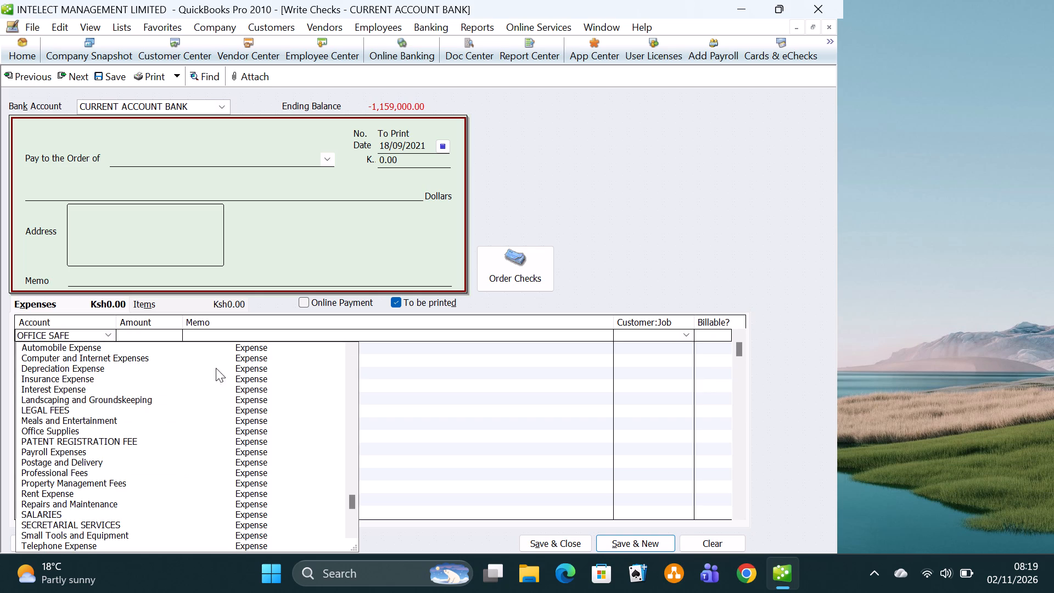
pyautogui.click(414, 380)
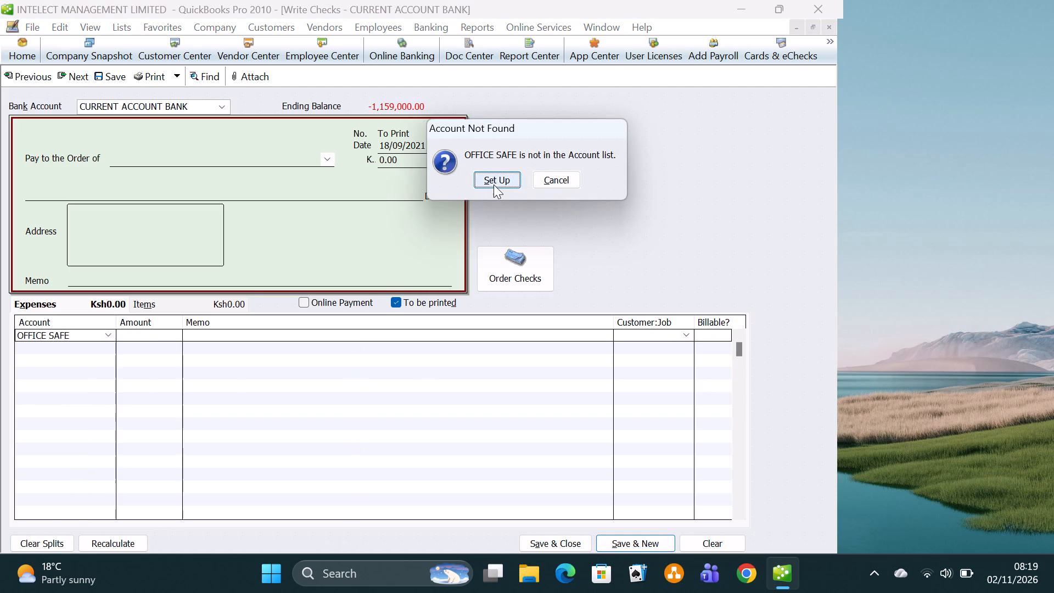
pyautogui.click(494, 173)
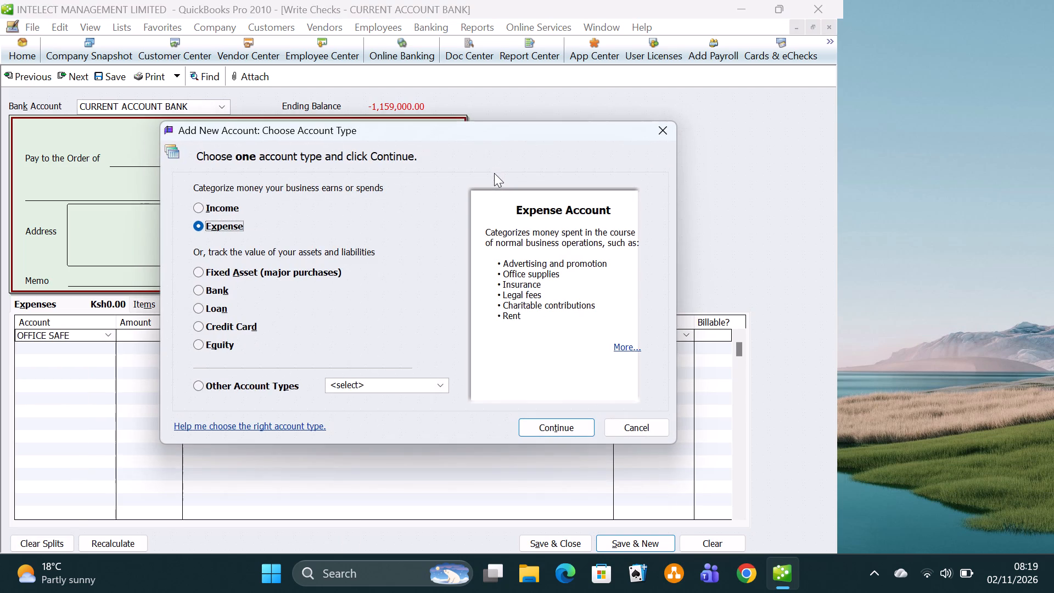
pyautogui.click(551, 422)
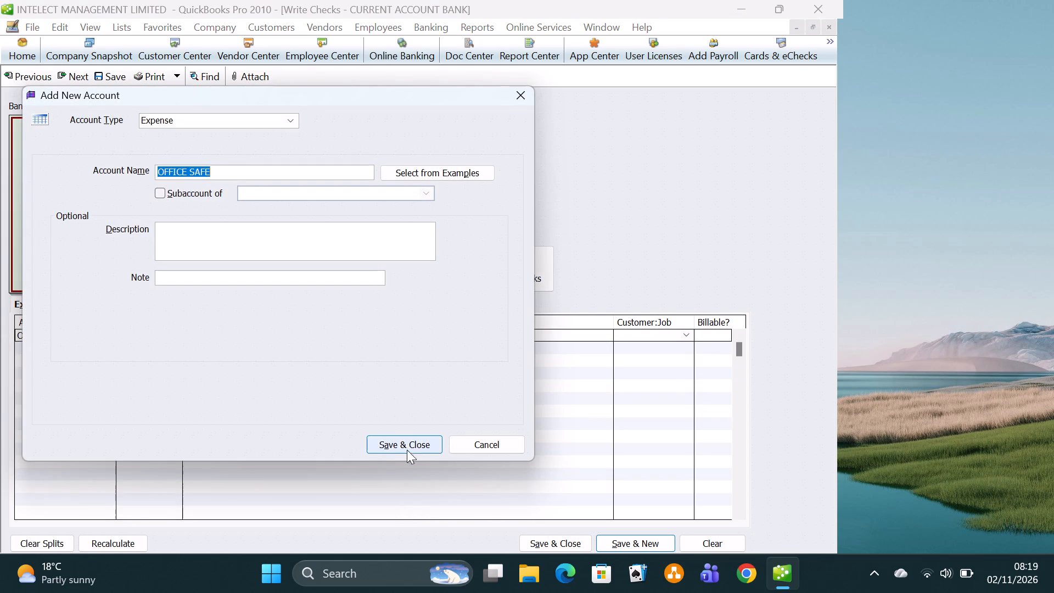
pyautogui.click(403, 440)
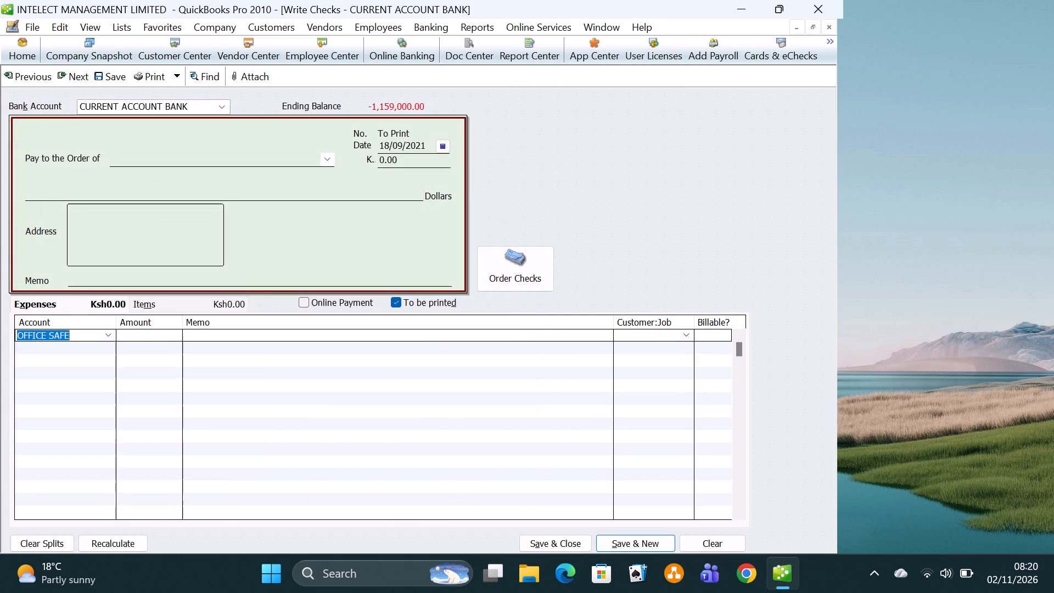
# Date the office safe check 26/09/2021, enter 140,000 as the amount, then save and close it, accepting the past date.
pyautogui.click(442, 149)
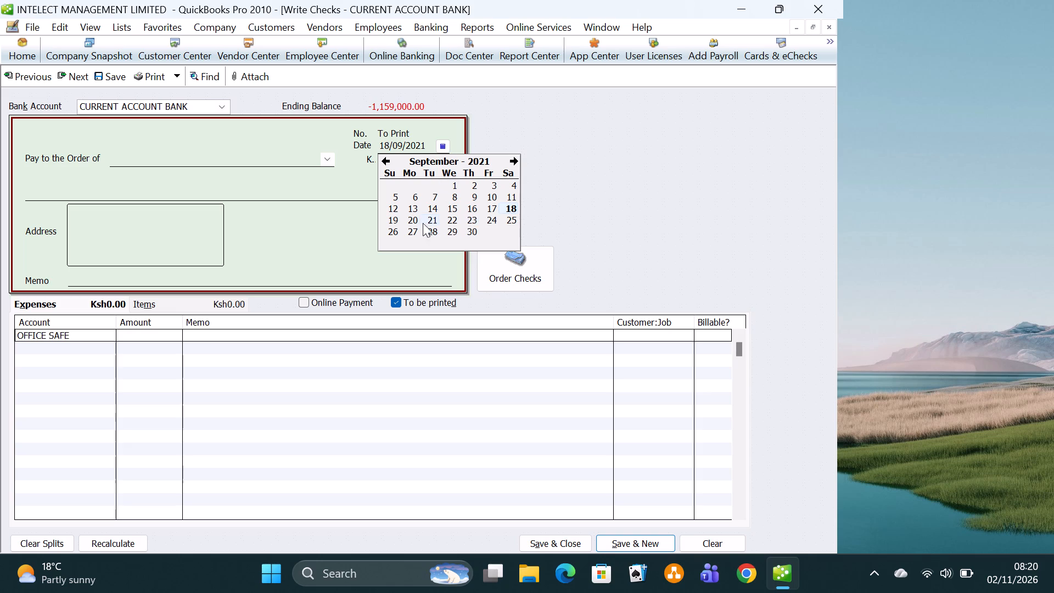
pyautogui.click(396, 229)
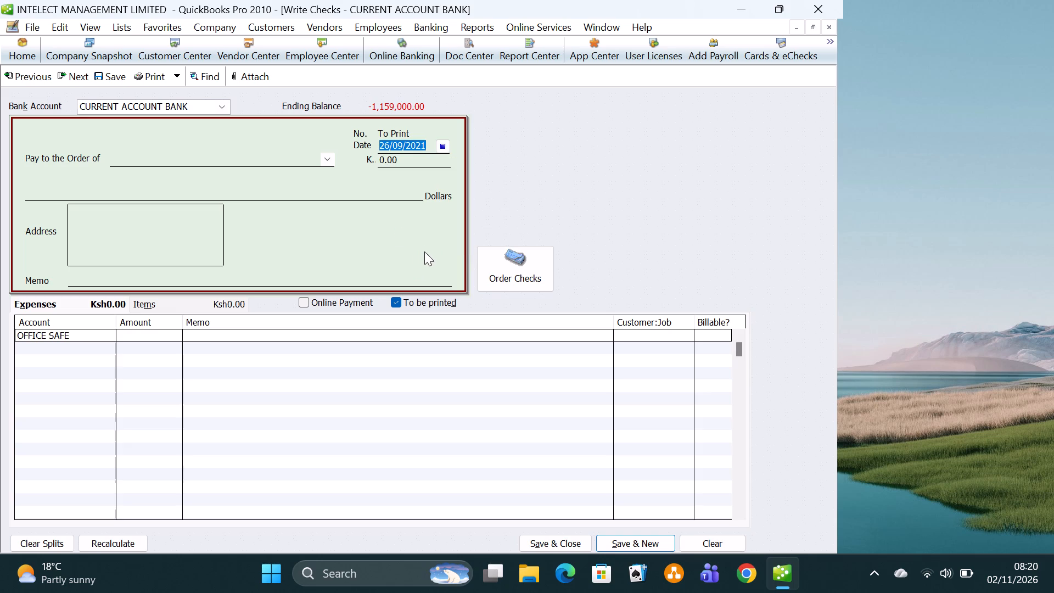
pyautogui.click(159, 336)
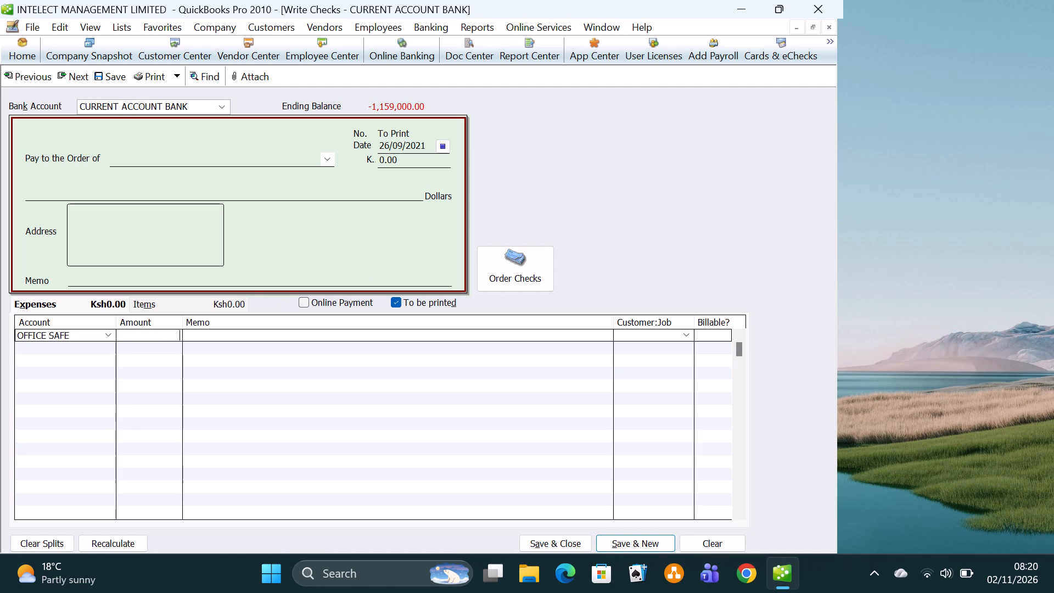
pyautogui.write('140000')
pyautogui.click(540, 541)
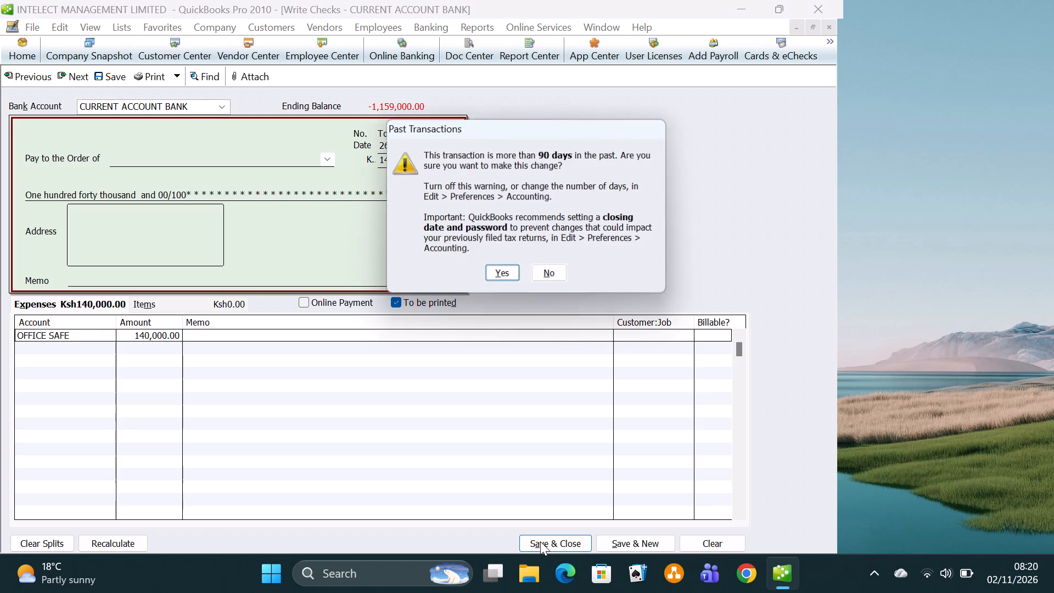
pyautogui.click(506, 273)
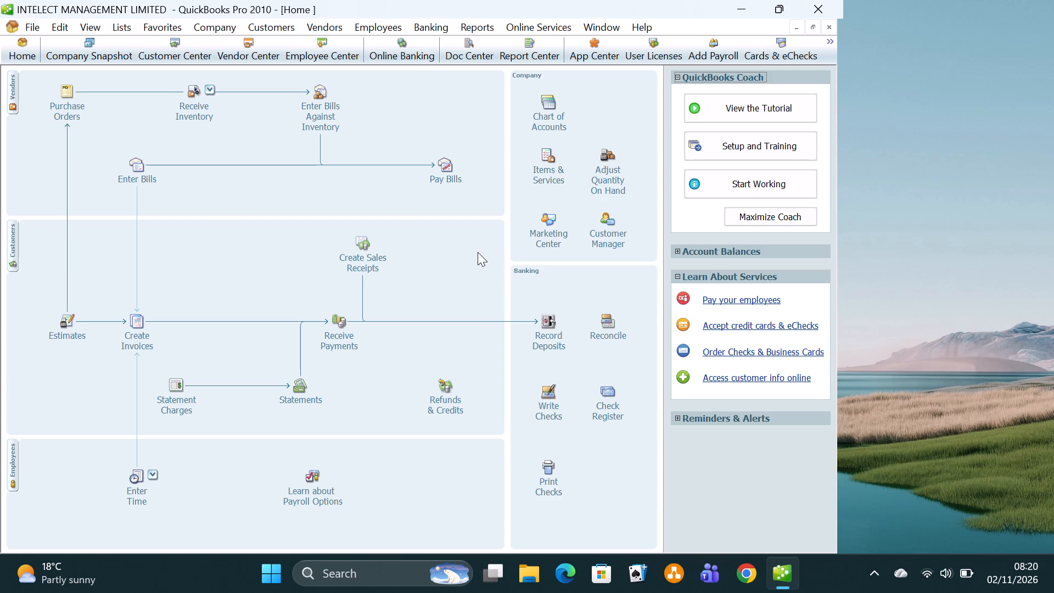
# Start a new check from the CASH account and add ELECTRICITY as a new Expense account on its first expense line.
pyautogui.click(429, 25)
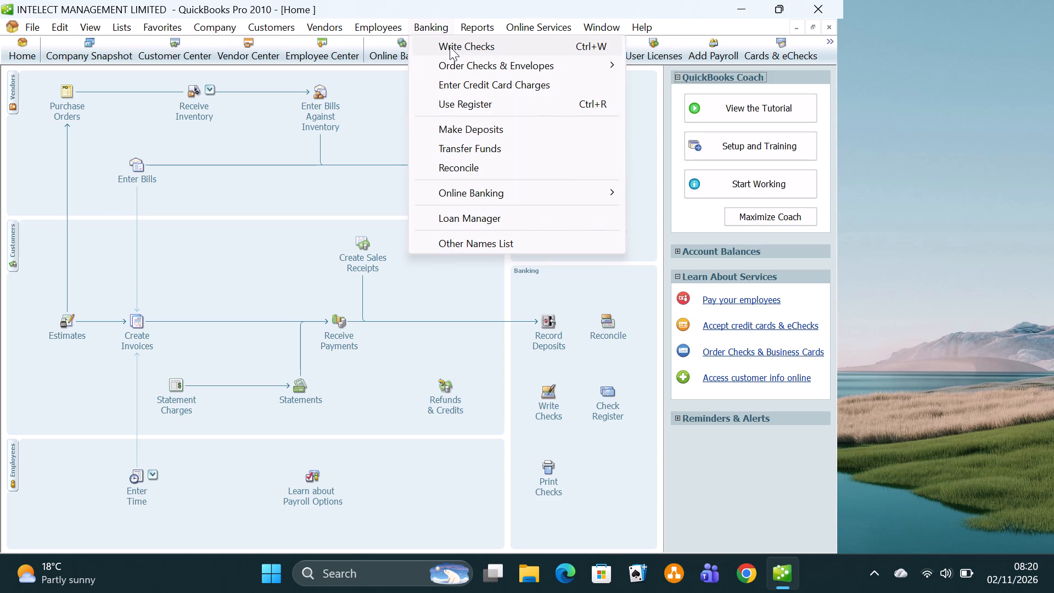
pyautogui.click(450, 47)
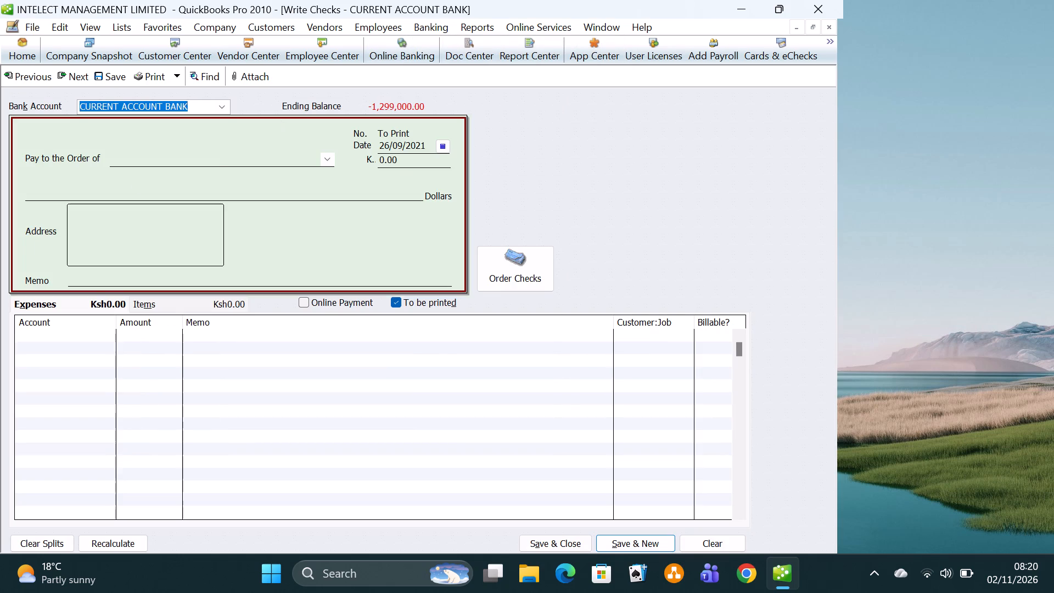
pyautogui.click(223, 106)
pyautogui.click(181, 138)
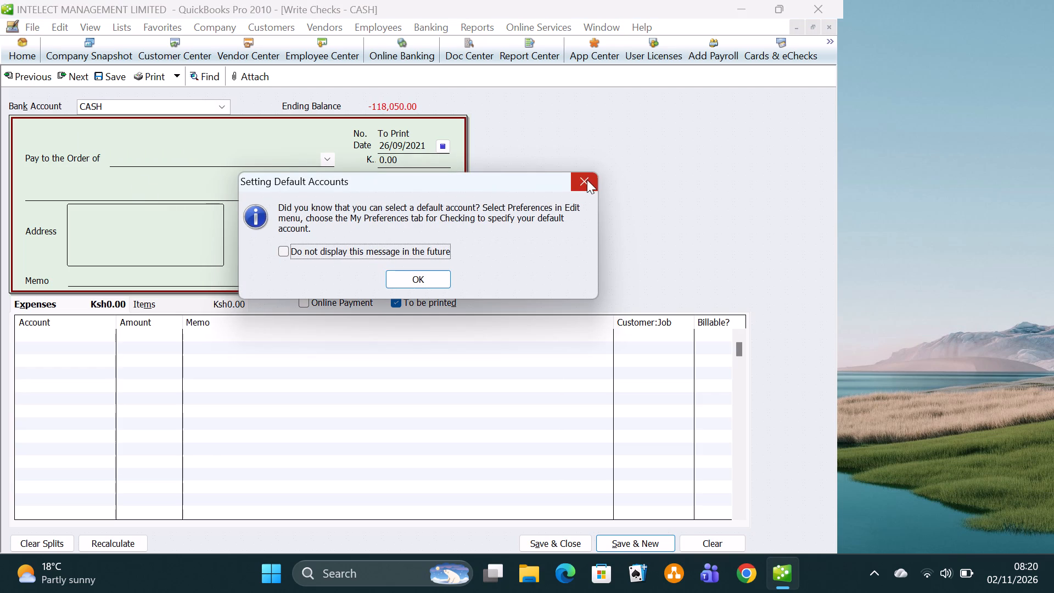
pyautogui.click(586, 180)
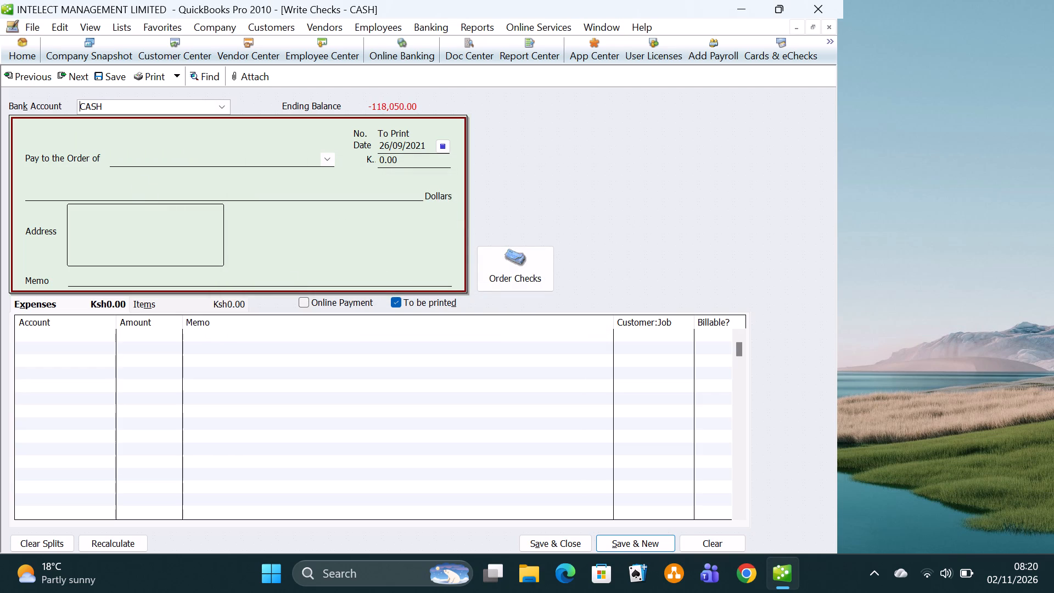
pyautogui.click(98, 337)
pyautogui.write('EL')
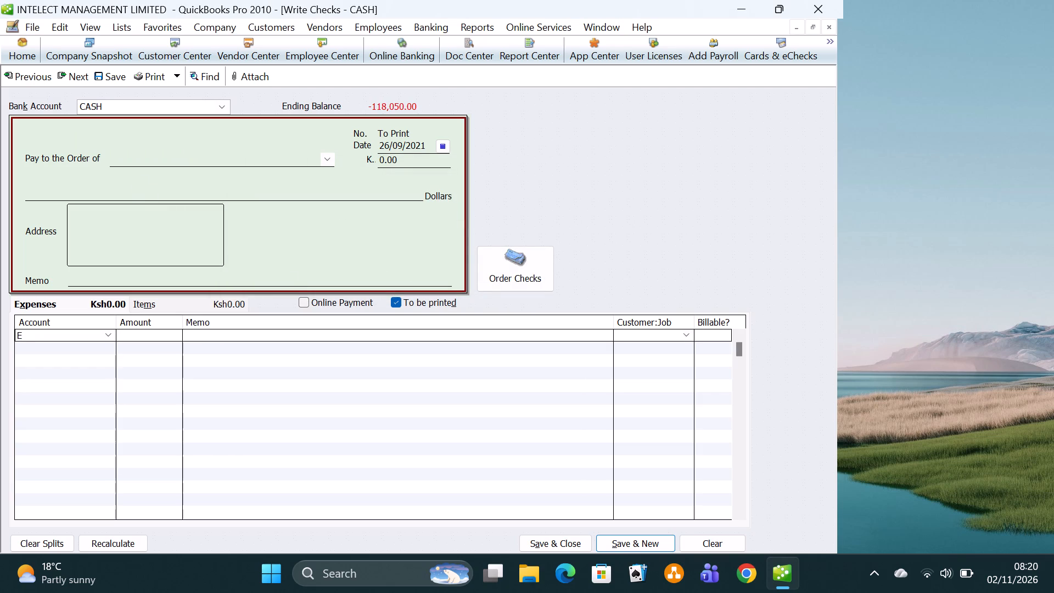
pyautogui.write('ECTRICITY')
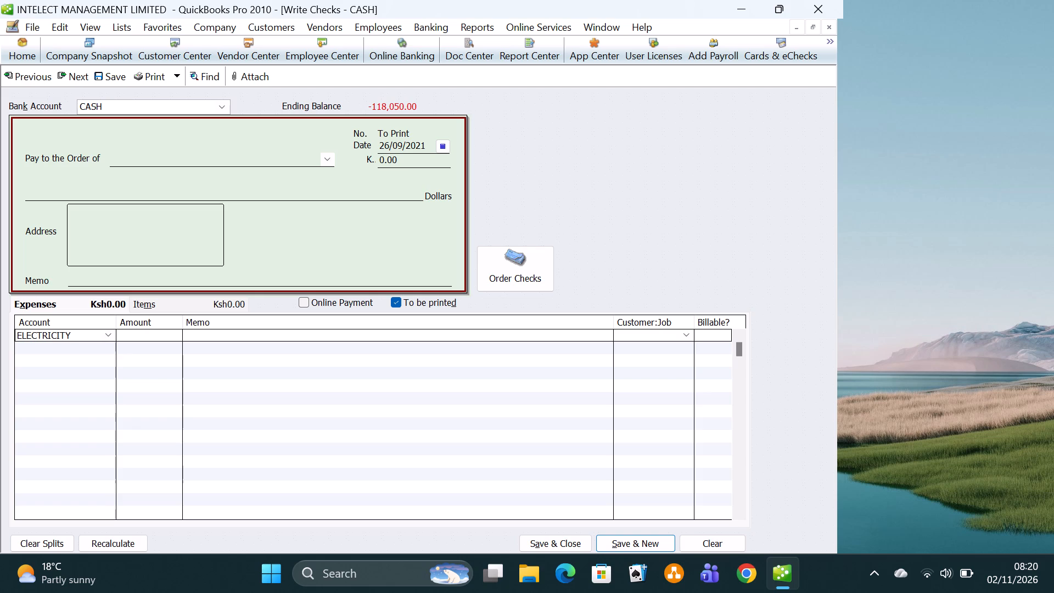
pyautogui.click(97, 353)
pyautogui.click(496, 178)
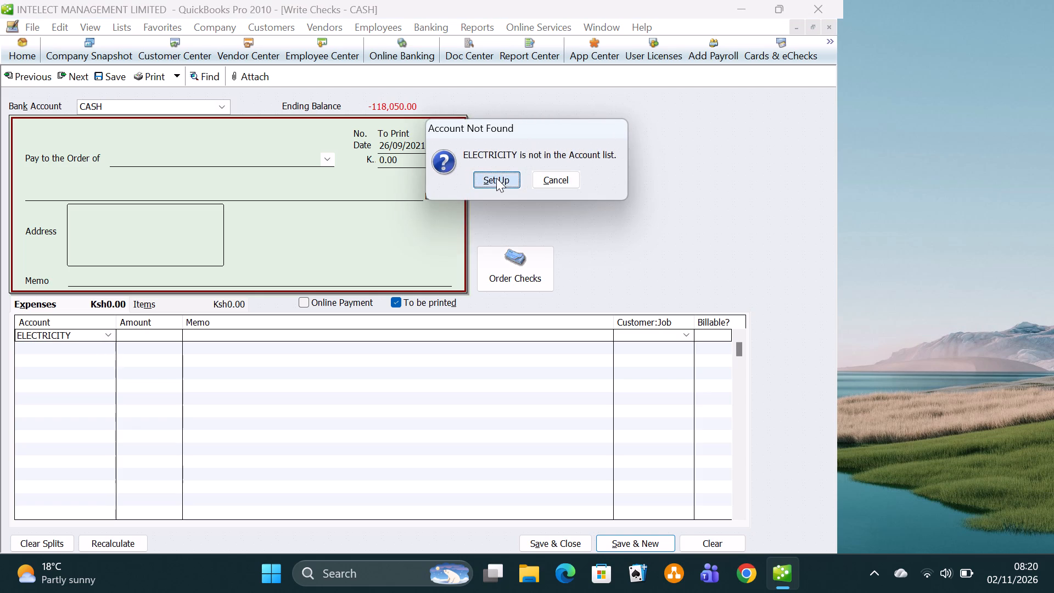
pyautogui.click(555, 424)
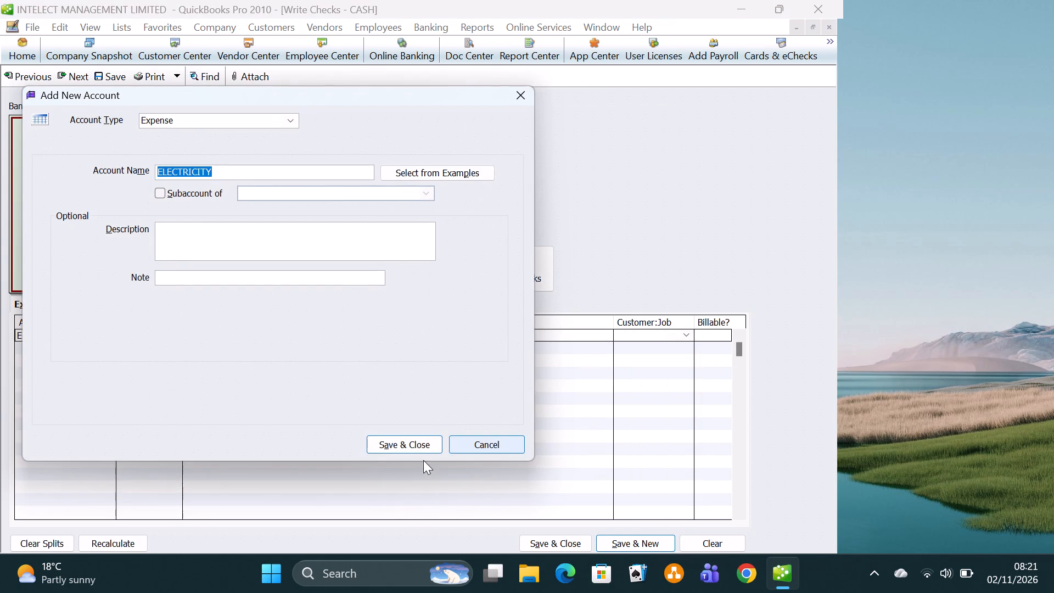
pyautogui.click(407, 441)
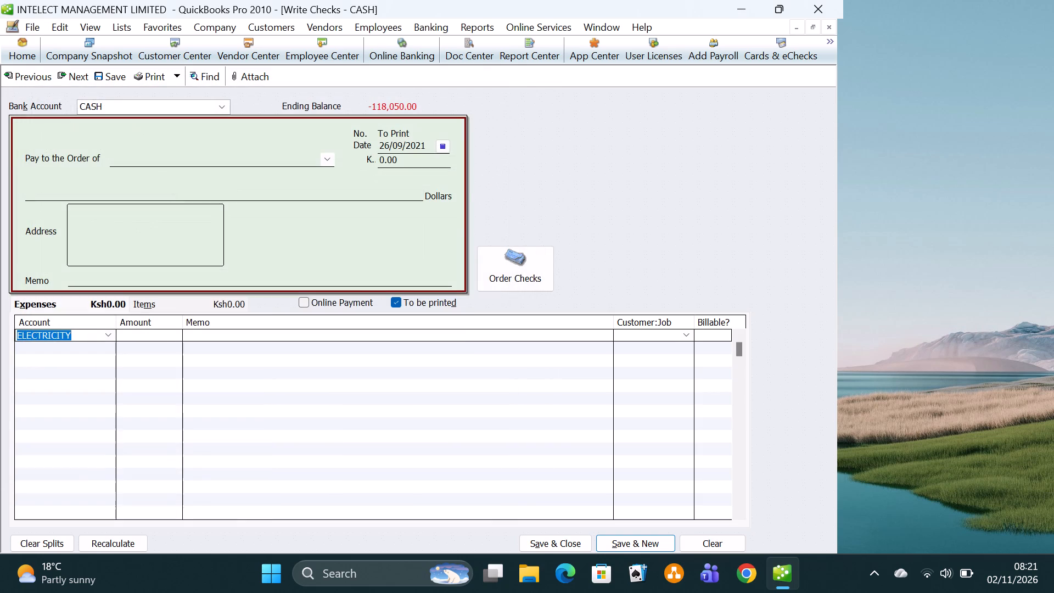
# Date the electricity check 30/09/2021, enter 18,640 as the amount, then save it and start a new one, accepting the past date.
pyautogui.click(441, 146)
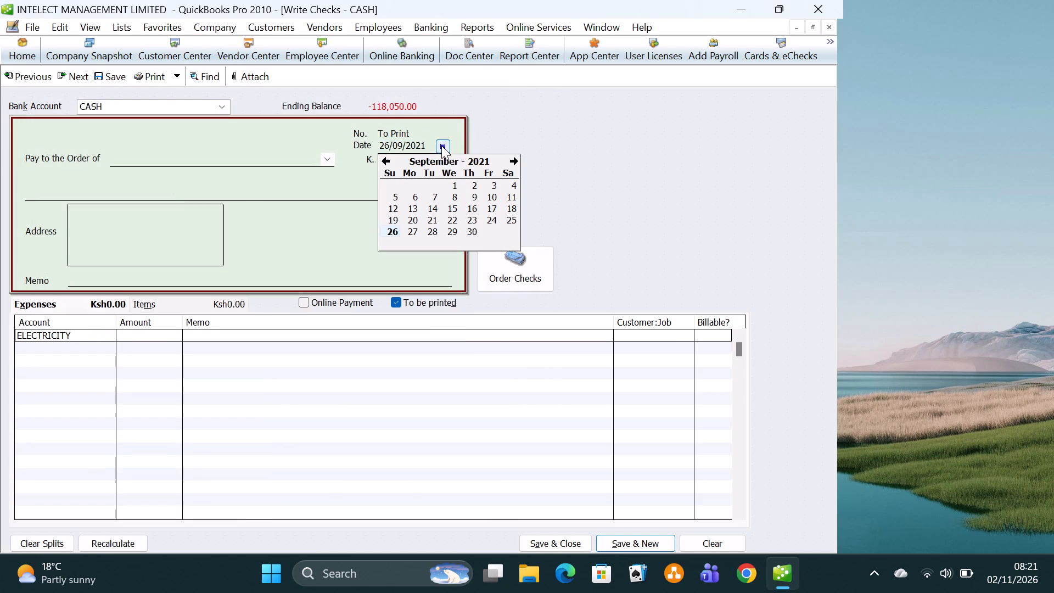
pyautogui.click(470, 229)
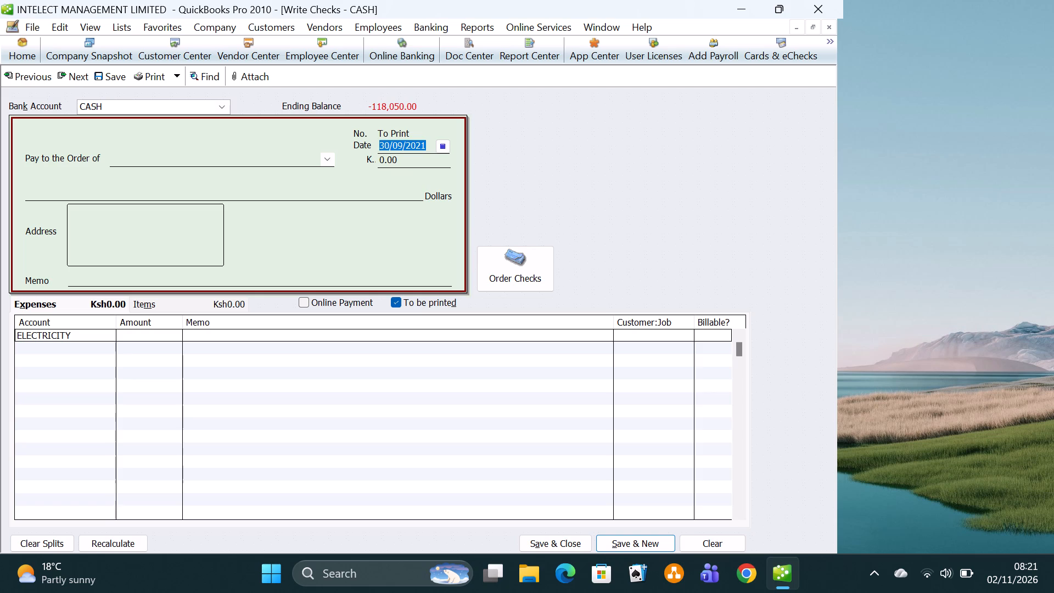
pyautogui.click(171, 338)
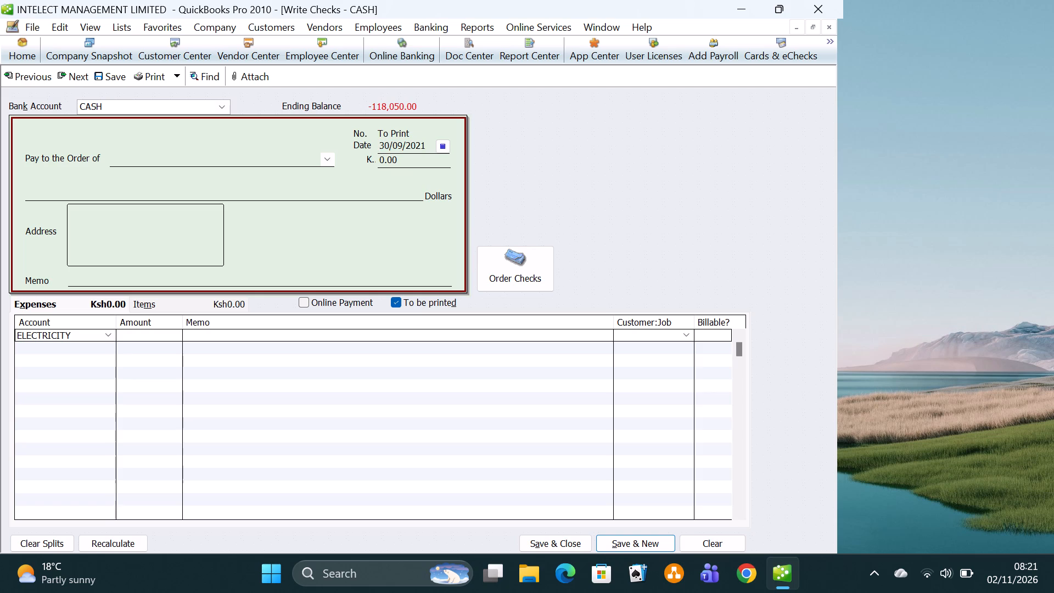
pyautogui.write('18640')
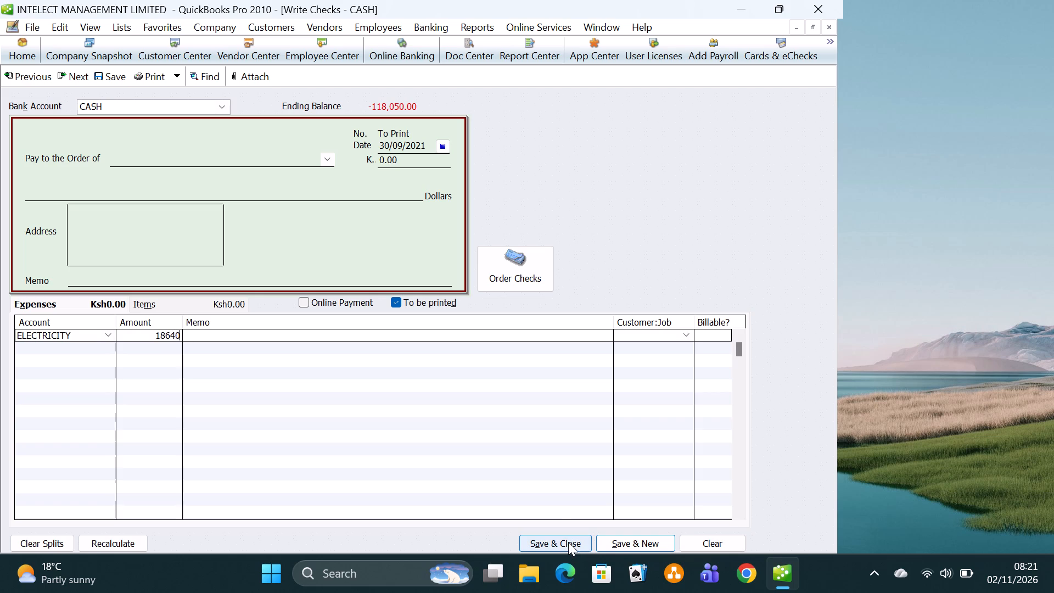
pyautogui.click(641, 541)
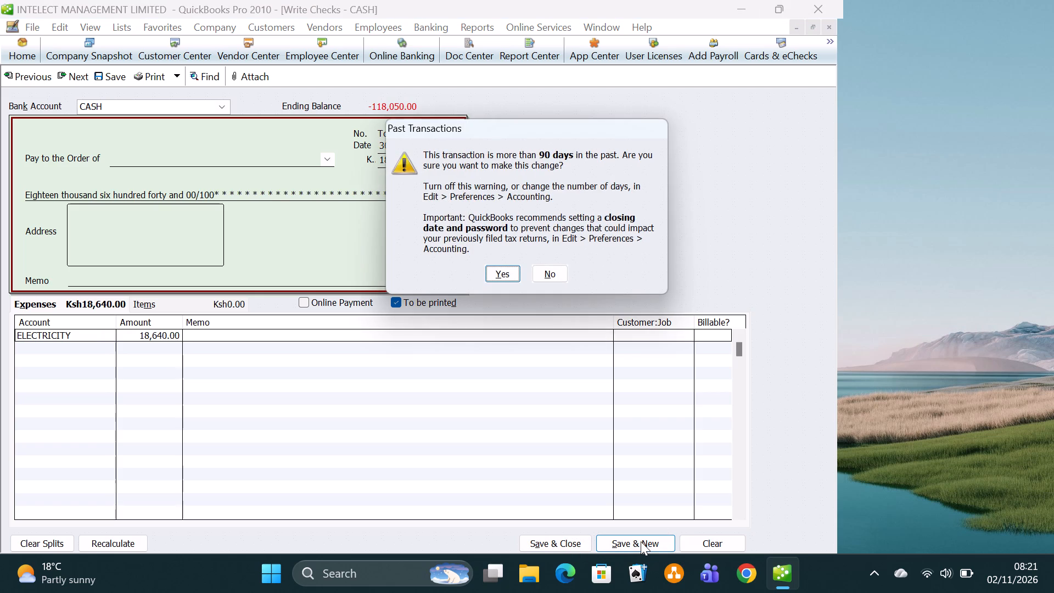
pyautogui.click(509, 272)
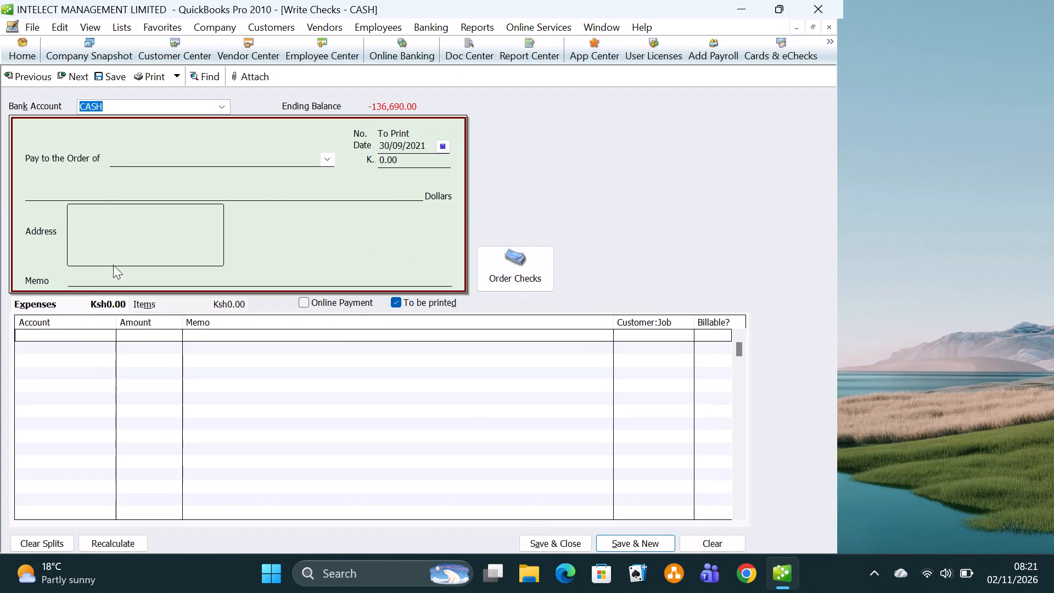
# Add WATER as a new Expense account on the first expense line of the new CASH check.
pyautogui.click(70, 330)
pyautogui.write('WATER')
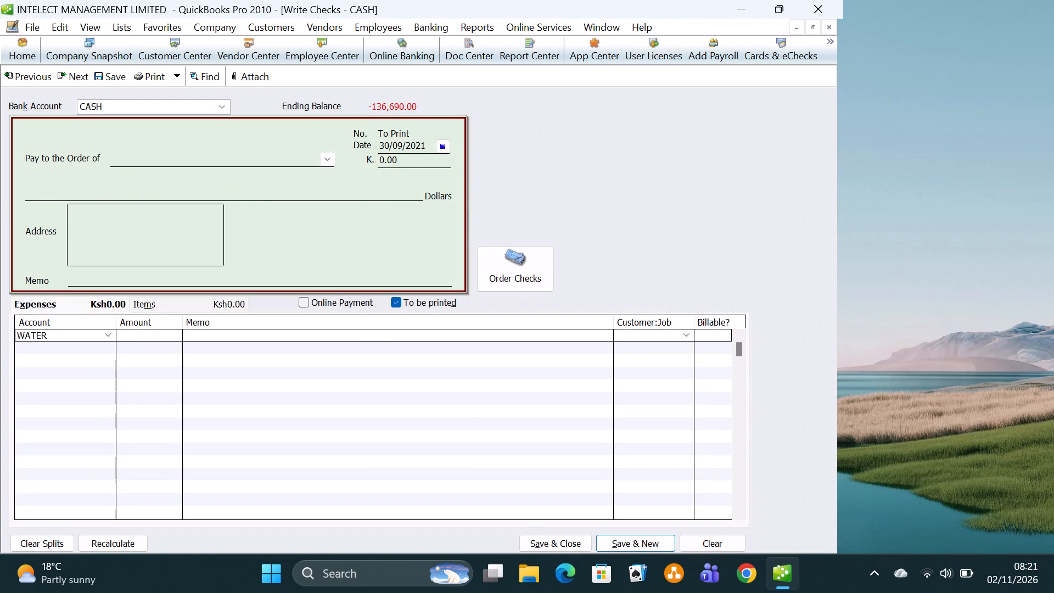
pyautogui.click(131, 354)
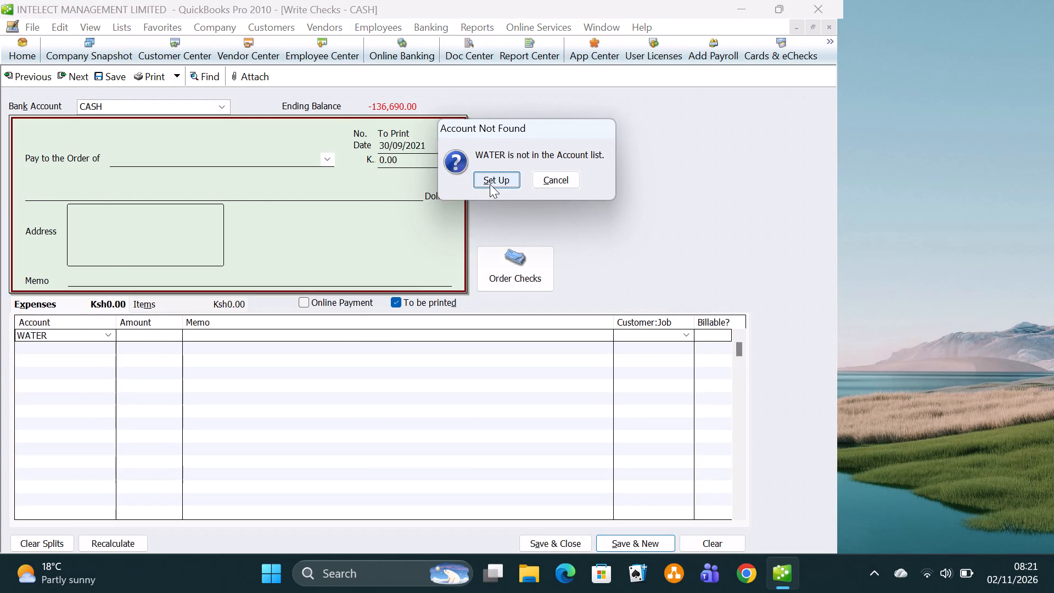
pyautogui.click(490, 184)
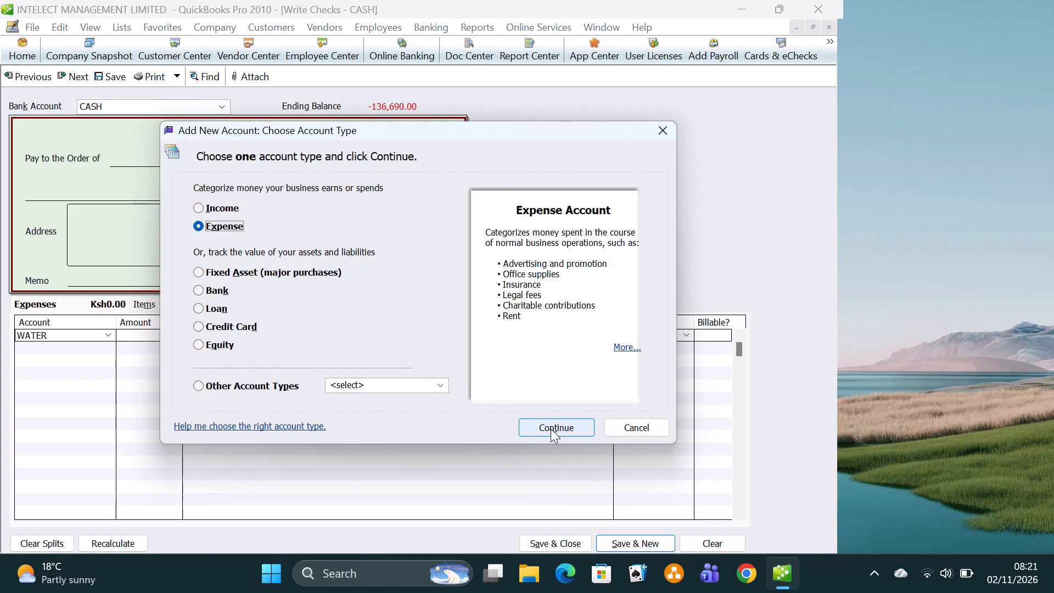
pyautogui.click(552, 428)
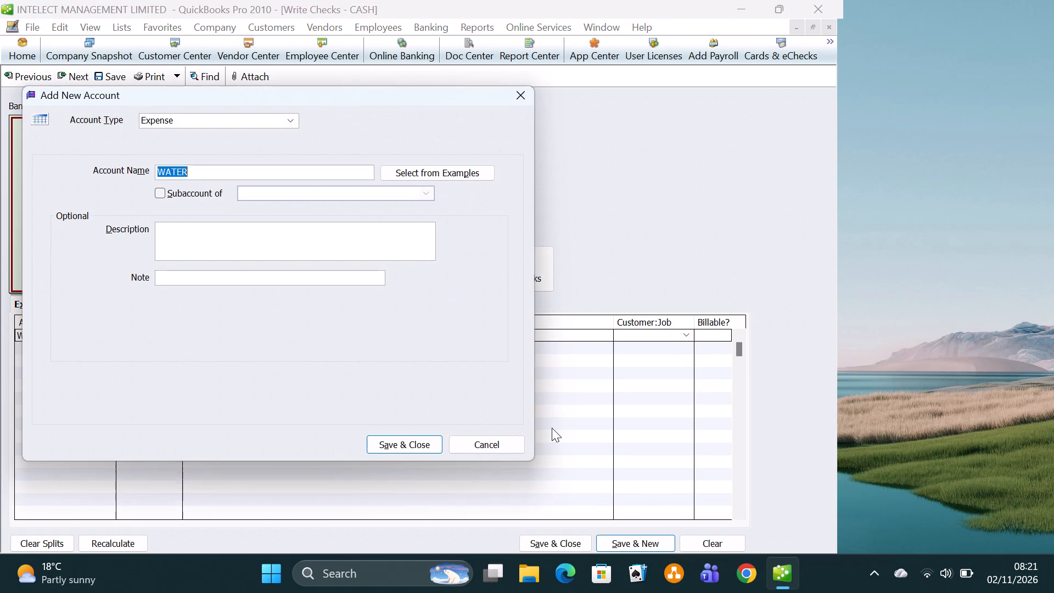
pyautogui.click(407, 443)
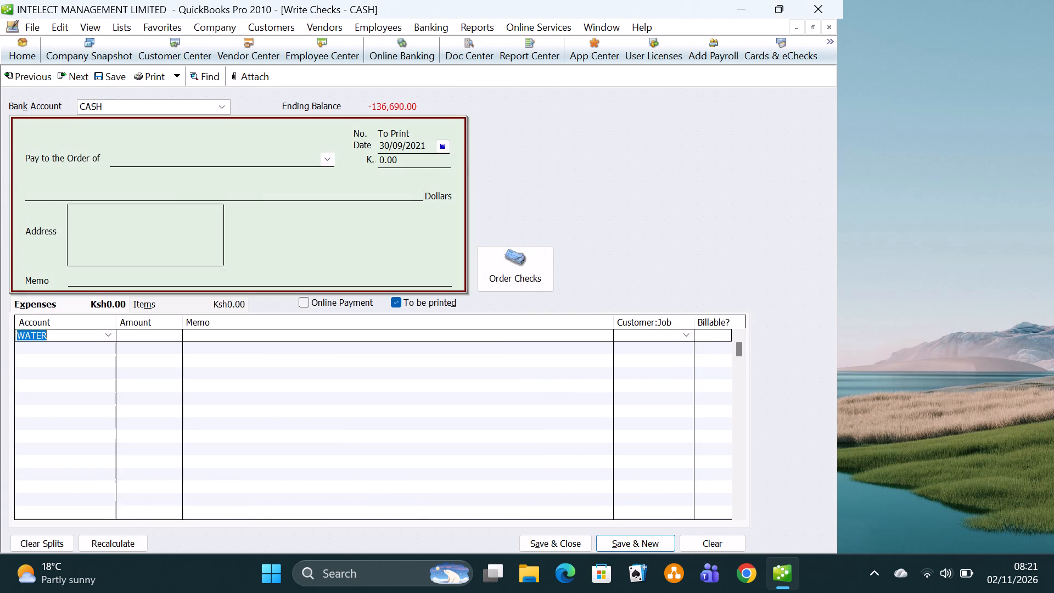
# Enter 12,420 as the water amount, then save and close the check, accepting the past date.
pyautogui.click(173, 339)
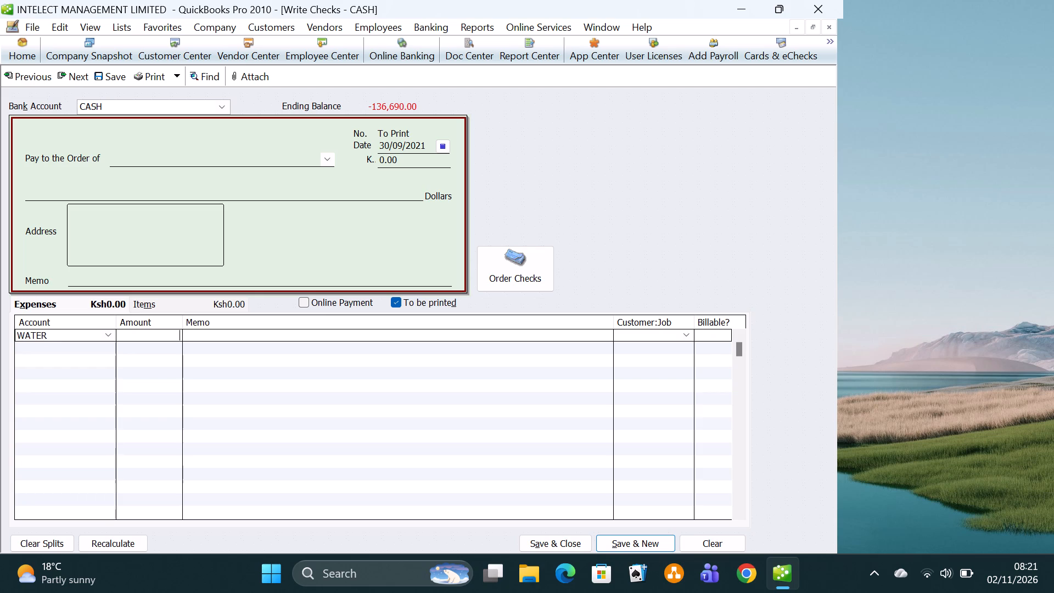
pyautogui.write('1242')
pyautogui.press('0')
pyautogui.click(563, 541)
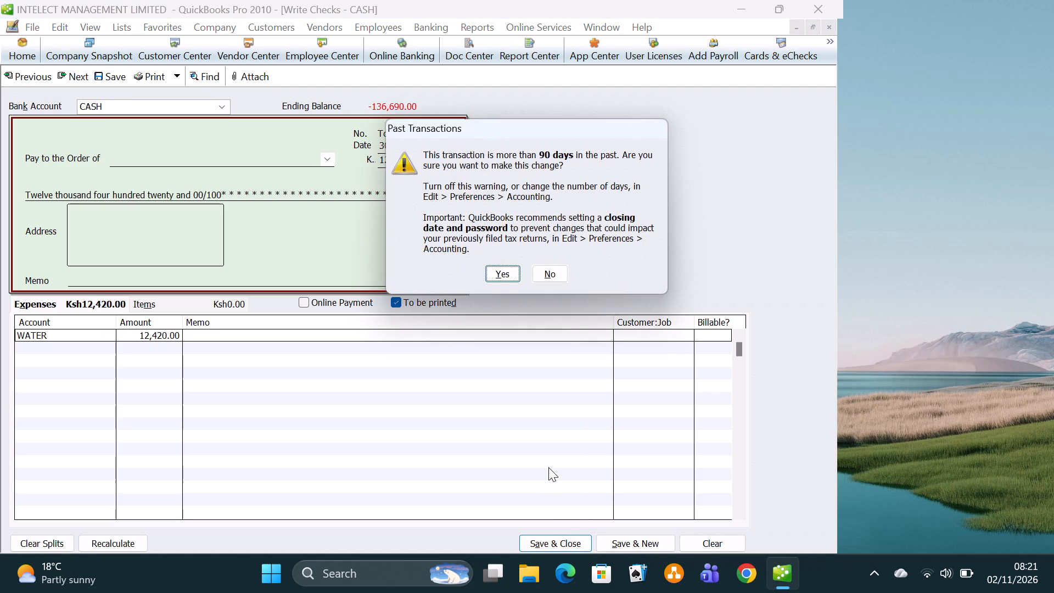
pyautogui.click(497, 268)
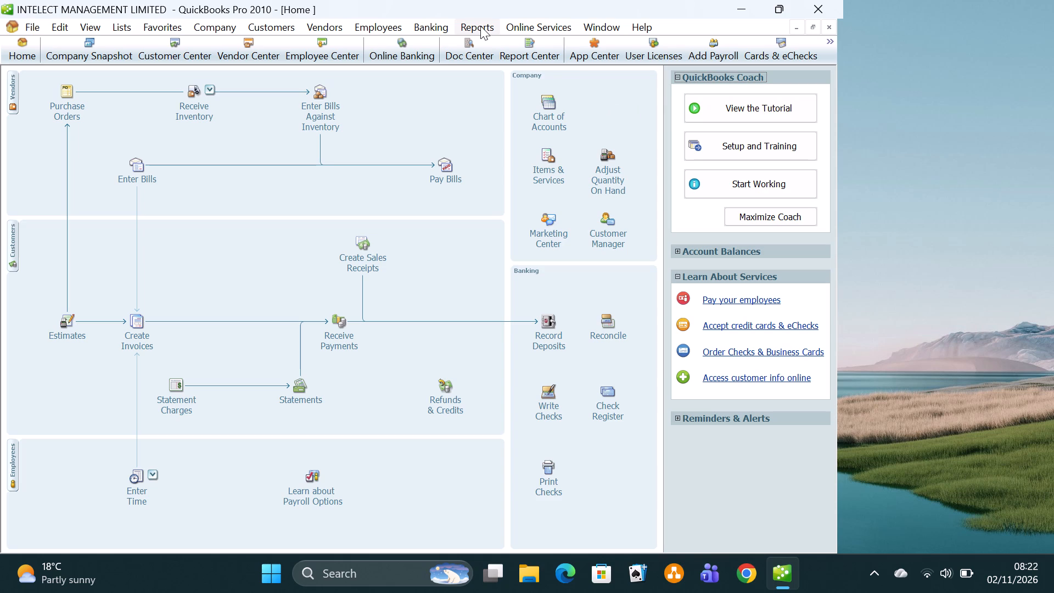
# Open the Trial Balance report and set its start date to 01/09/2021.
pyautogui.click(480, 26)
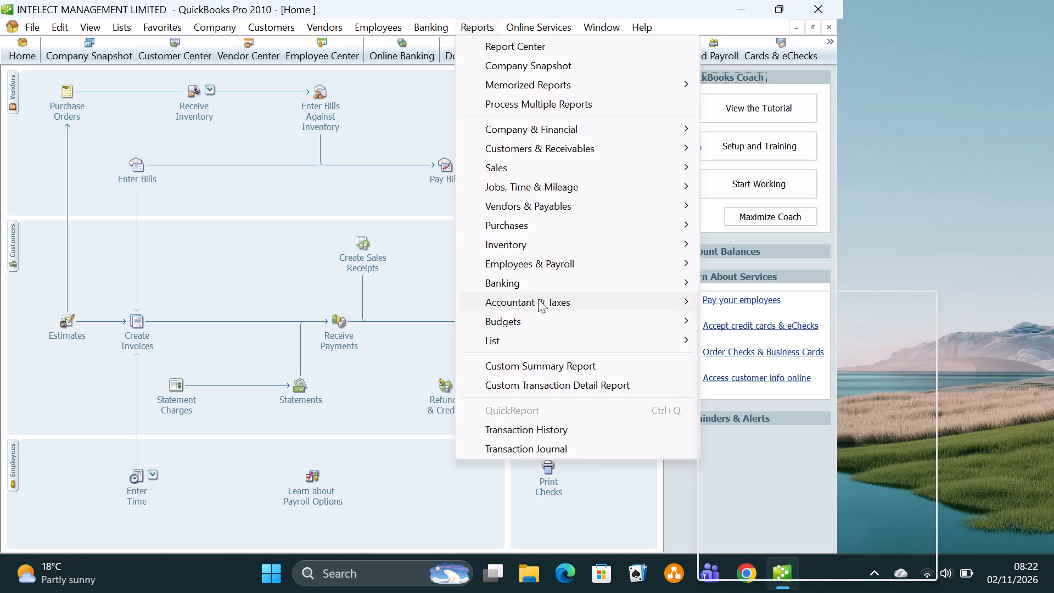
pyautogui.click(727, 301)
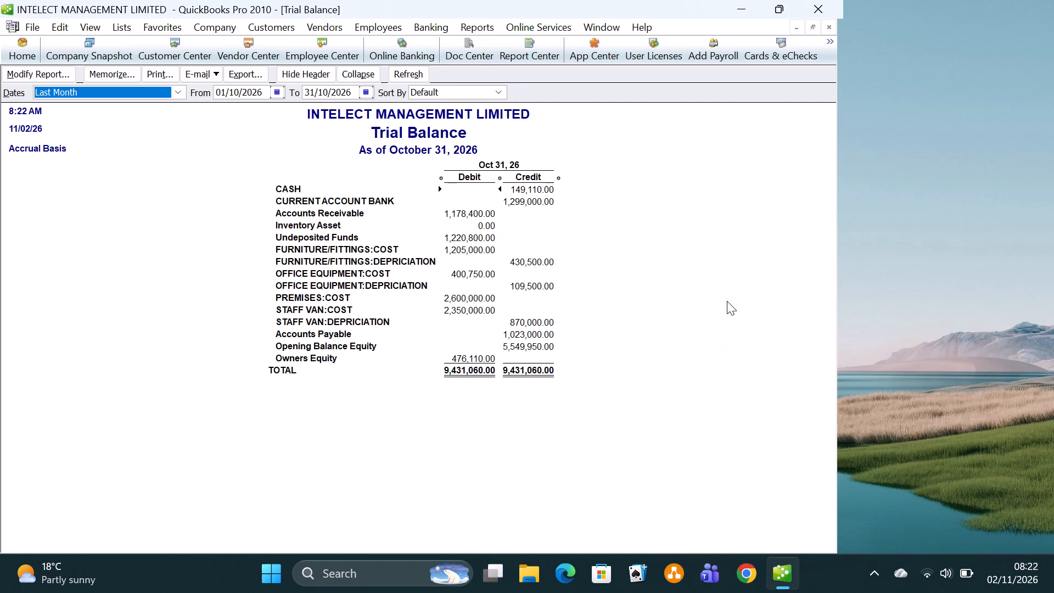
pyautogui.click(274, 91)
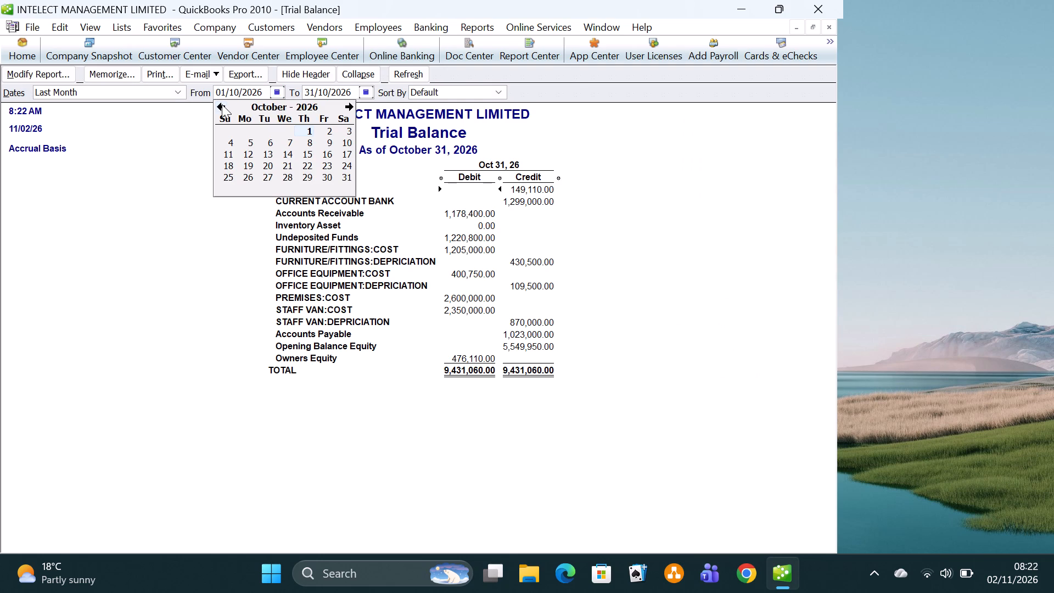
pyautogui.click(222, 104)
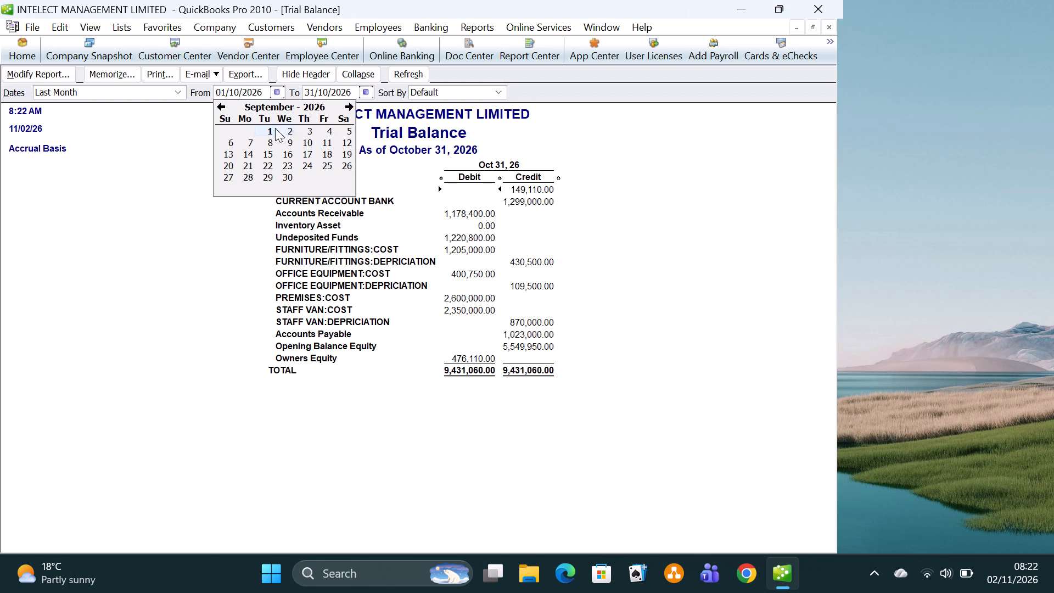
pyautogui.click(271, 128)
pyautogui.click(265, 93)
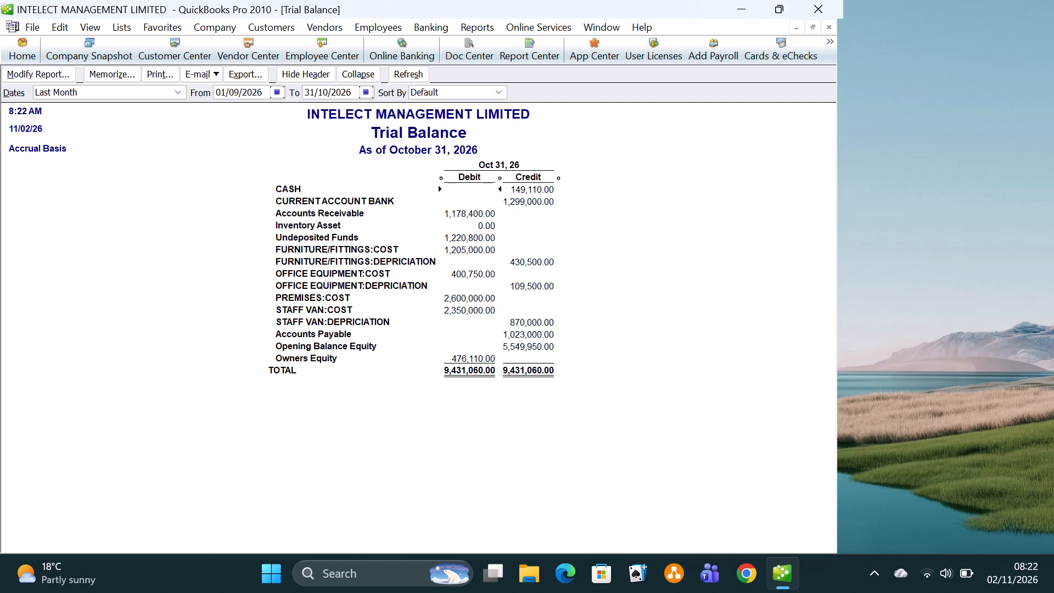
pyautogui.press('BackSpace')
pyautogui.press('1')
# Set the Trial Balance report's end date to 01/09/2021 and refresh the report.
pyautogui.click(364, 89)
pyautogui.click(311, 104)
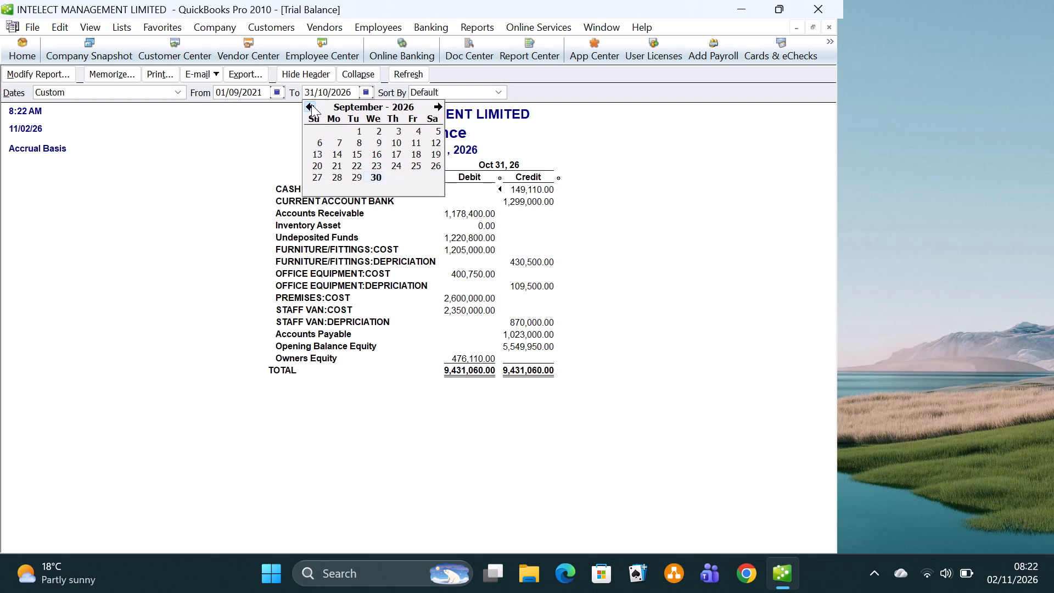
pyautogui.click(362, 126)
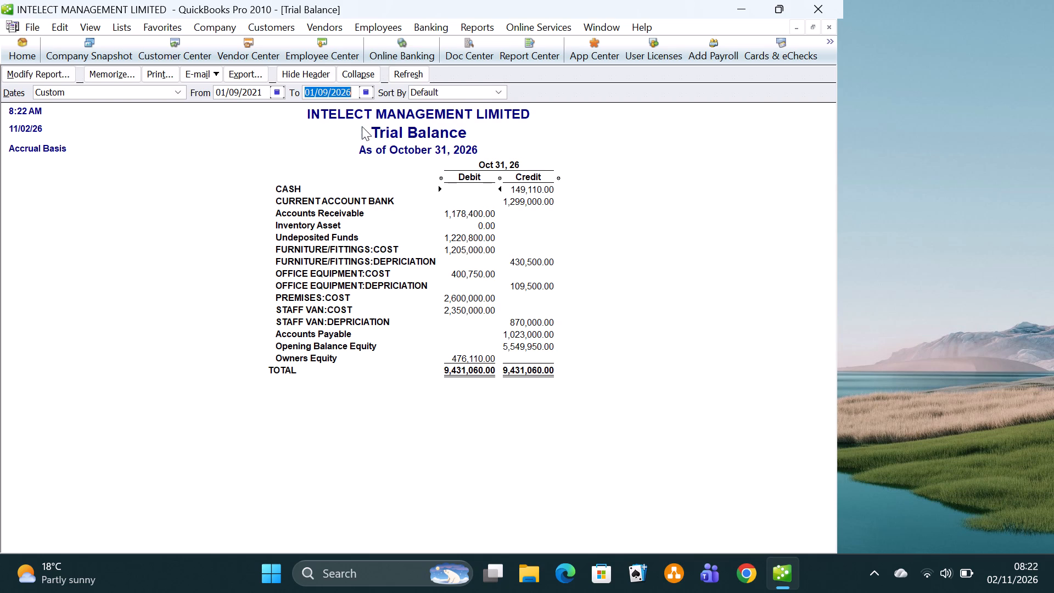
pyautogui.click(354, 91)
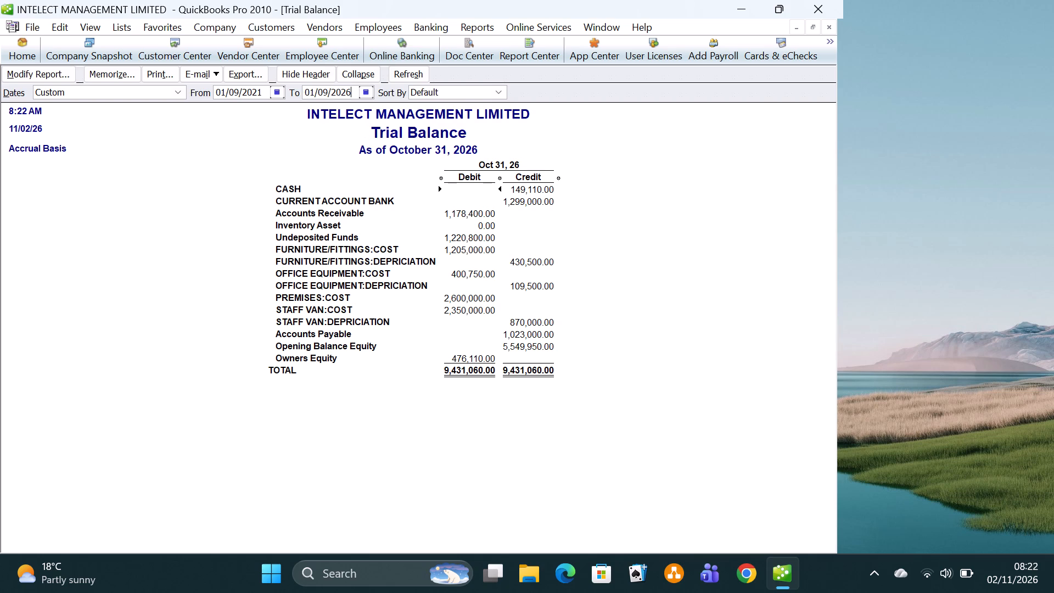
pyautogui.press('BackSpace')
pyautogui.press('1')
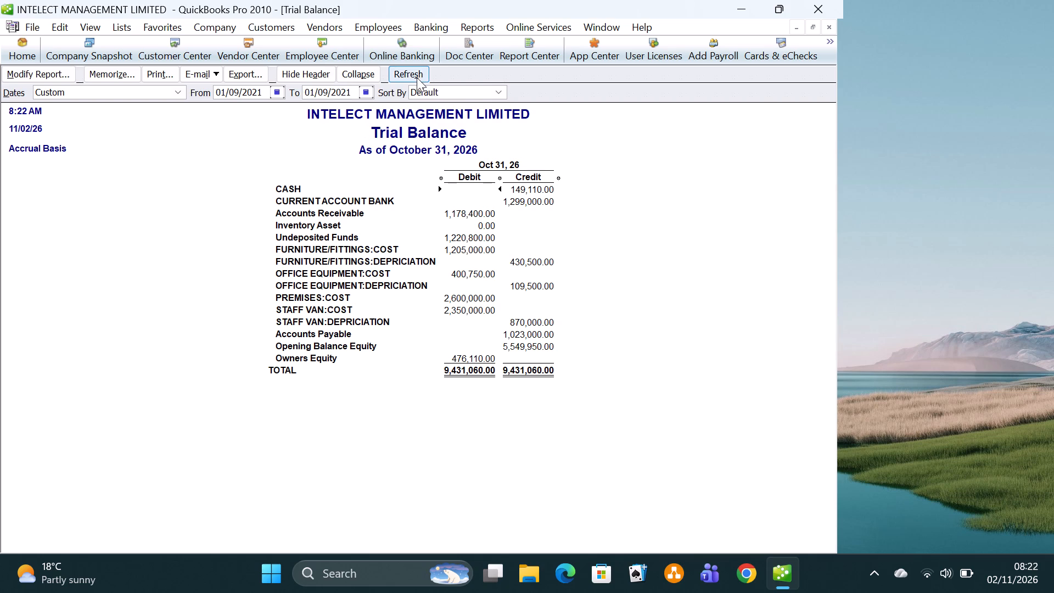
pyautogui.click(414, 74)
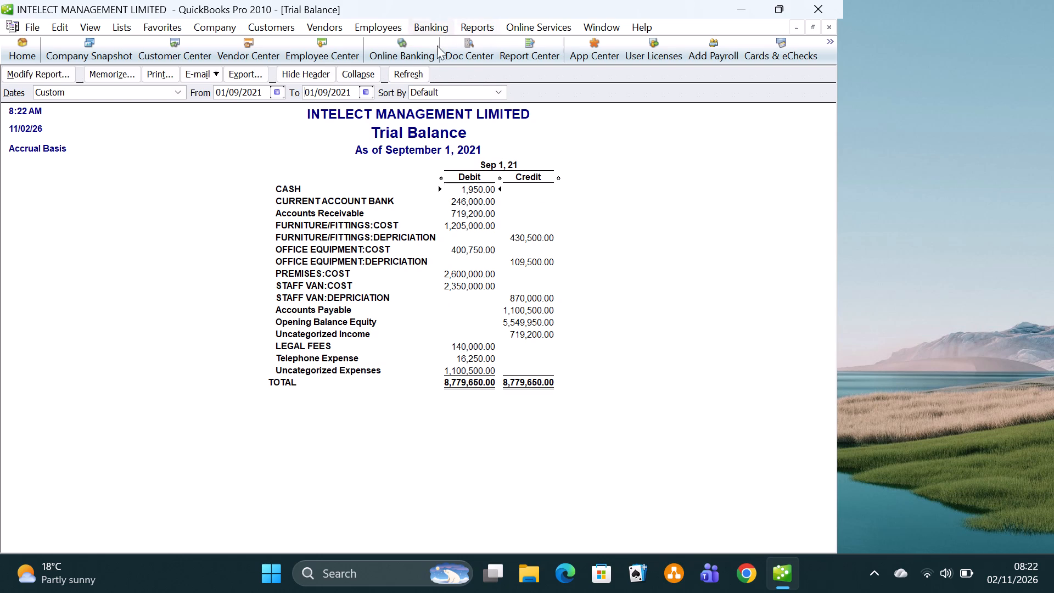
# Export the Trial Balance to a new Excel workbook and bring that workbook forward.
pyautogui.click(246, 72)
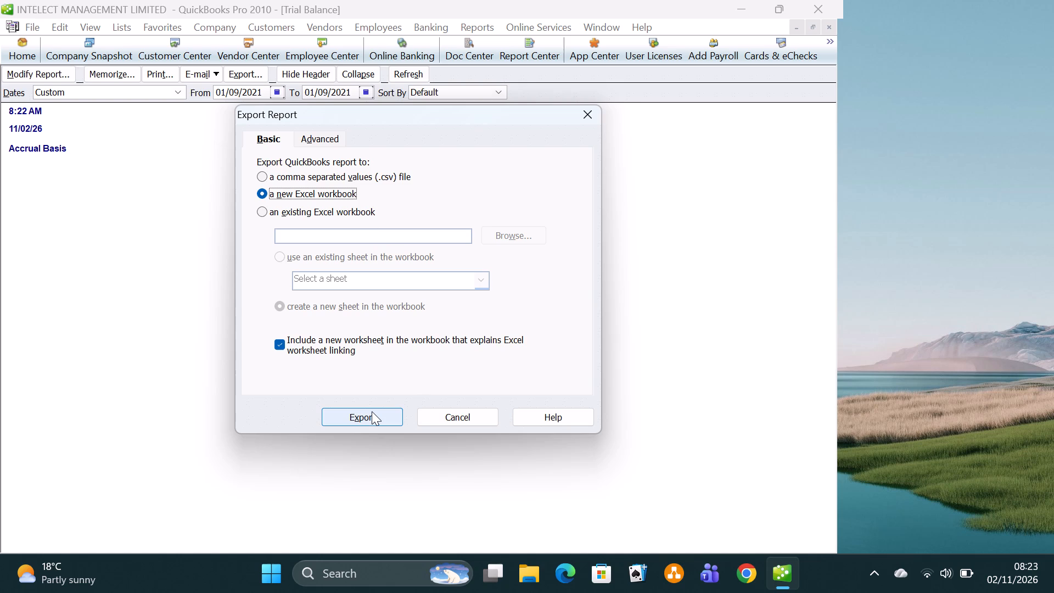
pyautogui.click(372, 411)
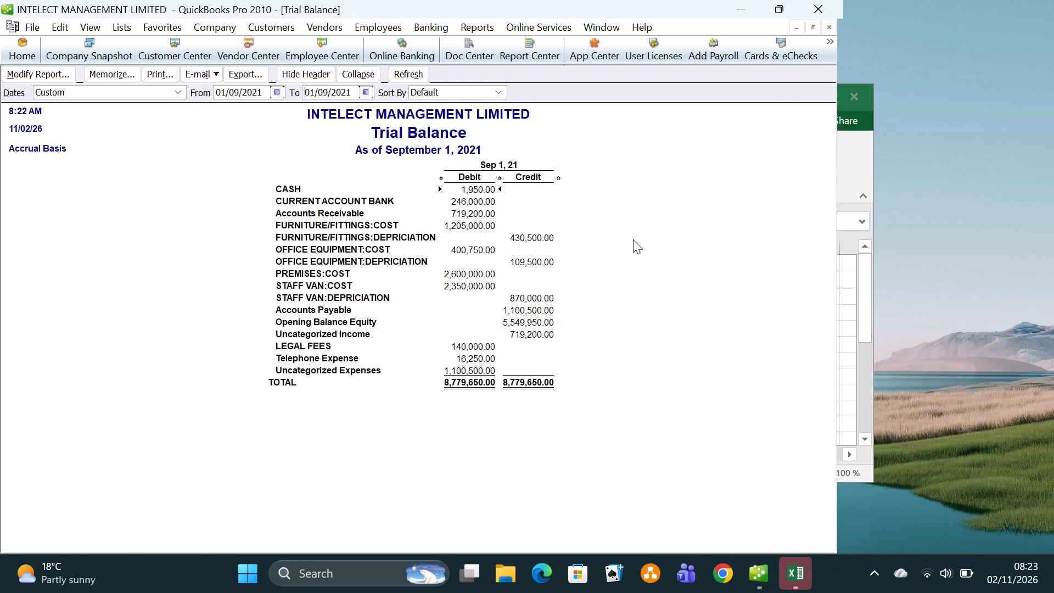
pyautogui.click(850, 160)
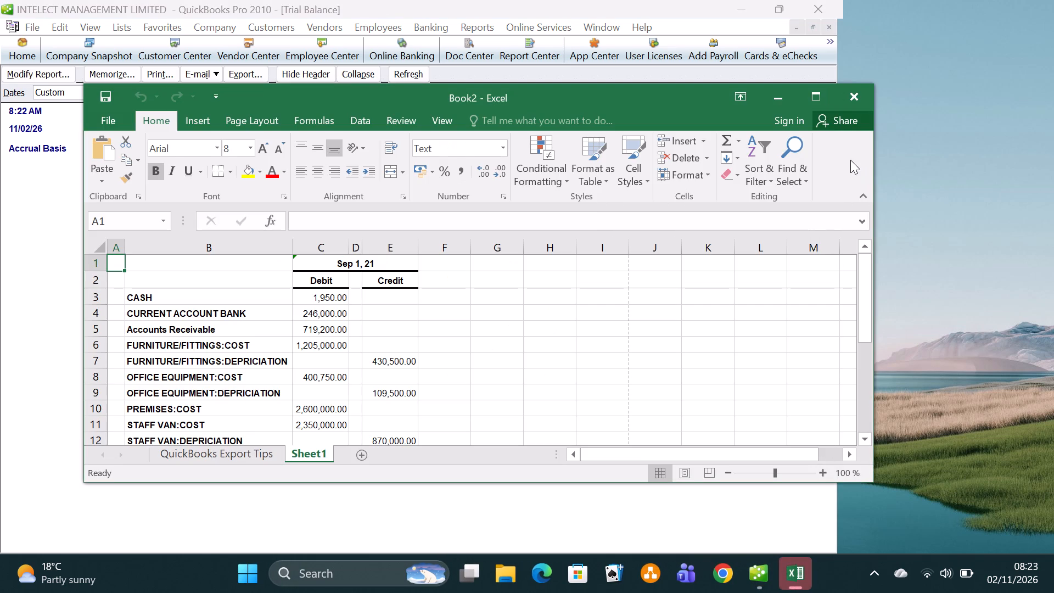
# Save the exported workbook to the Desktop as TRIAL BALANCE, in Excel Workbook format, and close it.
pyautogui.click(114, 118)
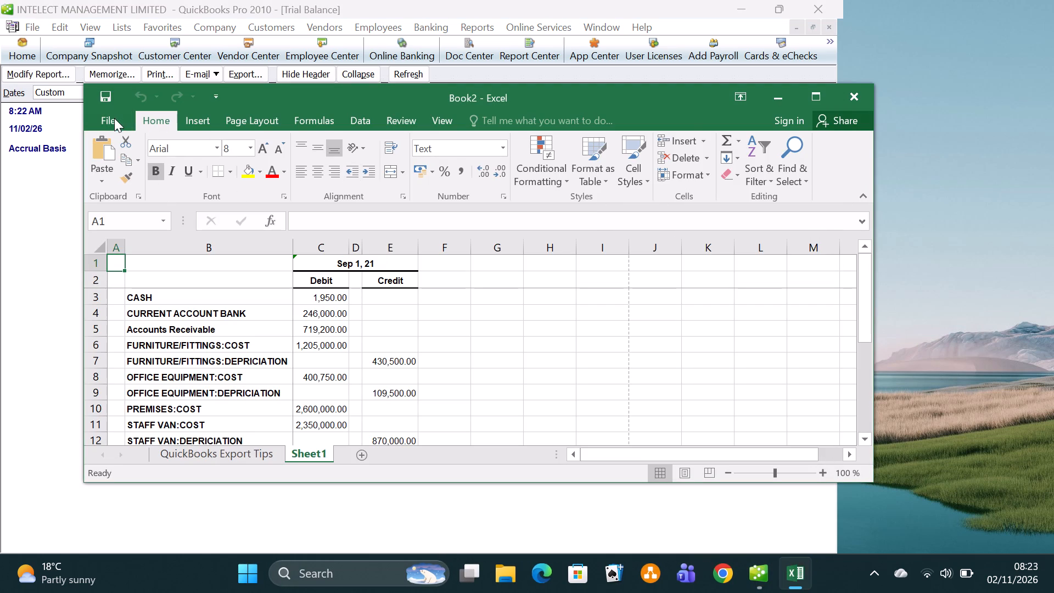
pyautogui.click(139, 257)
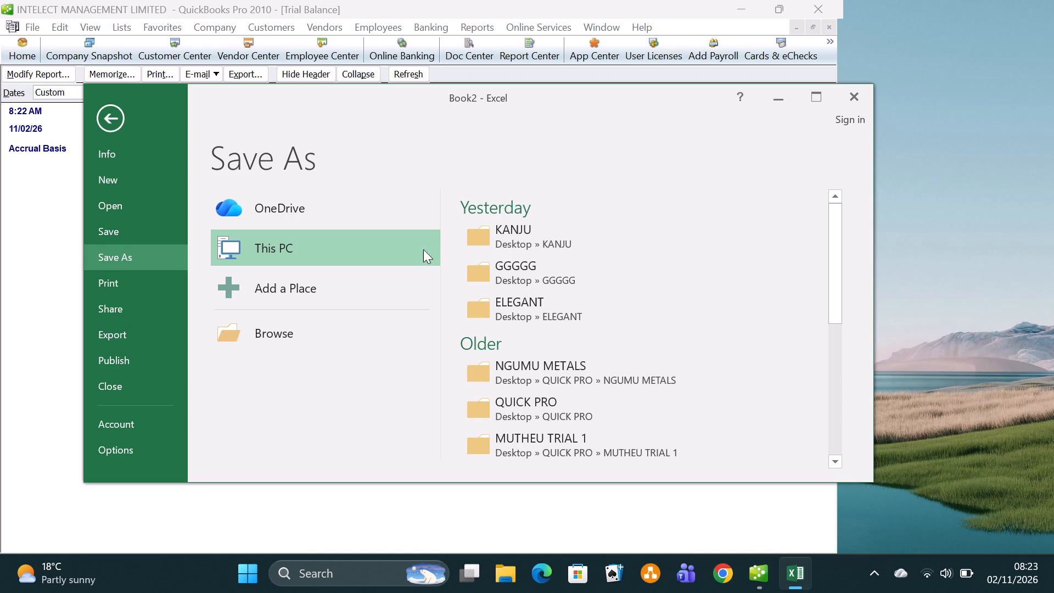
pyautogui.click(338, 255)
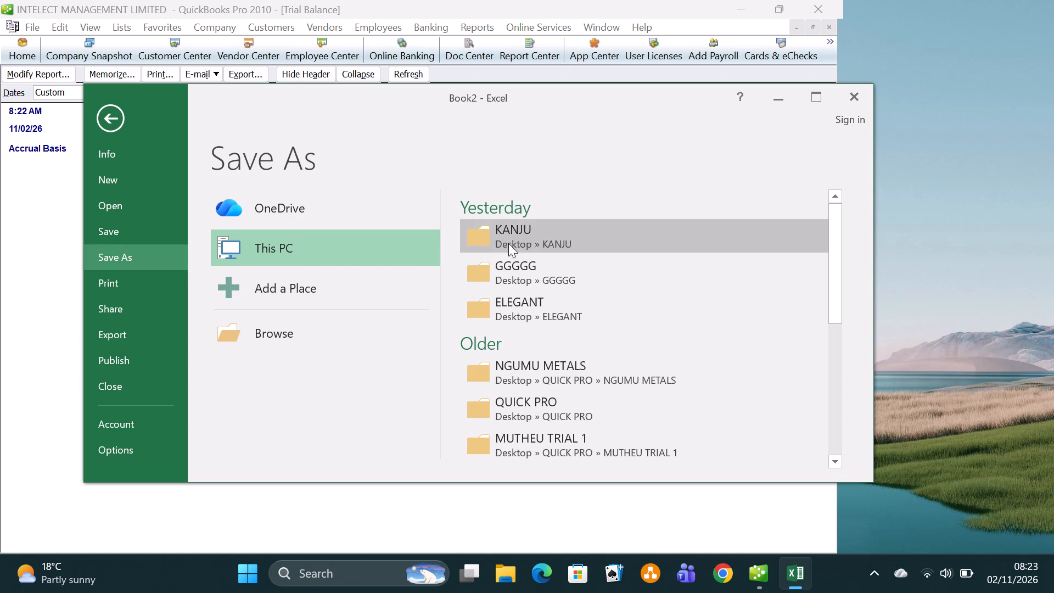
pyautogui.tripleClick(832, 465)
pyautogui.tripleClick(832, 465)
pyautogui.tripleClick(832, 465)
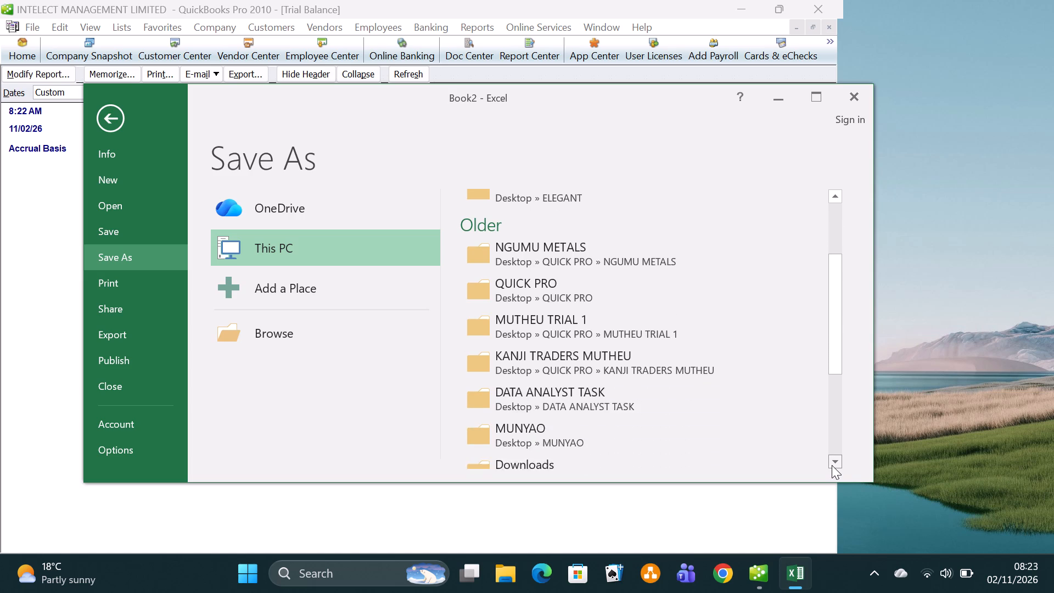
pyautogui.tripleClick(832, 465)
pyautogui.doubleClick(832, 465)
pyautogui.tripleClick(832, 465)
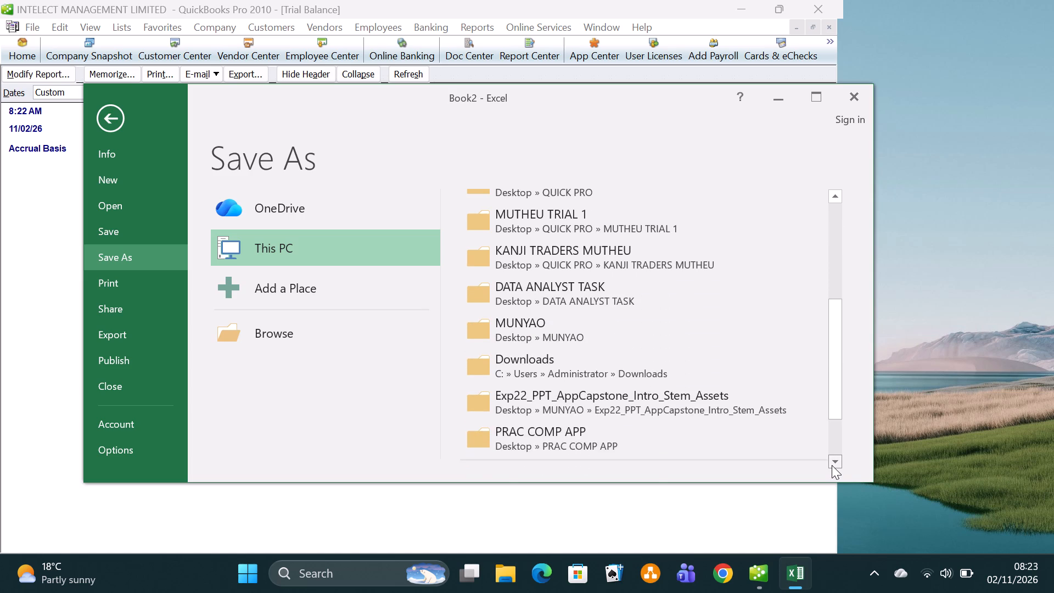
pyautogui.tripleClick(832, 465)
pyautogui.tripleClick(832, 465)
pyautogui.click(832, 465)
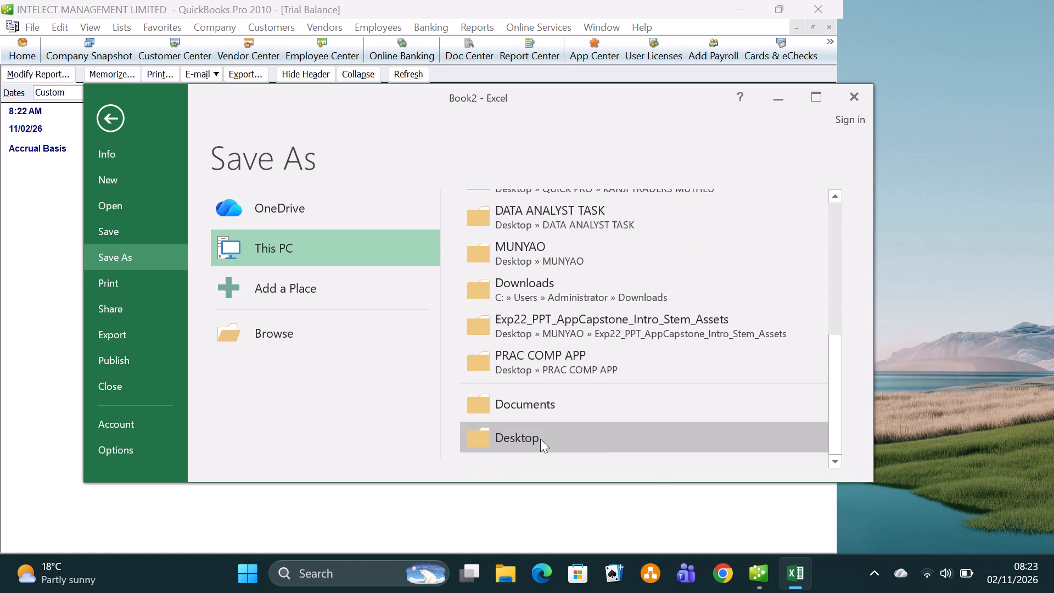
pyautogui.click(540, 439)
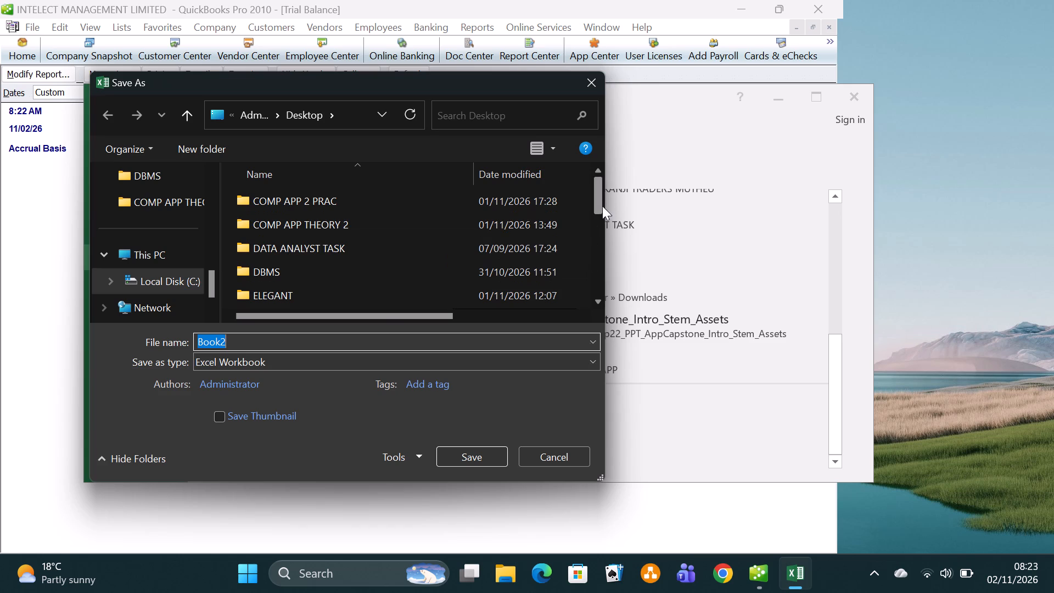
pyautogui.moveTo(598, 208); pyautogui.dragTo(609, 239)
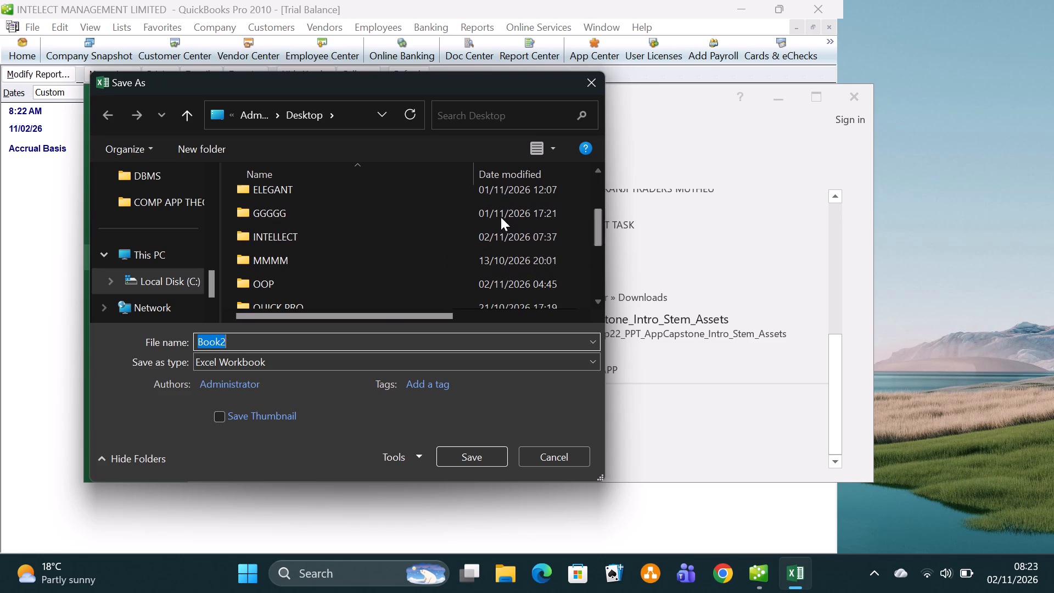
pyautogui.click(413, 234)
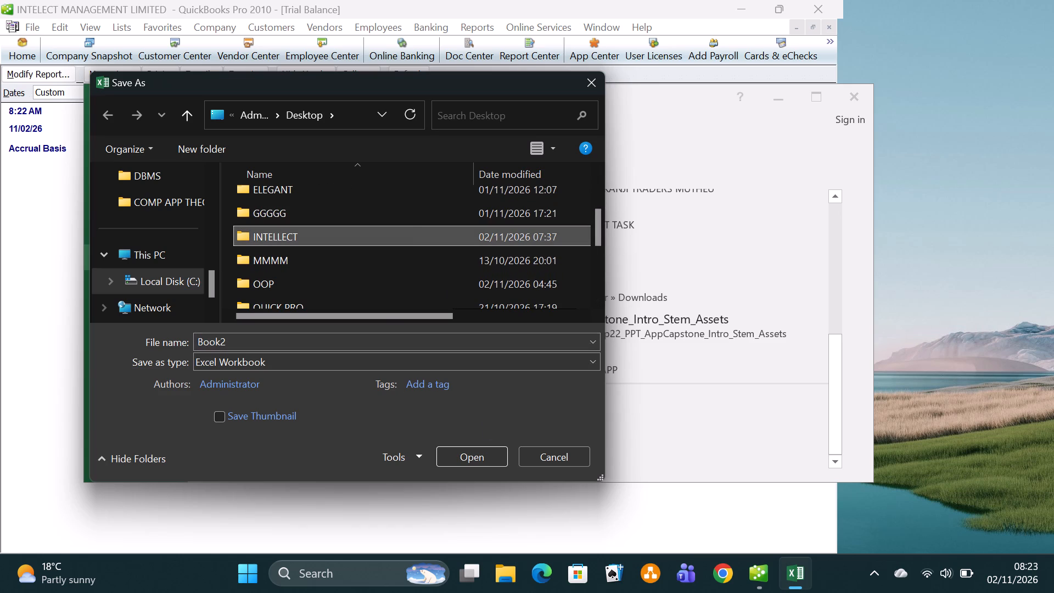
pyautogui.click(254, 339)
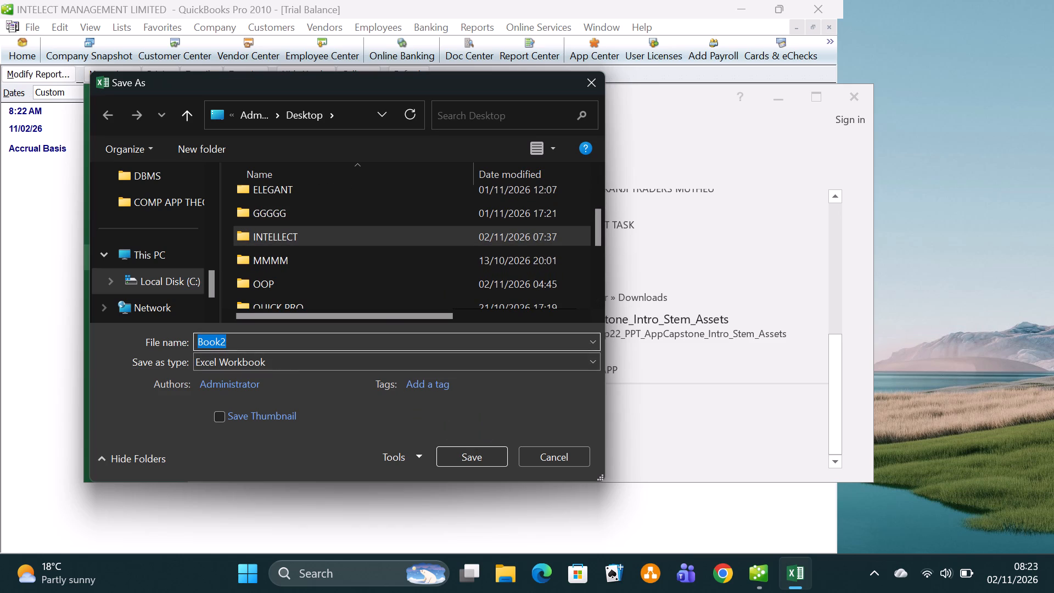
pyautogui.write('TR')
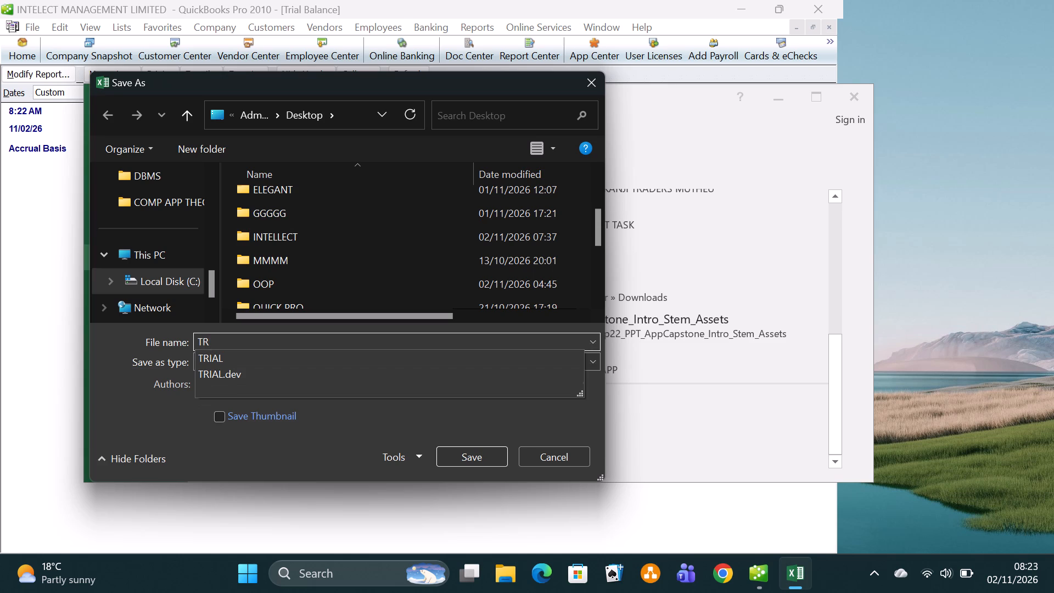
pyautogui.write('IAL BALANCE')
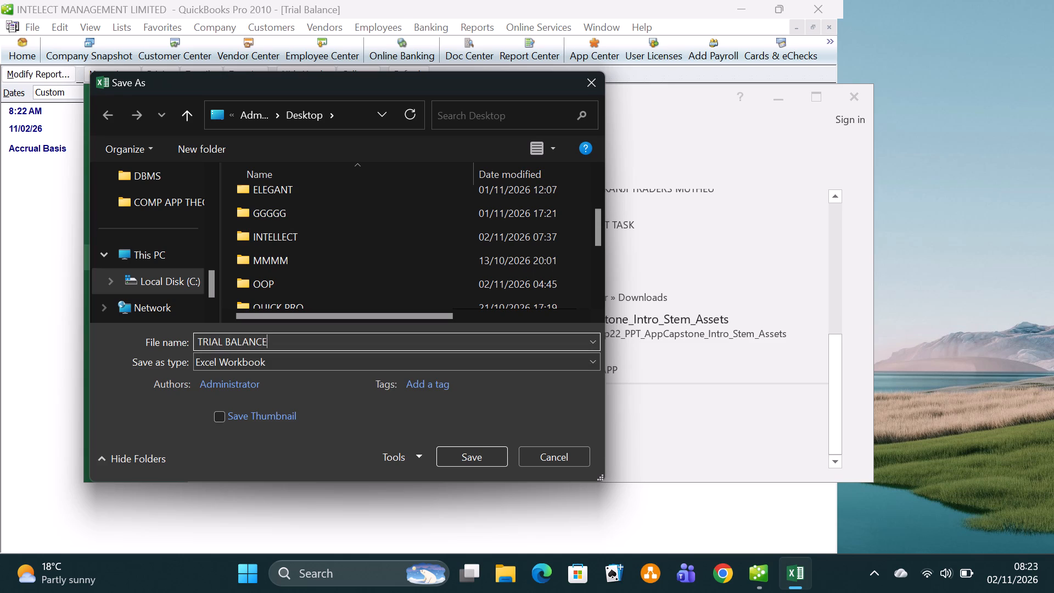
pyautogui.click(451, 452)
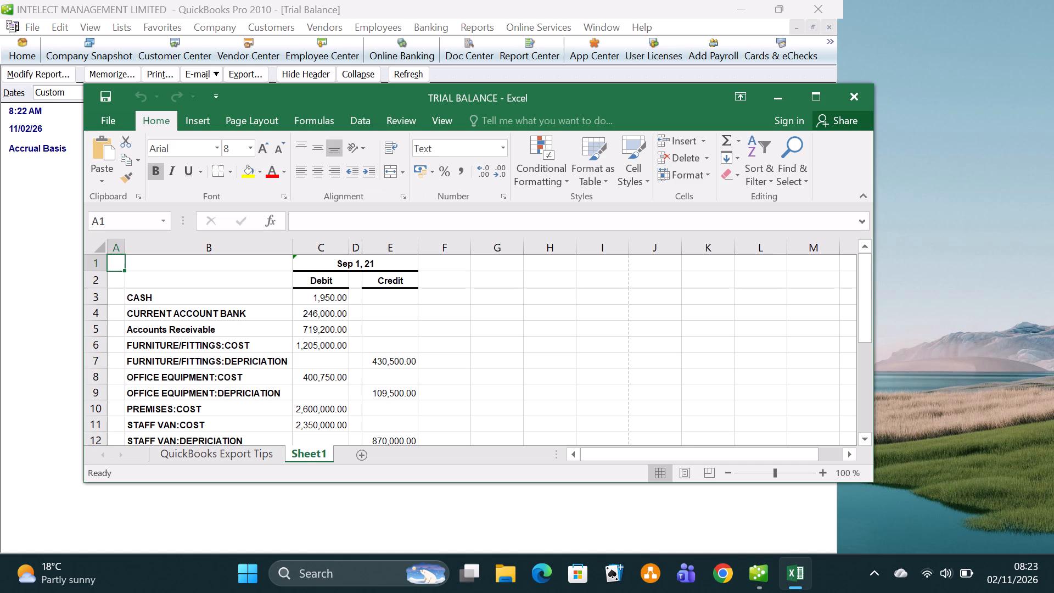
pyautogui.click(856, 94)
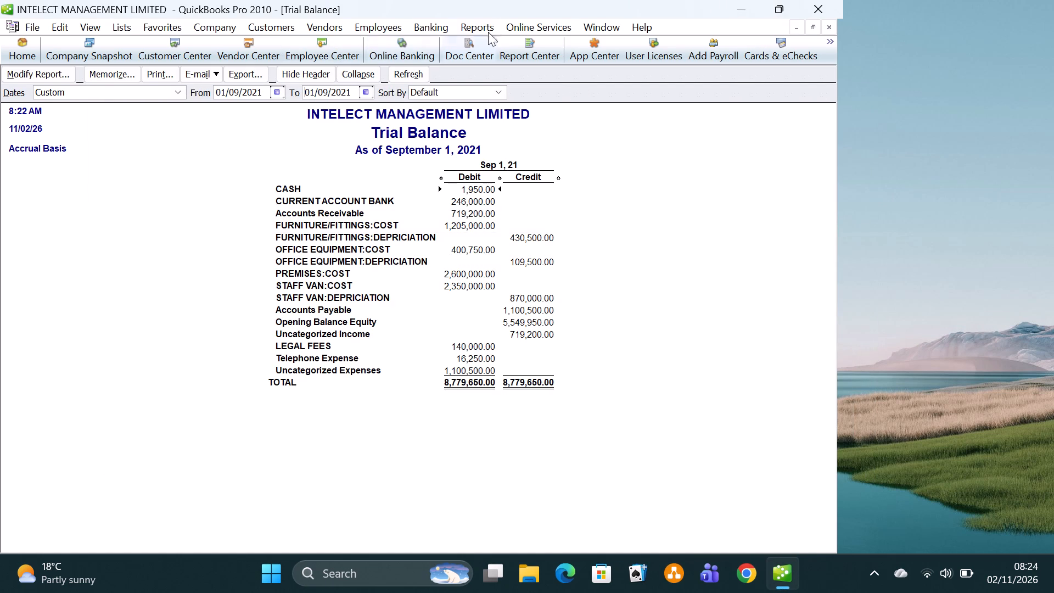
# Close the Trial Balance report without memorizing it.
pyautogui.click(827, 27)
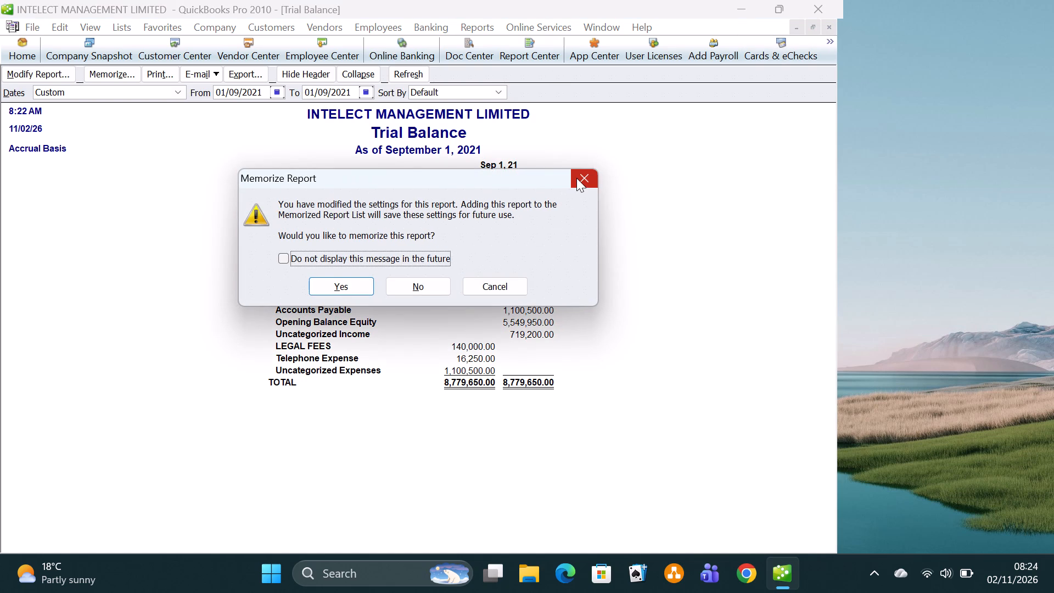
pyautogui.click(576, 178)
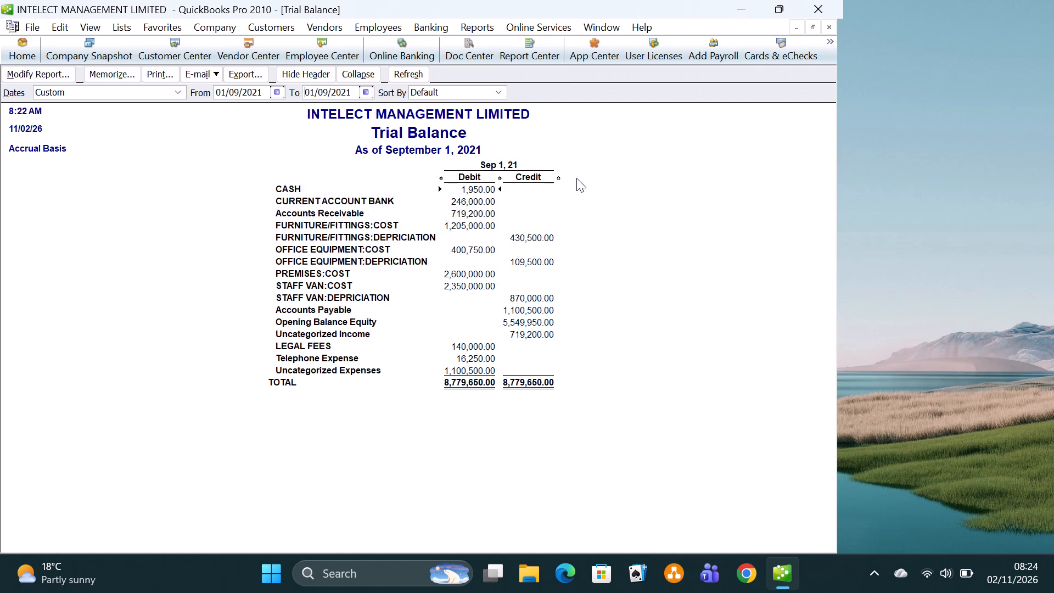
pyautogui.click(829, 24)
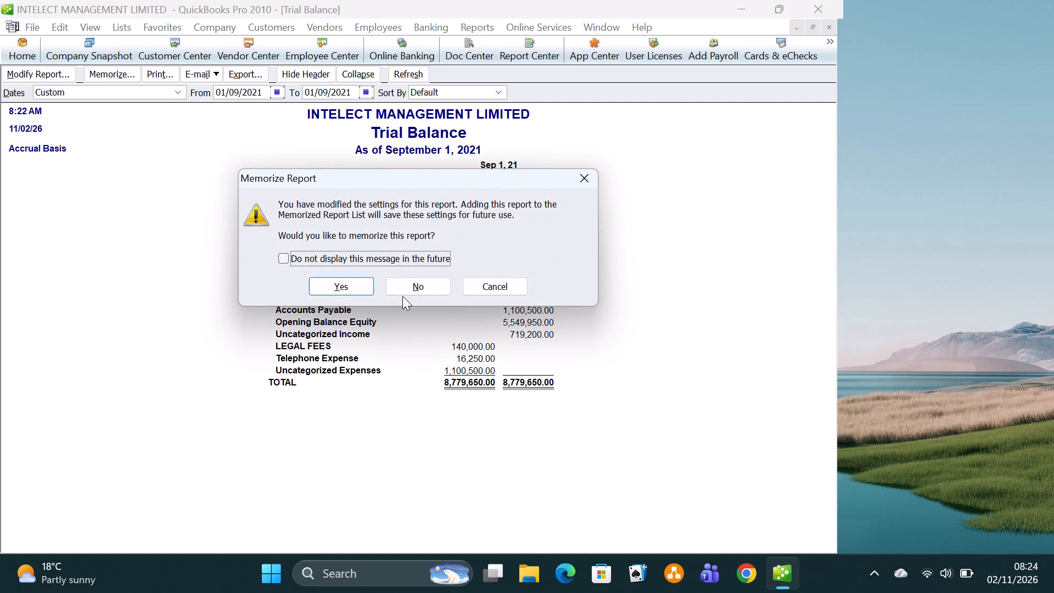
pyautogui.click(406, 286)
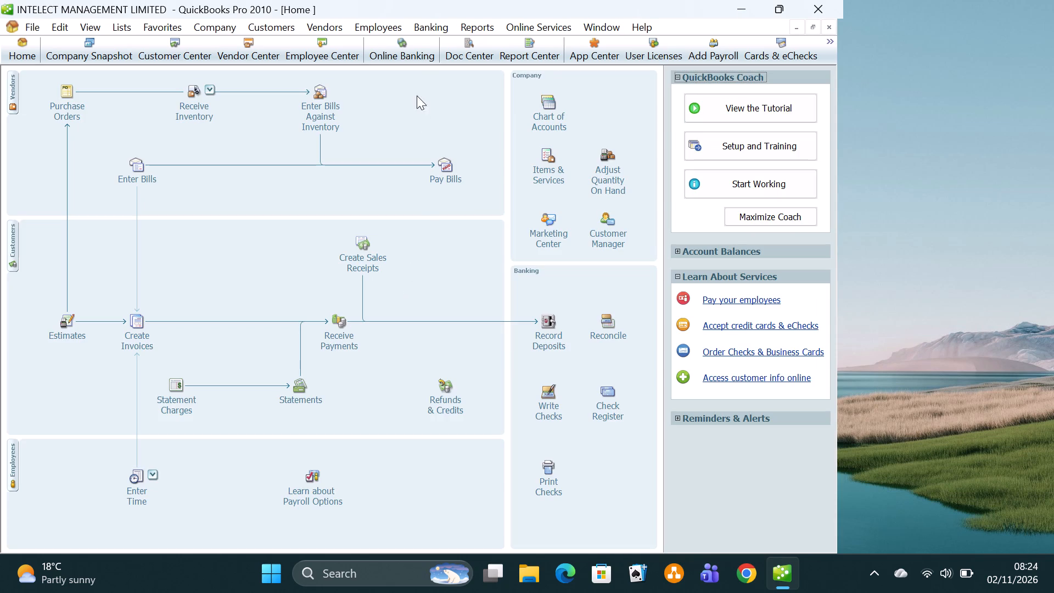
# Open the Profit & Loss Standard report and set its start date to 01/09/2021.
pyautogui.click(472, 24)
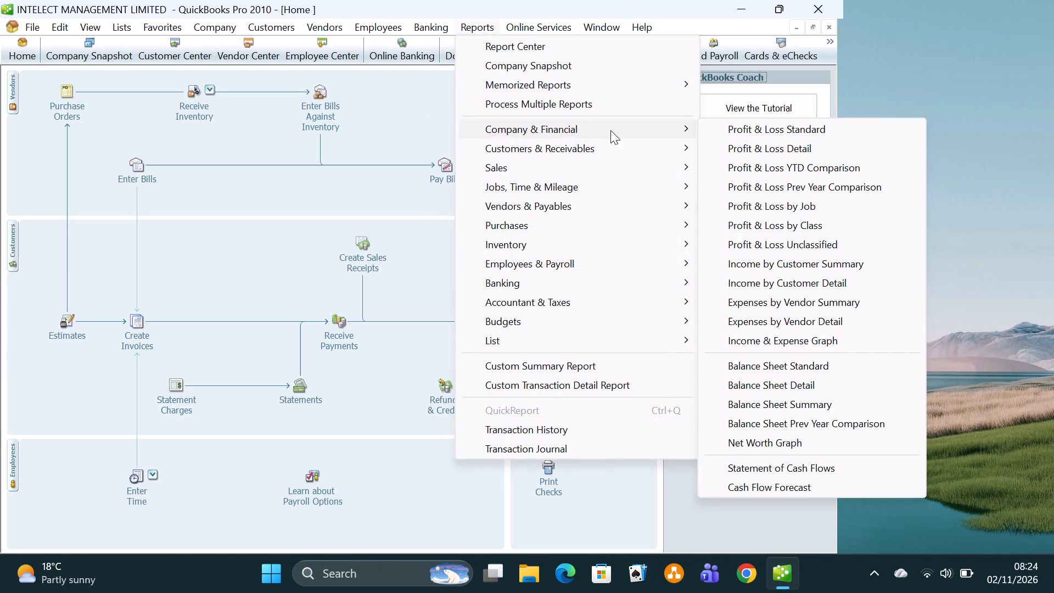
pyautogui.click(725, 125)
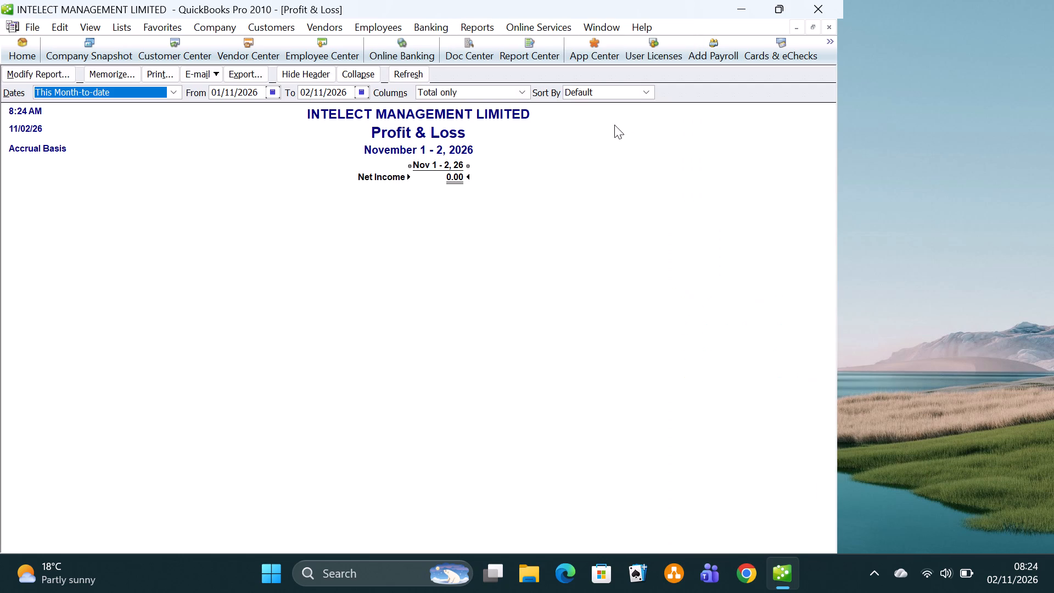
pyautogui.click(272, 91)
pyautogui.click(216, 106)
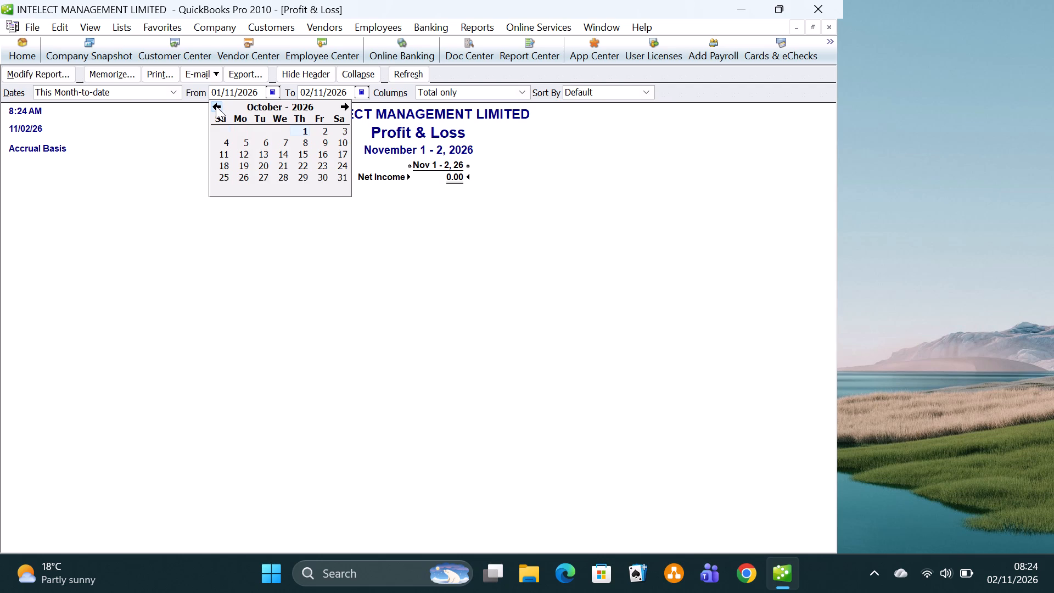
pyautogui.click(216, 106)
pyautogui.click(265, 130)
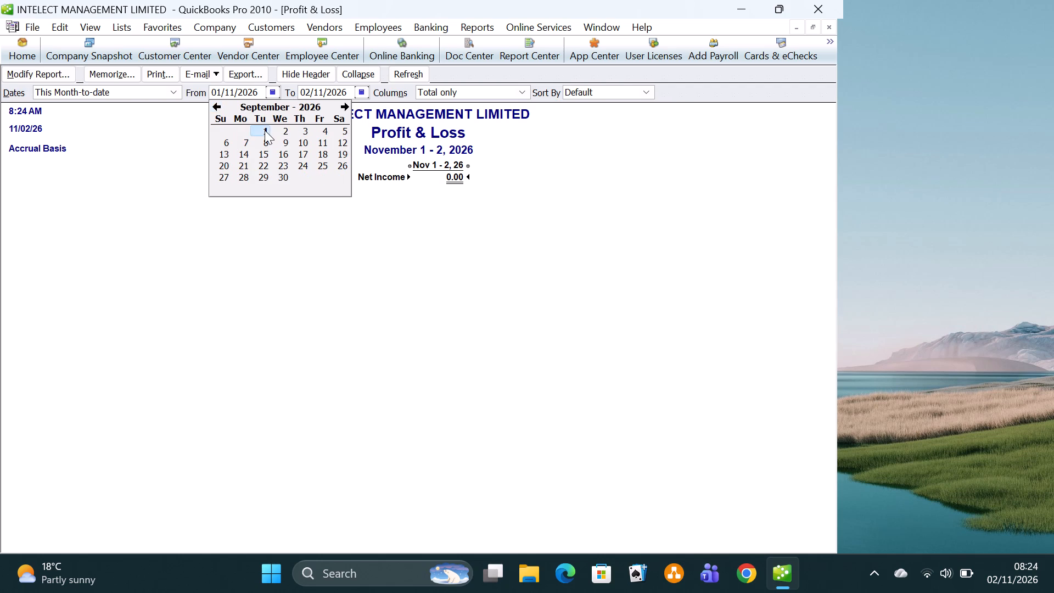
pyautogui.click(260, 93)
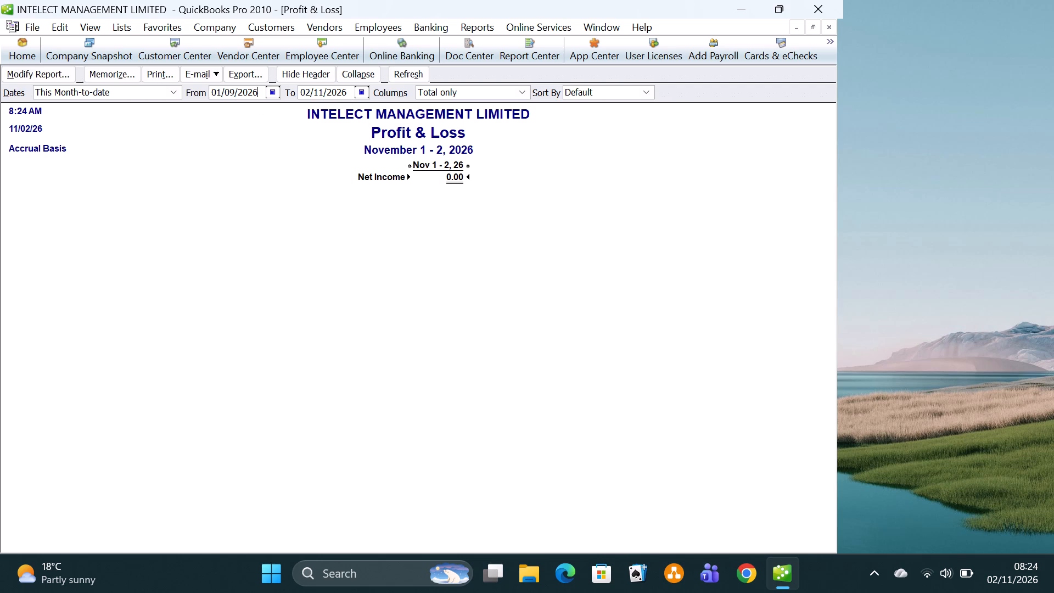
pyautogui.press('BackSpace')
pyautogui.press('1')
# Set the Profit & Loss report's end date to 30/09/2021 and refresh the report.
pyautogui.click(360, 91)
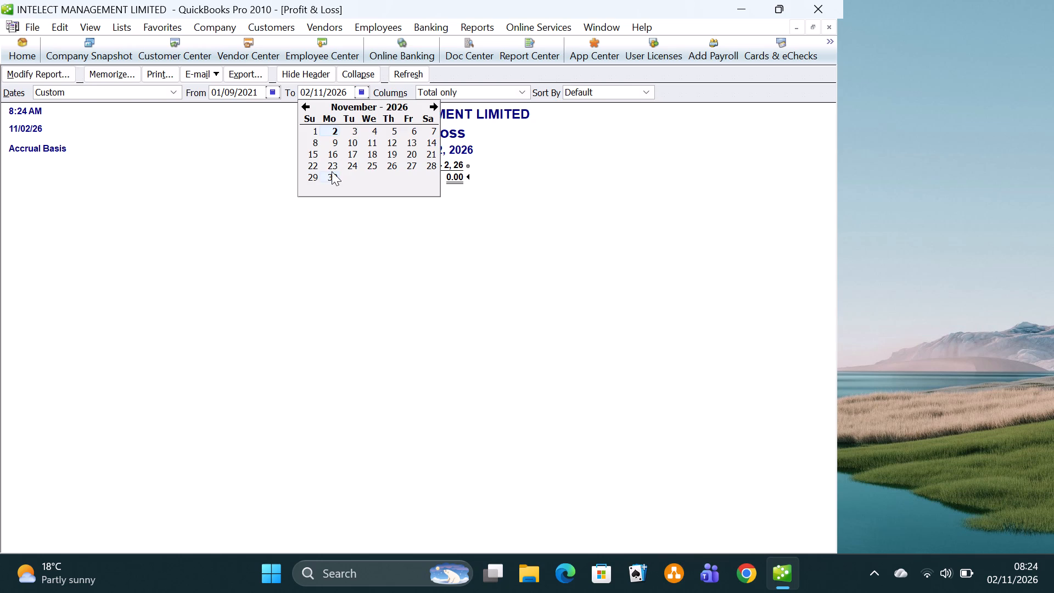
pyautogui.click(305, 107)
pyautogui.click(305, 107)
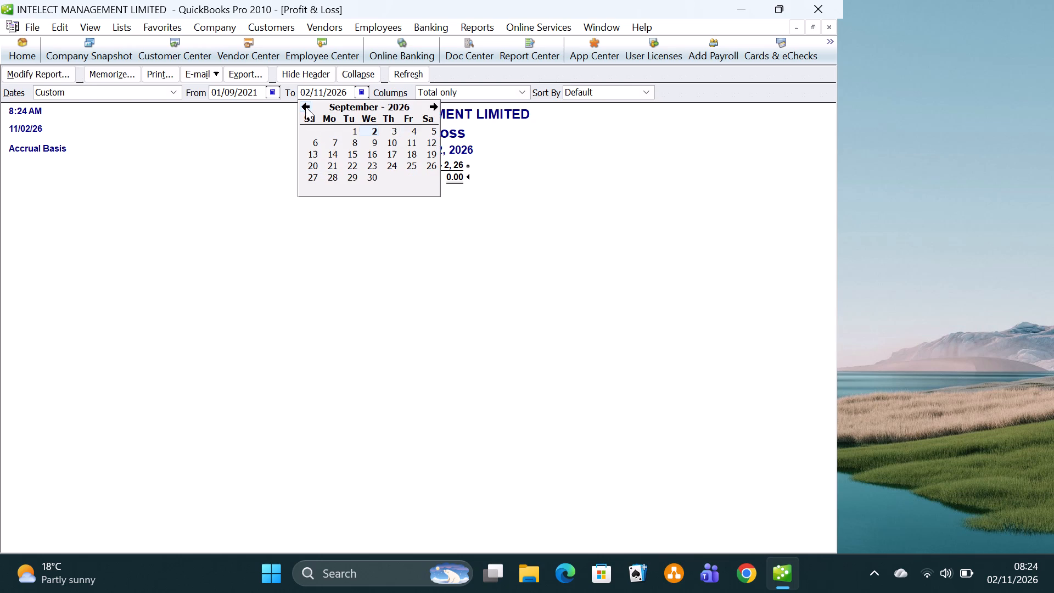
pyautogui.click(366, 174)
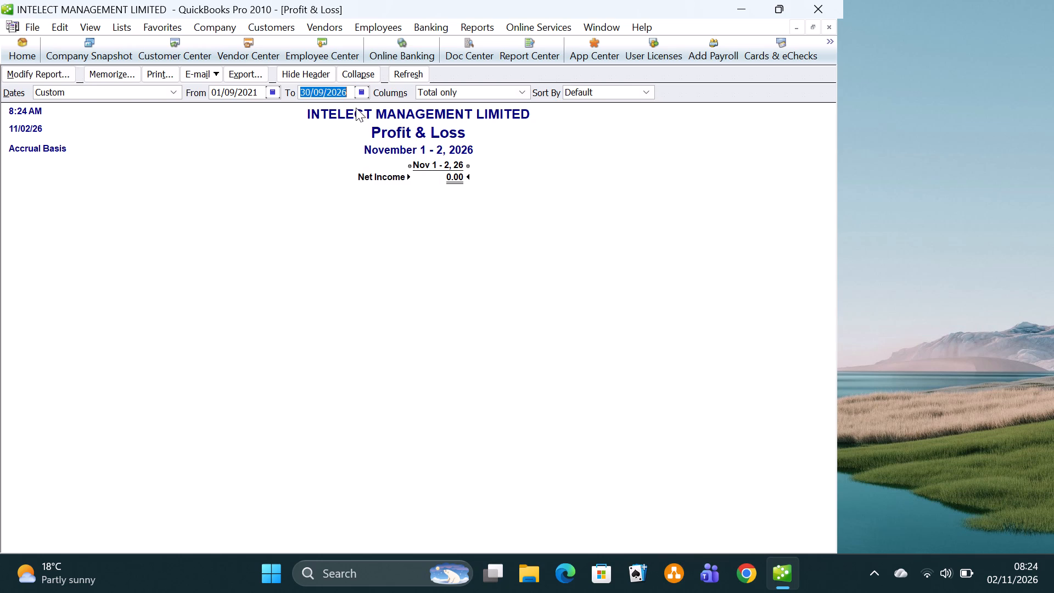
pyautogui.click(351, 90)
pyautogui.press('BackSpace')
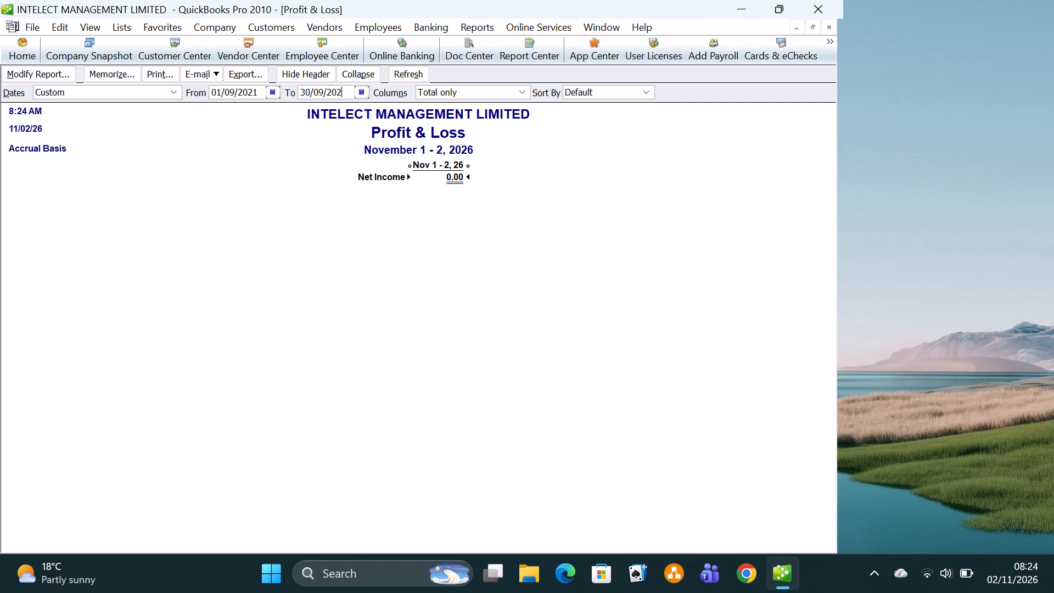
pyautogui.press('1')
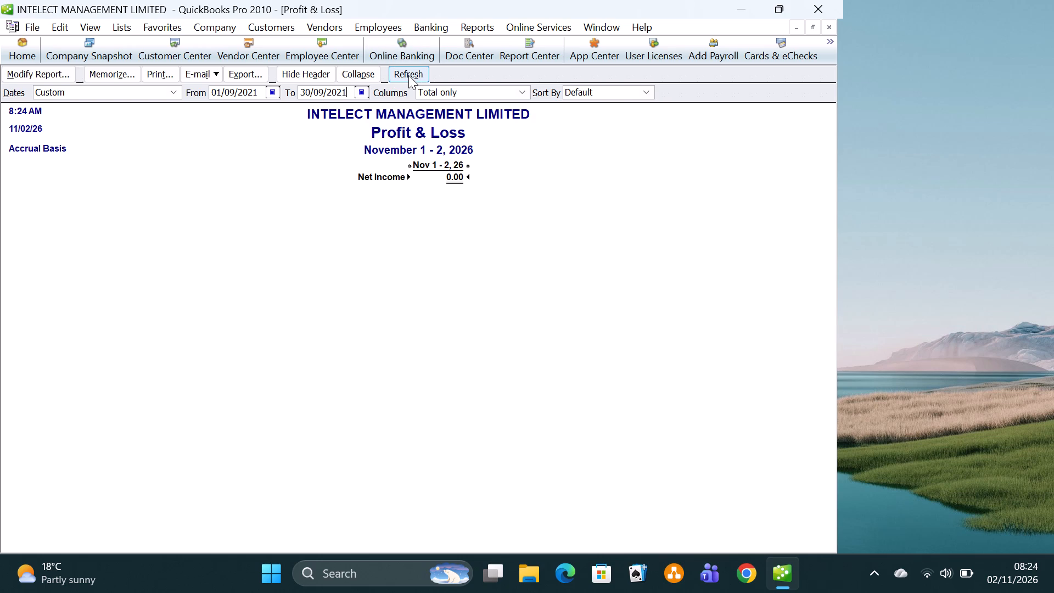
pyautogui.click(409, 76)
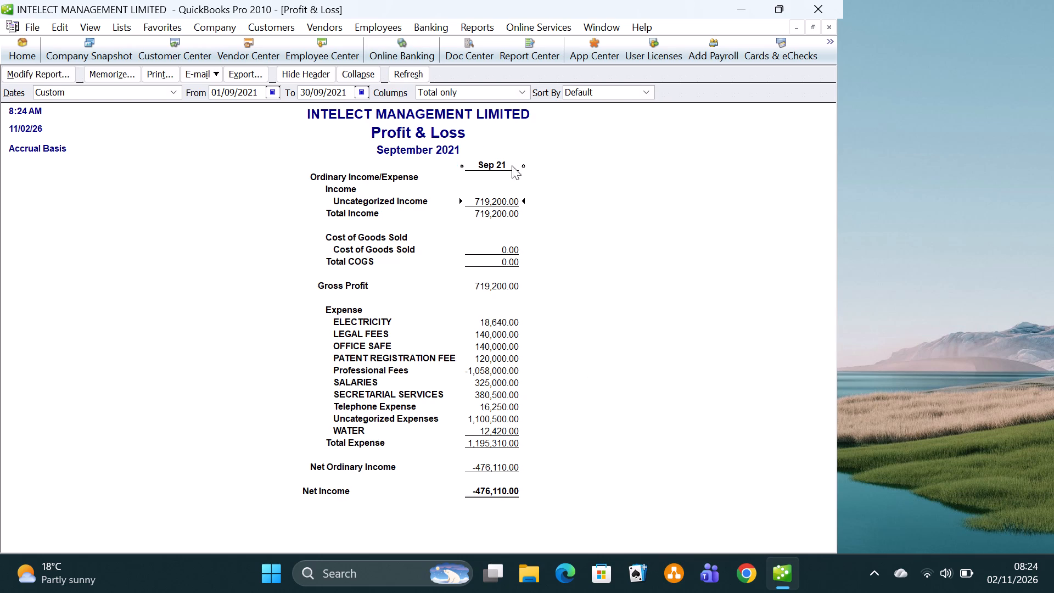
# Export the Profit & Loss report to a new Excel workbook and bring that workbook forward.
pyautogui.click(246, 74)
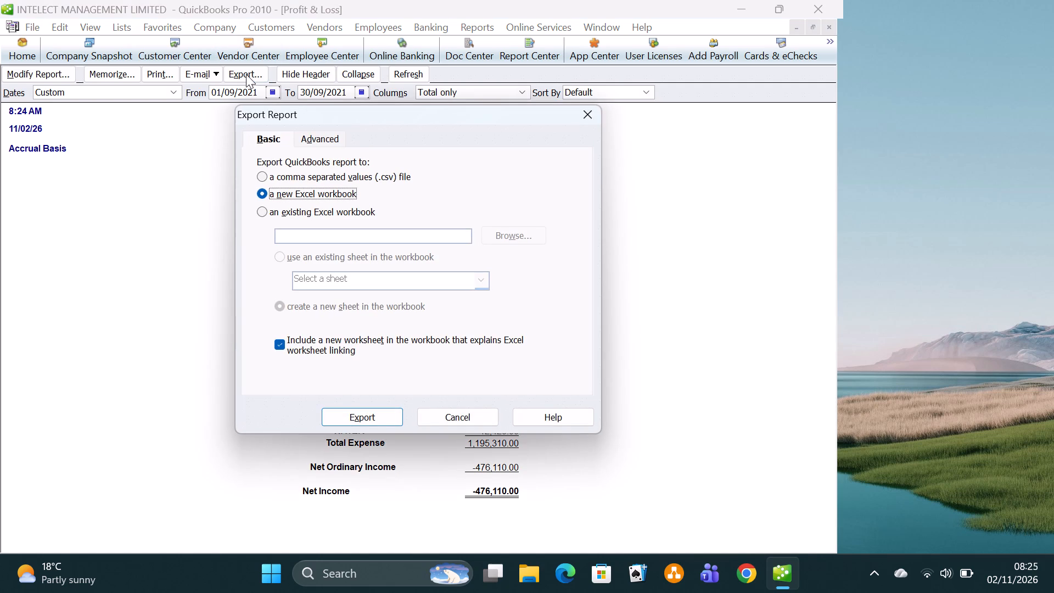
pyautogui.click(363, 419)
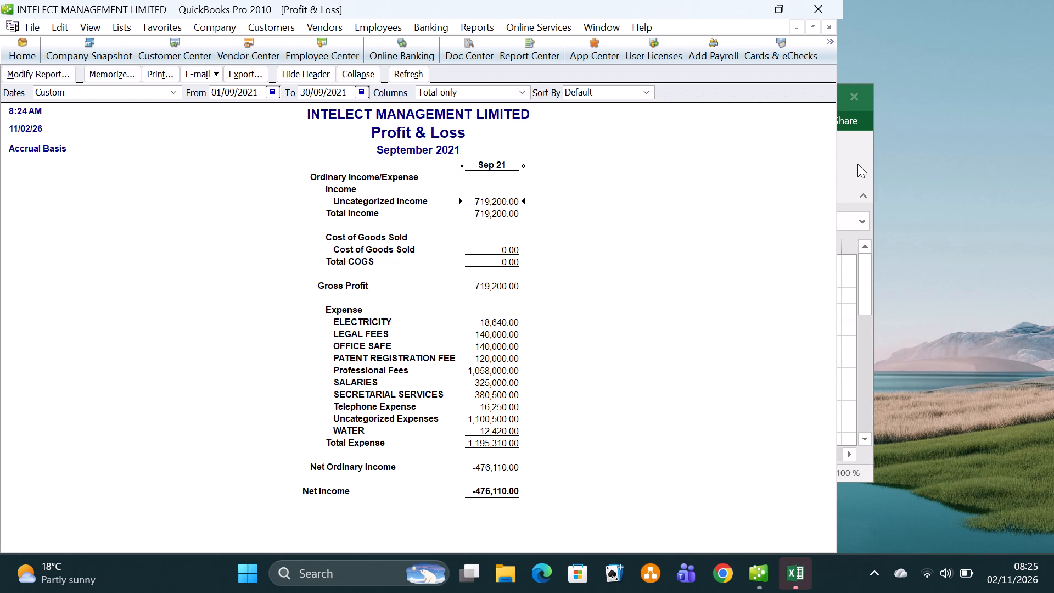
pyautogui.click(857, 164)
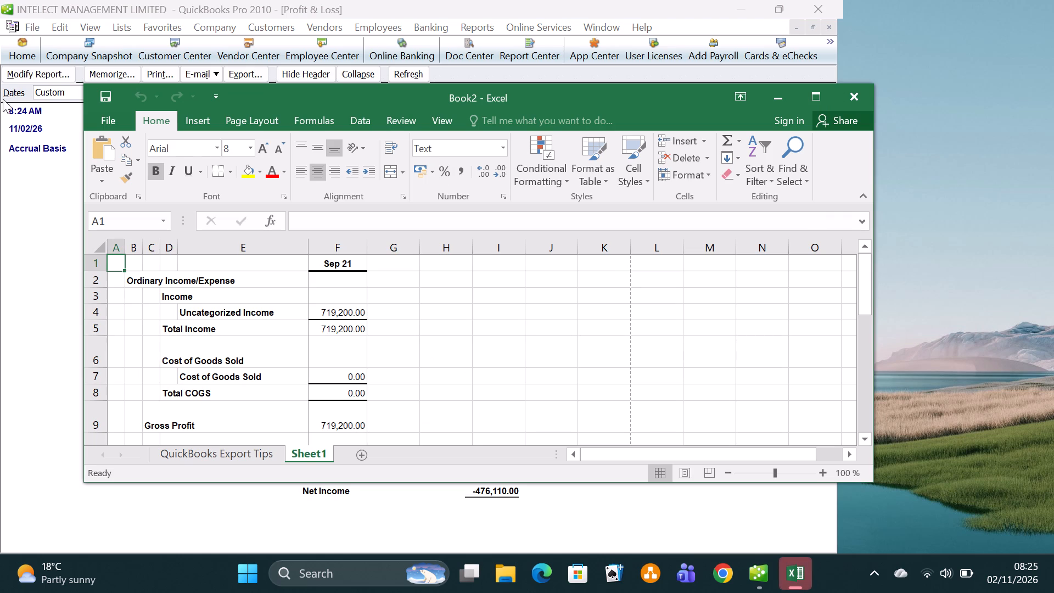
# Save the exported workbook in the Desktop's INTELLECT folder as PROFIT AND LOSS ACCOUNT, in Excel Workbook format, and close it.
pyautogui.click(115, 120)
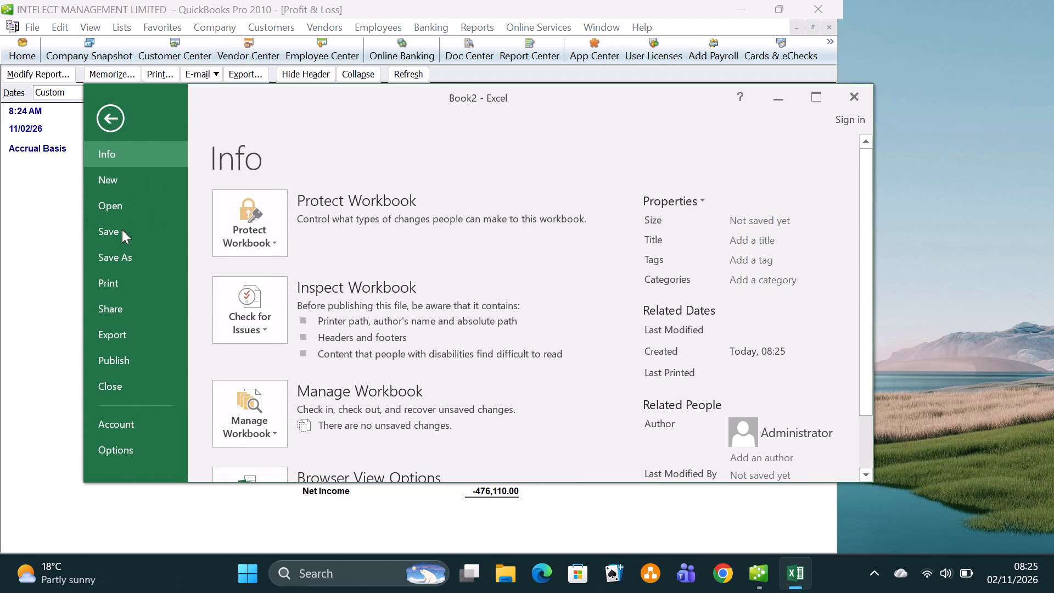
pyautogui.click(125, 255)
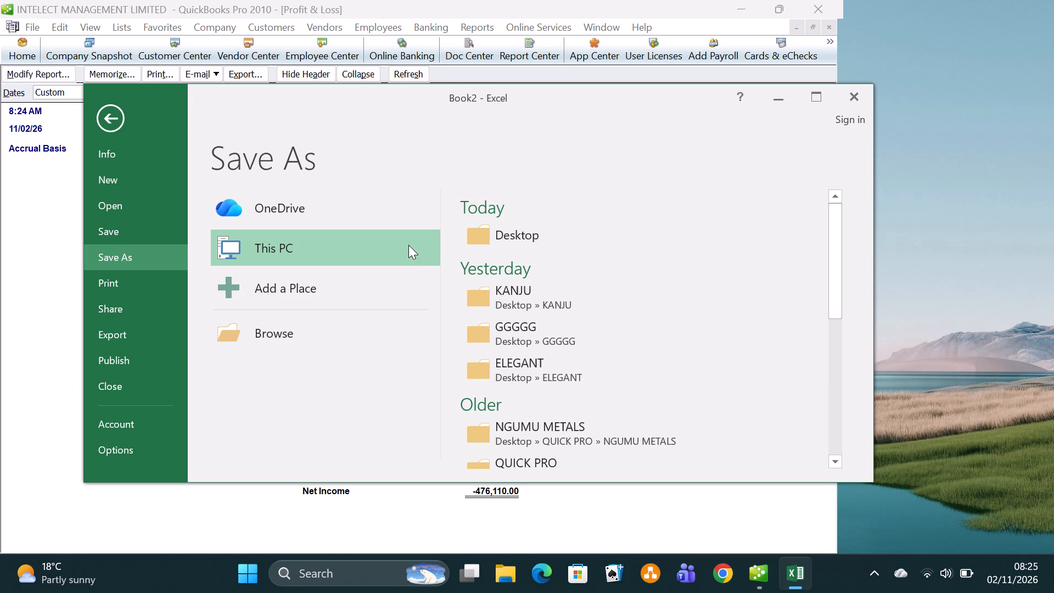
pyautogui.click(520, 234)
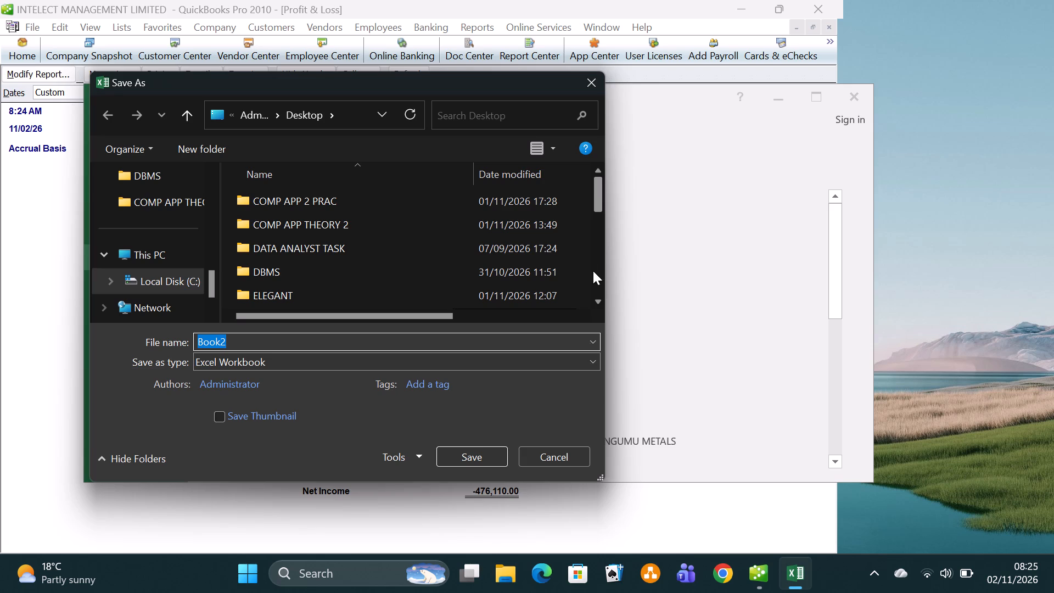
pyautogui.tripleClick(597, 301)
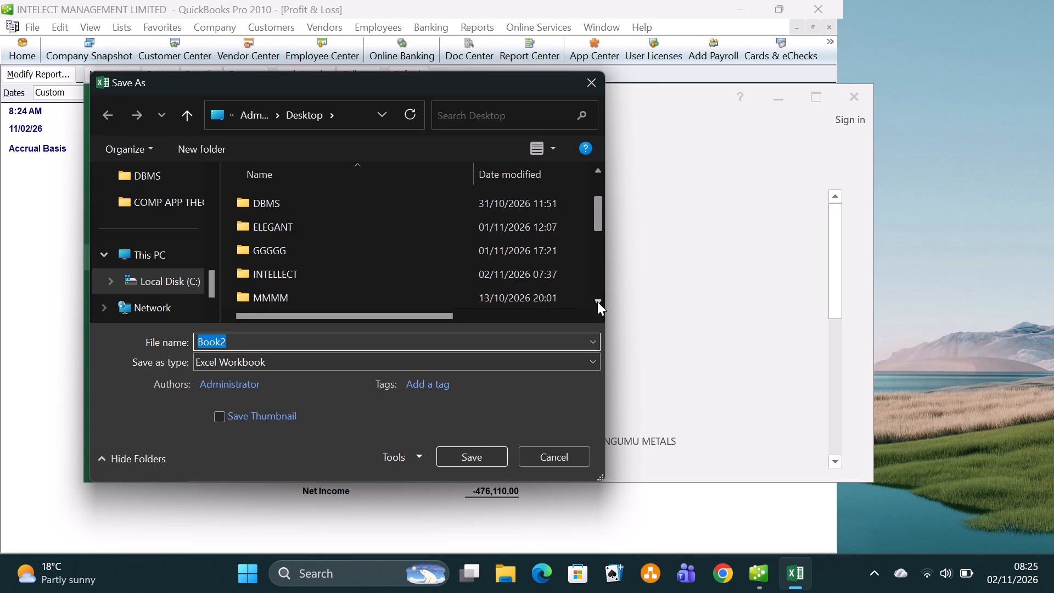
pyautogui.click(358, 279)
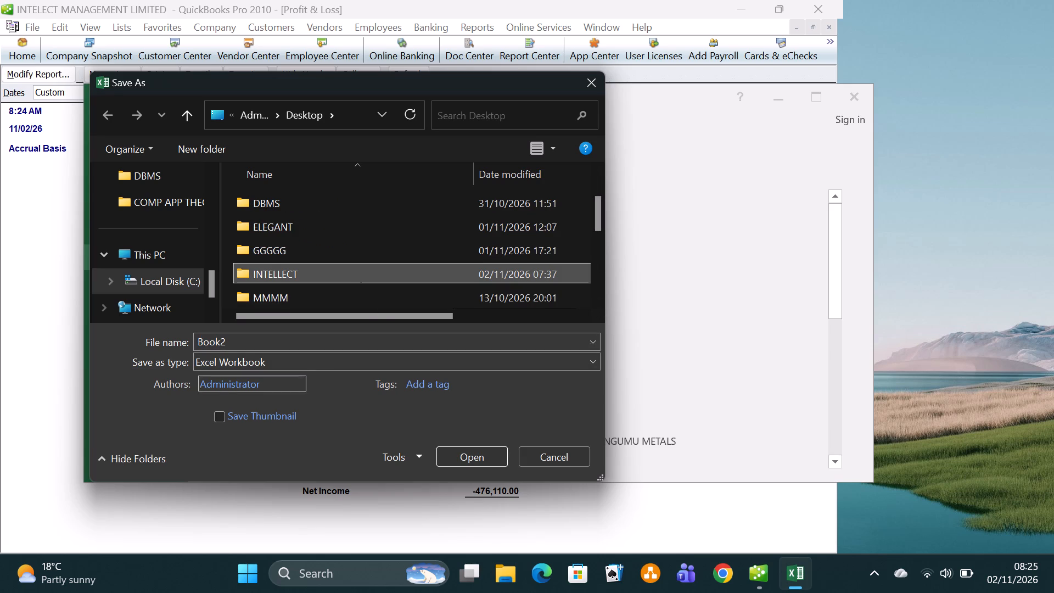
pyautogui.click(239, 344)
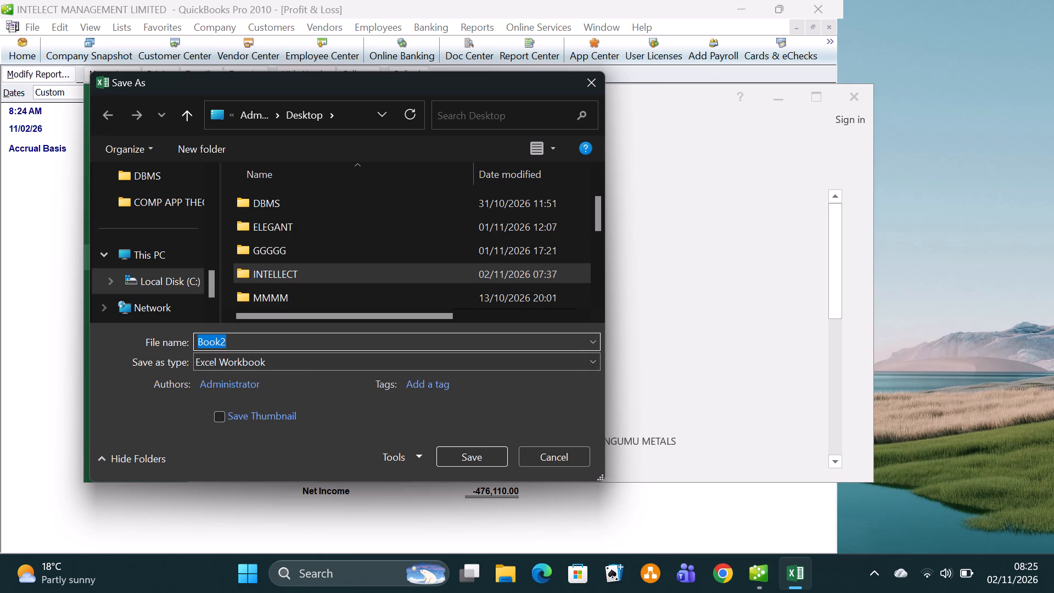
pyautogui.write('PROFIT AND LOSS')
pyautogui.press('space')
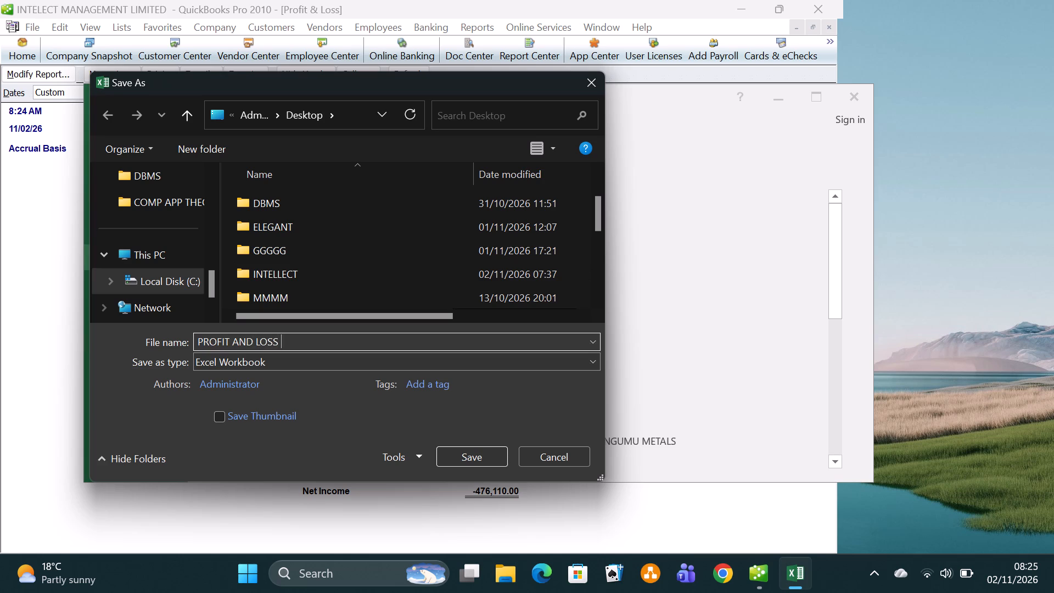
pyautogui.write('ACCOUNT')
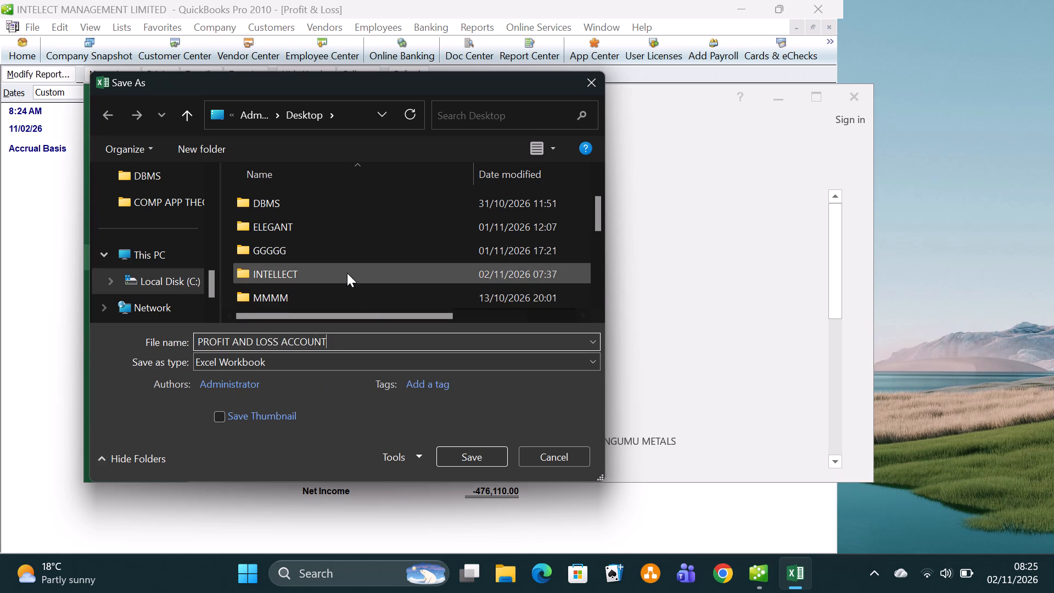
pyautogui.click(347, 273)
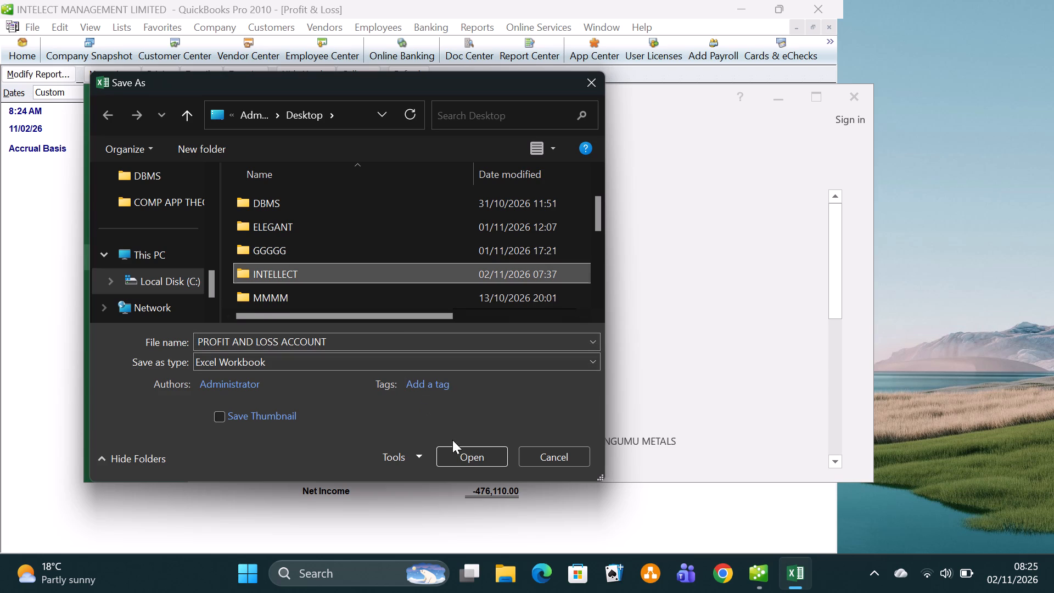
pyautogui.click(461, 458)
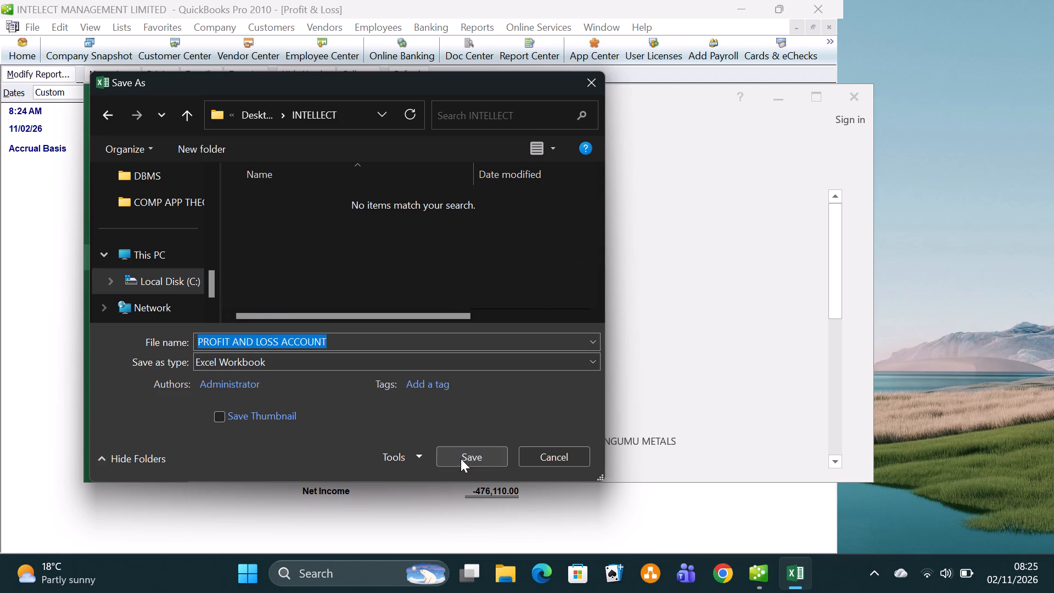
pyautogui.click(461, 458)
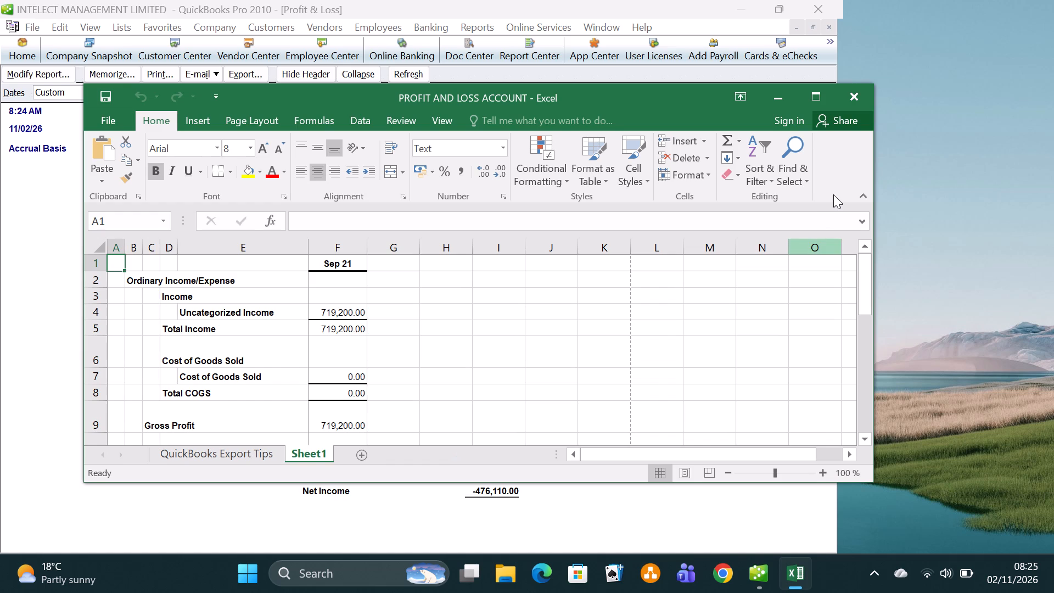
pyautogui.click(852, 92)
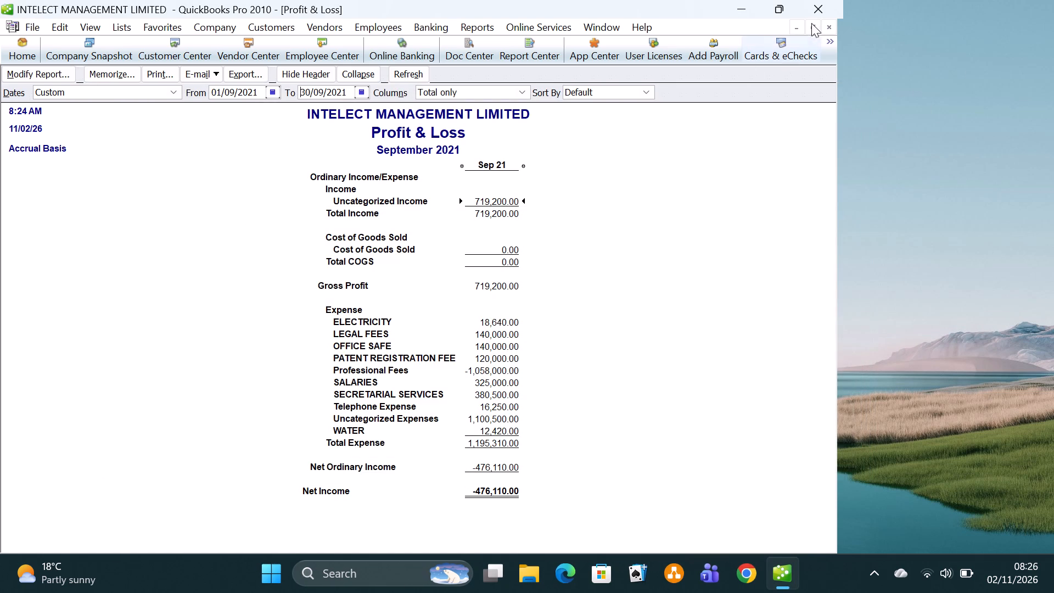
# Close the Profit & Loss report without memorizing it.
pyautogui.click(828, 26)
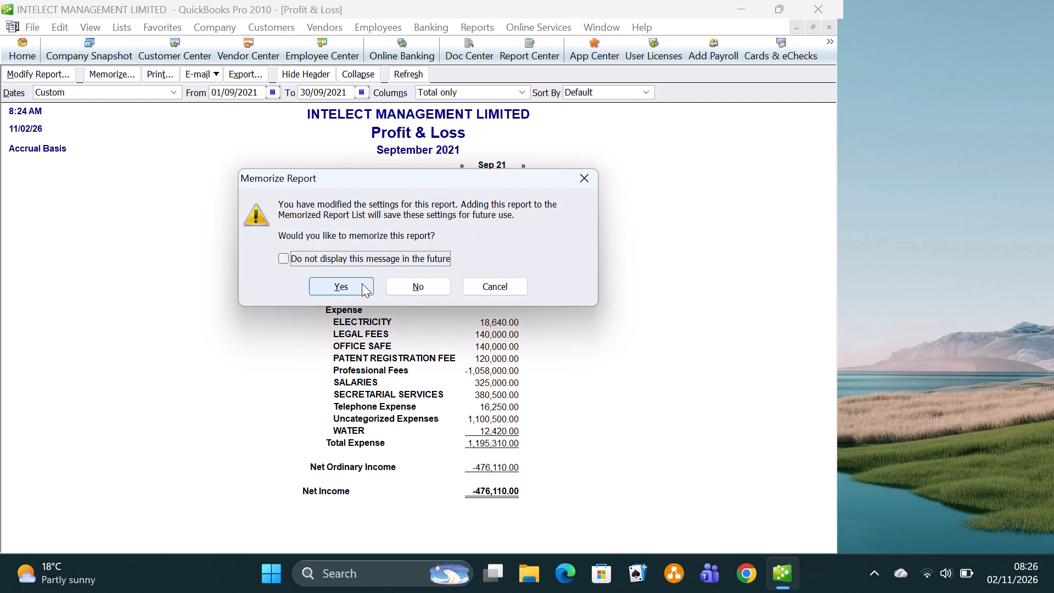
pyautogui.click(406, 283)
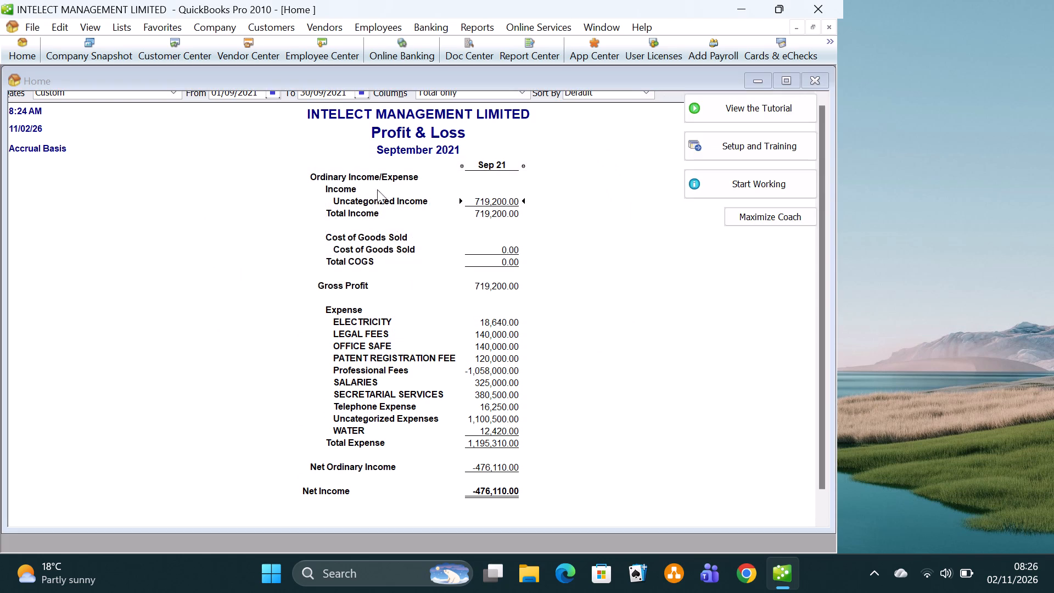
# Open the Balance Sheet Standard report, set its as-of date to 30/09/2021 and refresh it.
pyautogui.click(479, 24)
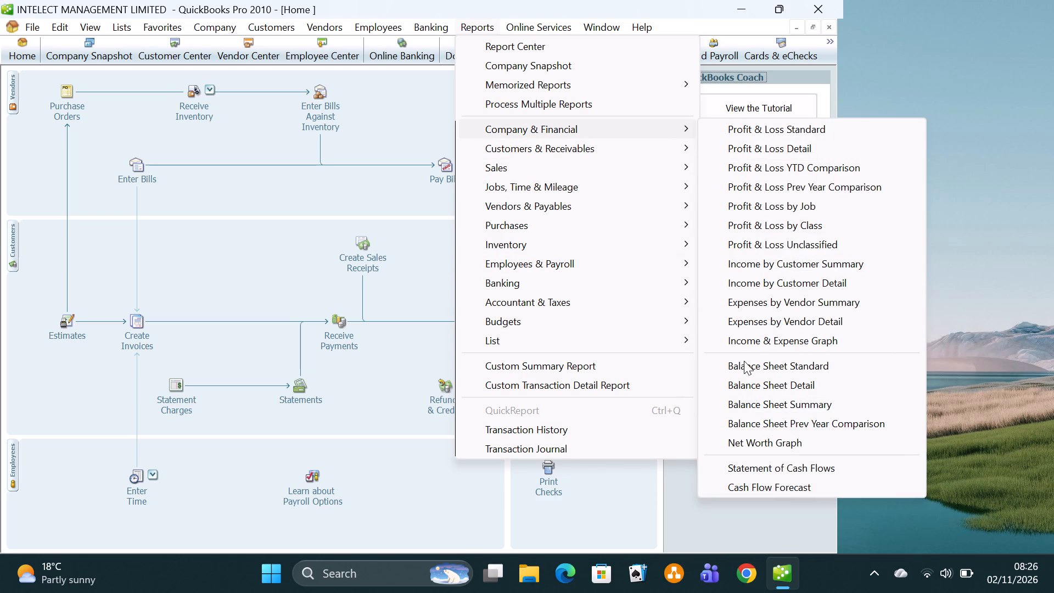
pyautogui.click(746, 357)
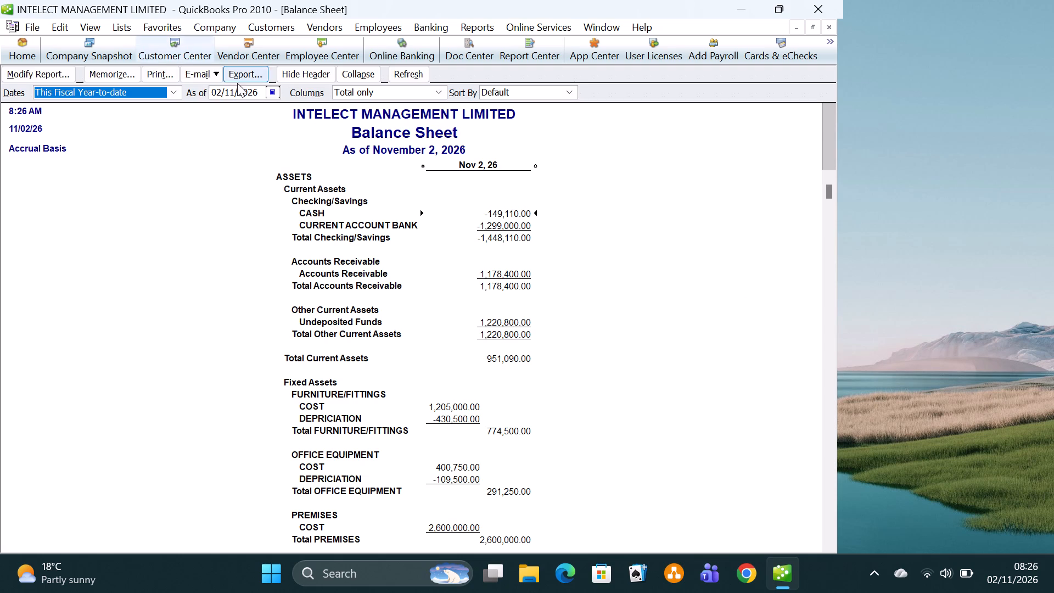
pyautogui.click(270, 94)
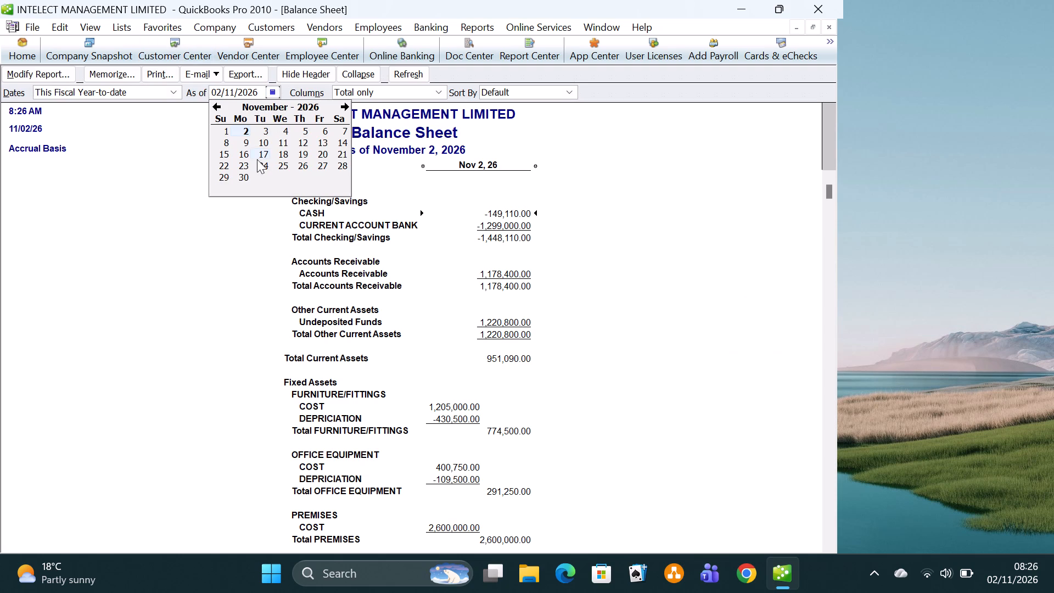
pyautogui.click(217, 107)
pyautogui.click(217, 107)
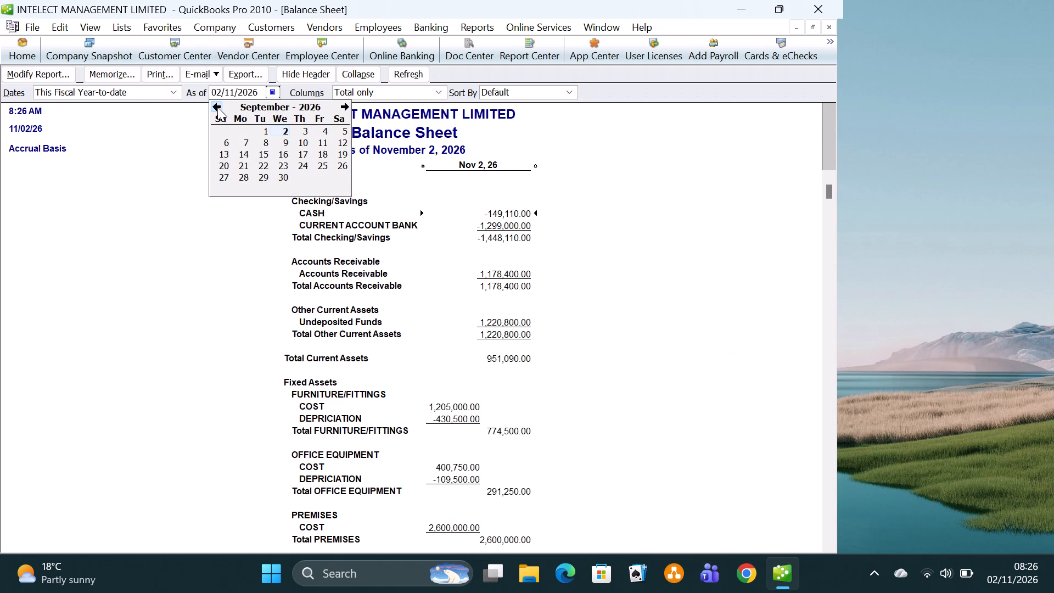
pyautogui.click(285, 177)
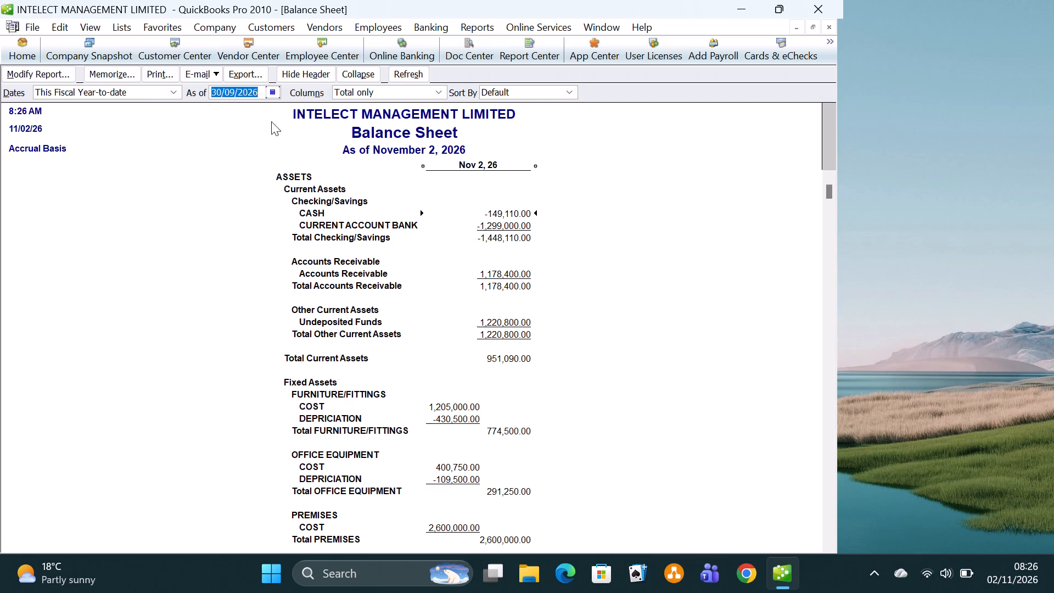
pyautogui.click(260, 94)
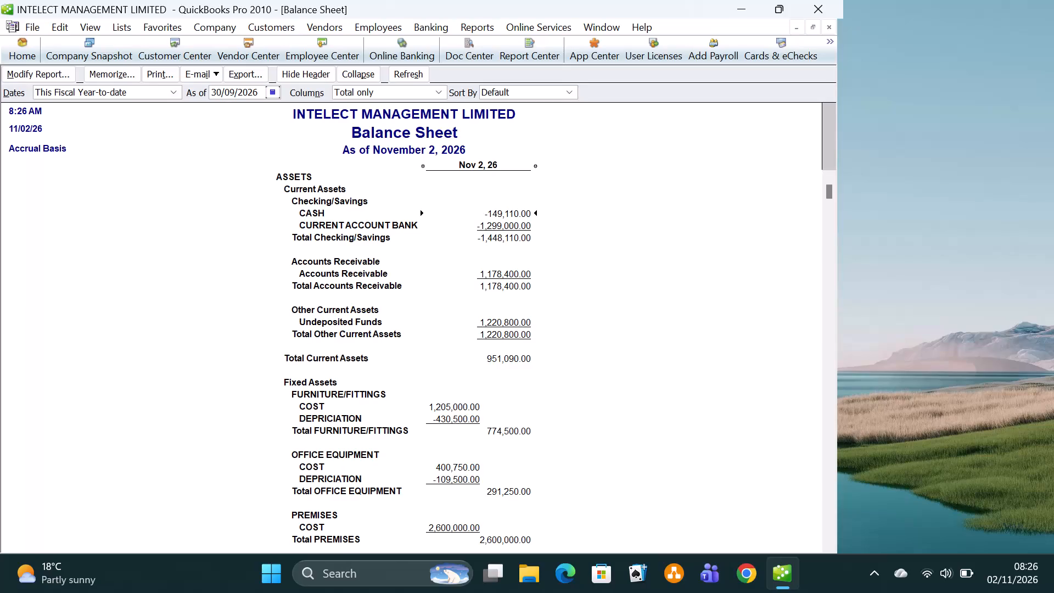
pyautogui.press('BackSpace')
pyautogui.press('1')
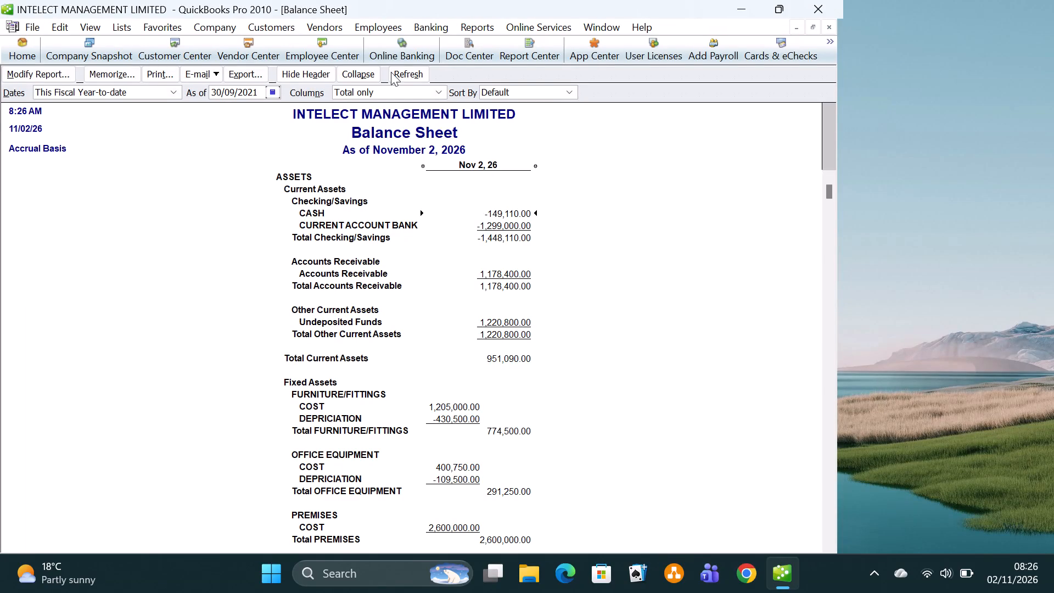
pyautogui.click(399, 70)
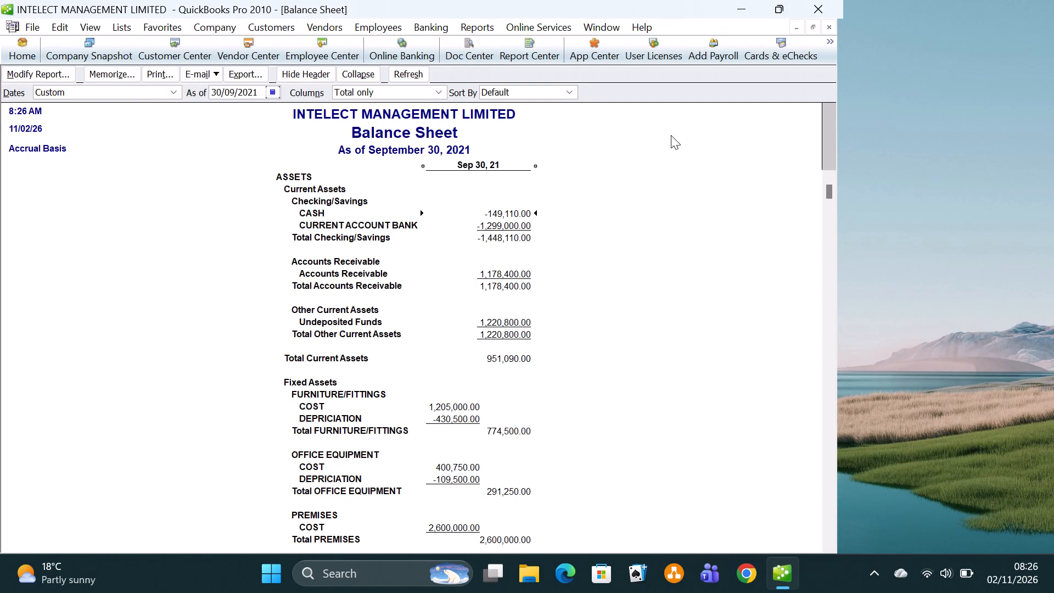
# Review the balance sheet from the asset accounts through to total liabilities and equity.
pyautogui.moveTo(828, 192); pyautogui.dragTo(834, 317)
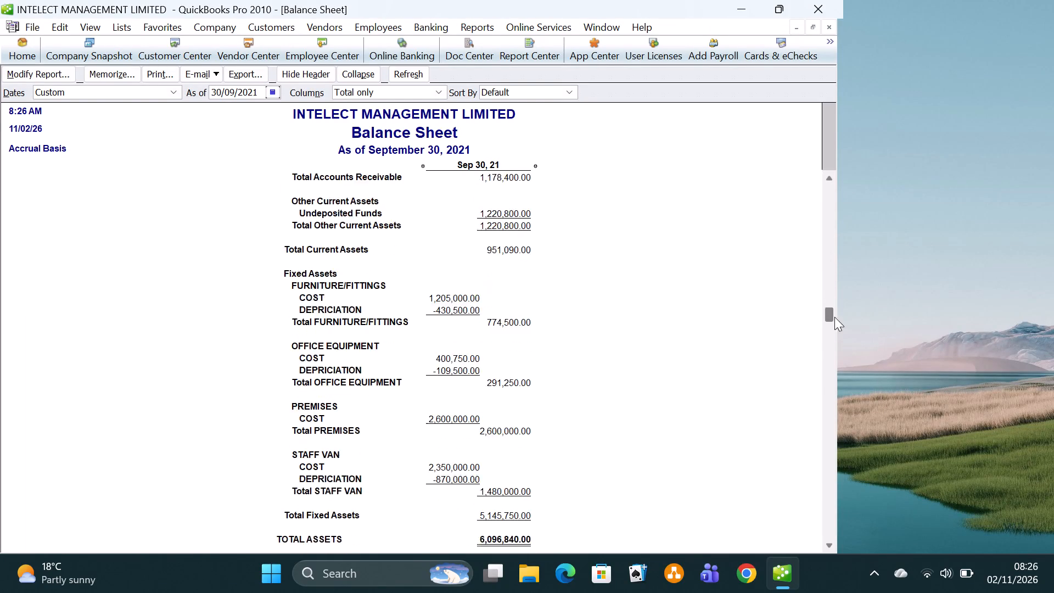
pyautogui.moveTo(834, 317); pyautogui.dragTo(829, 474)
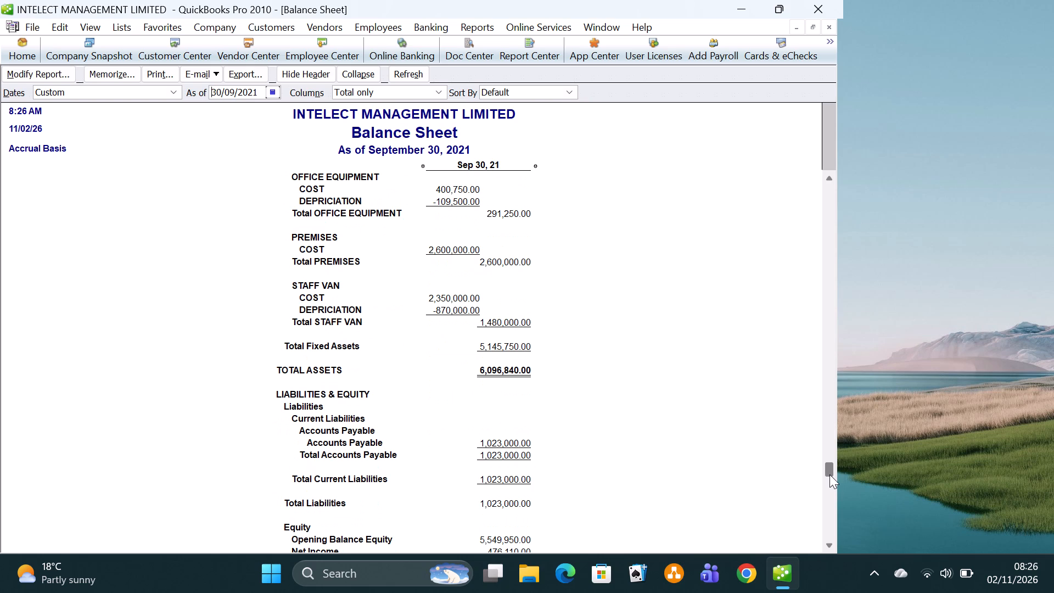
pyautogui.moveTo(829, 469); pyautogui.dragTo(845, 524)
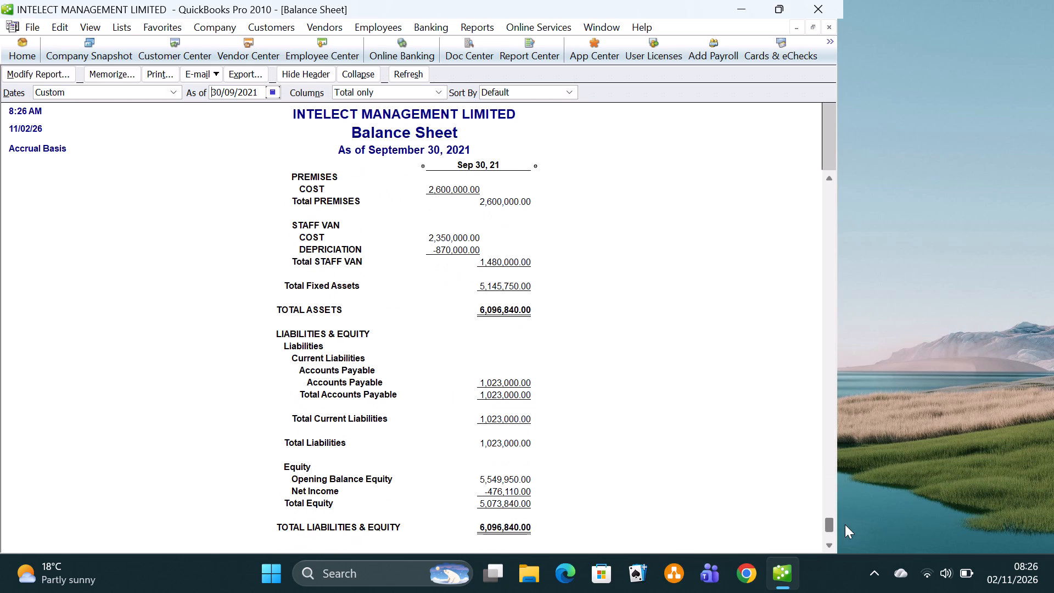
pyautogui.moveTo(845, 524); pyautogui.dragTo(846, 493)
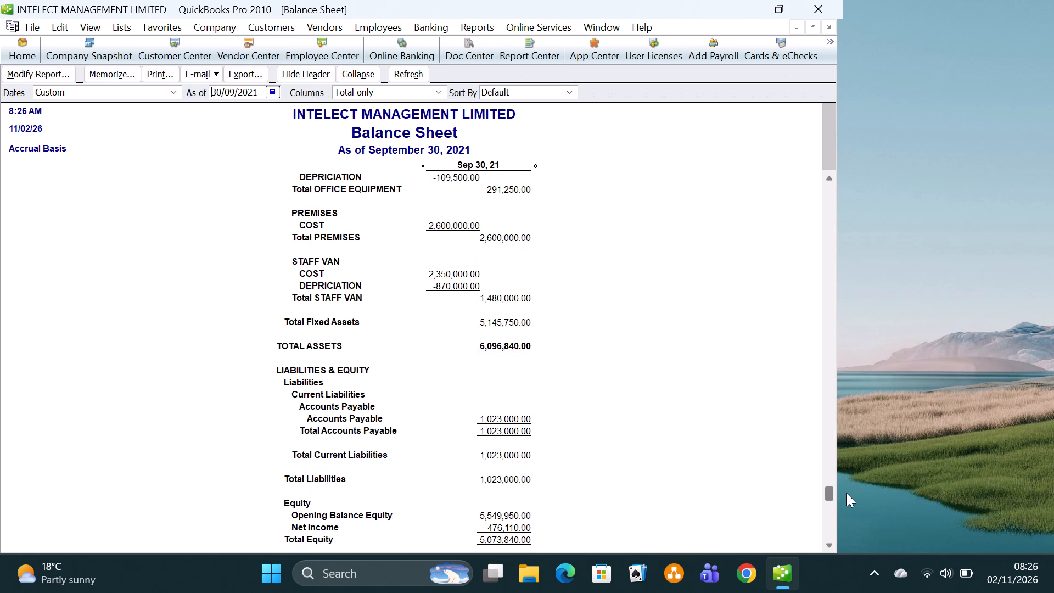
# Export the Balance Sheet report as of 30/09/2021 to a new Excel workbook.
pyautogui.moveTo(846, 493); pyautogui.dragTo(826, 390)
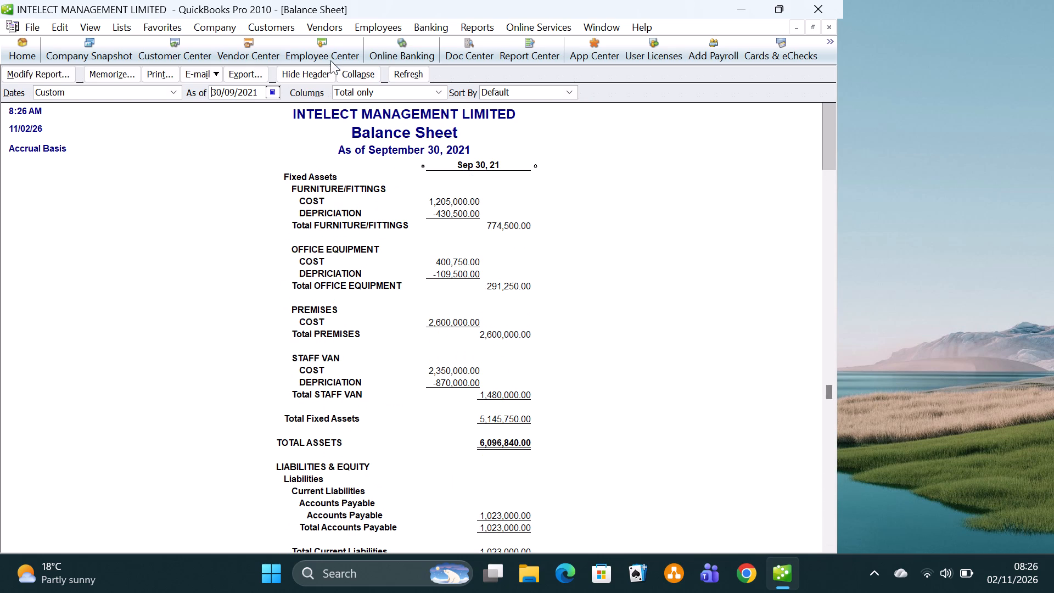
pyautogui.click(247, 72)
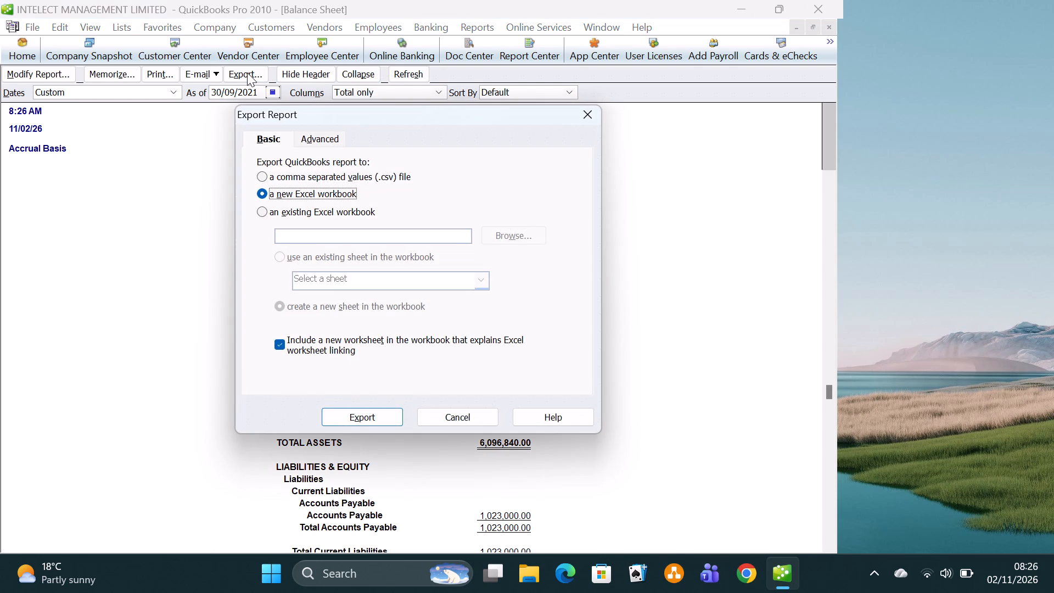
pyautogui.click(382, 416)
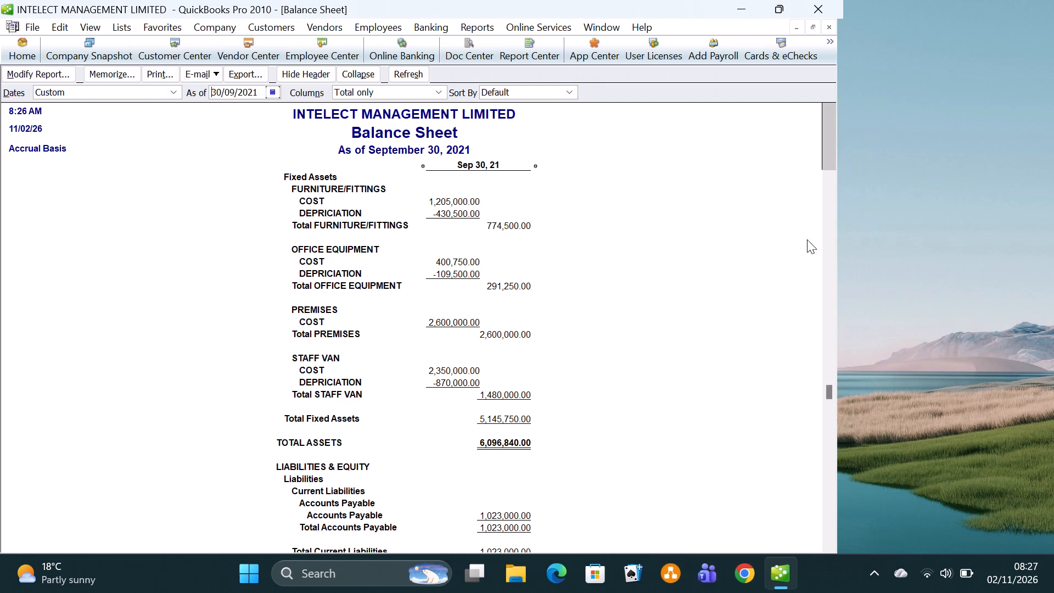
pyautogui.click(856, 166)
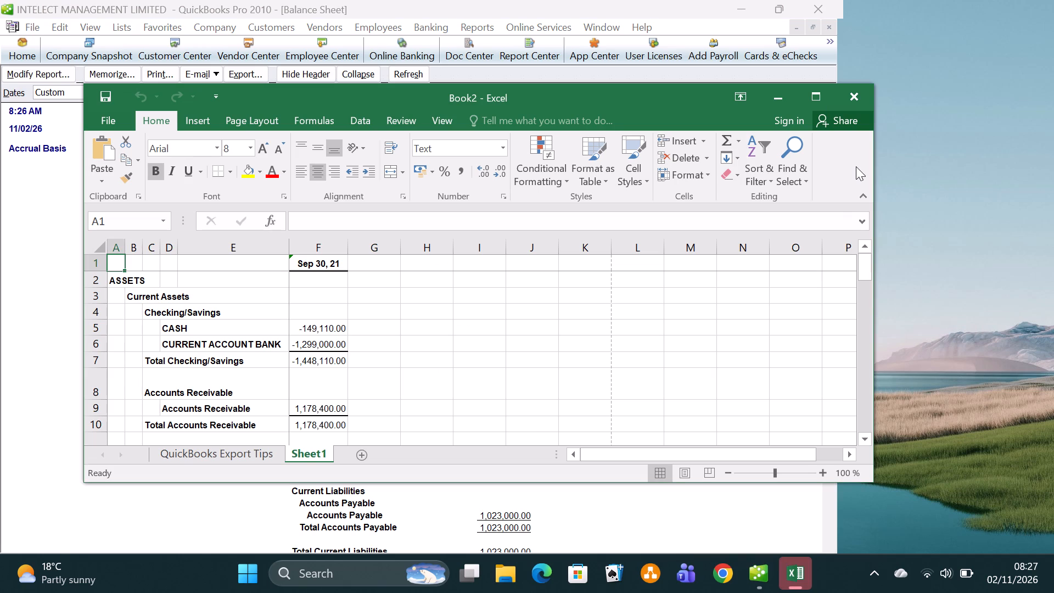
# Save the exported workbook in the Desktop's INTELLECT folder as BALANCE SHEET, in Excel Workbook format, and close it.
pyautogui.click(117, 116)
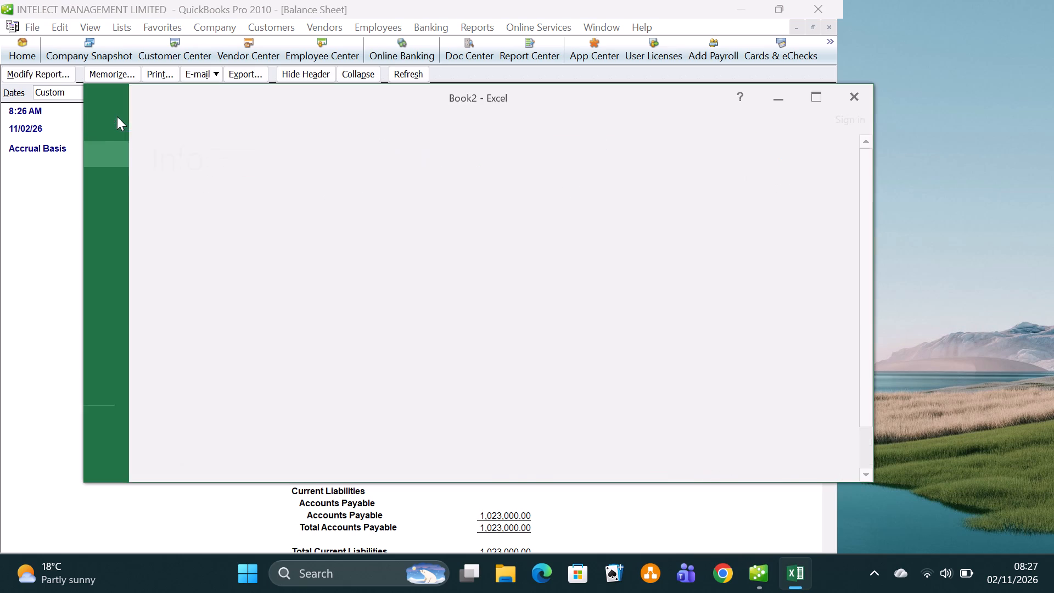
pyautogui.click(132, 256)
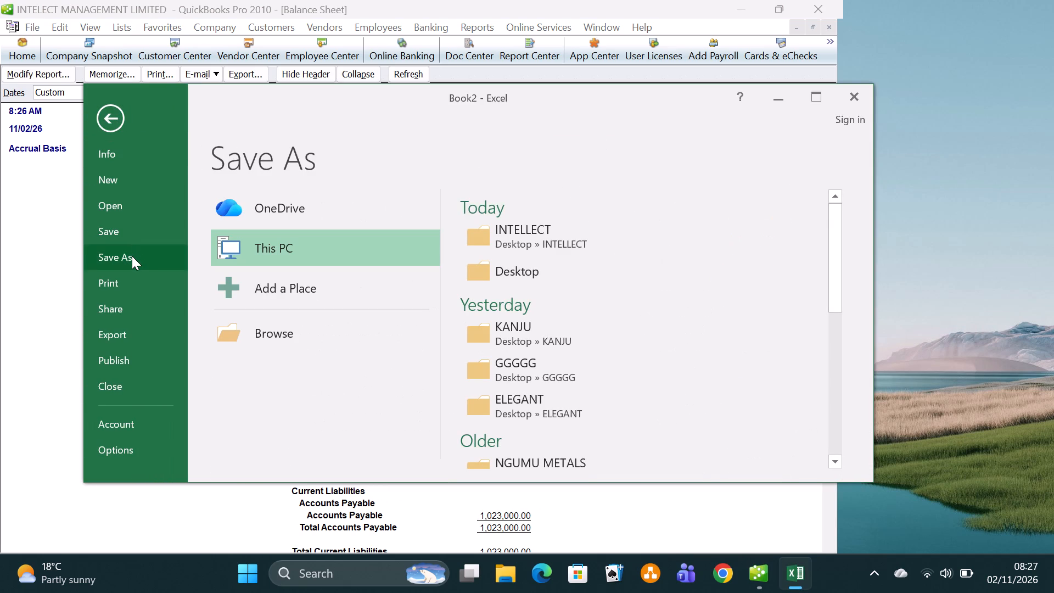
pyautogui.click(539, 237)
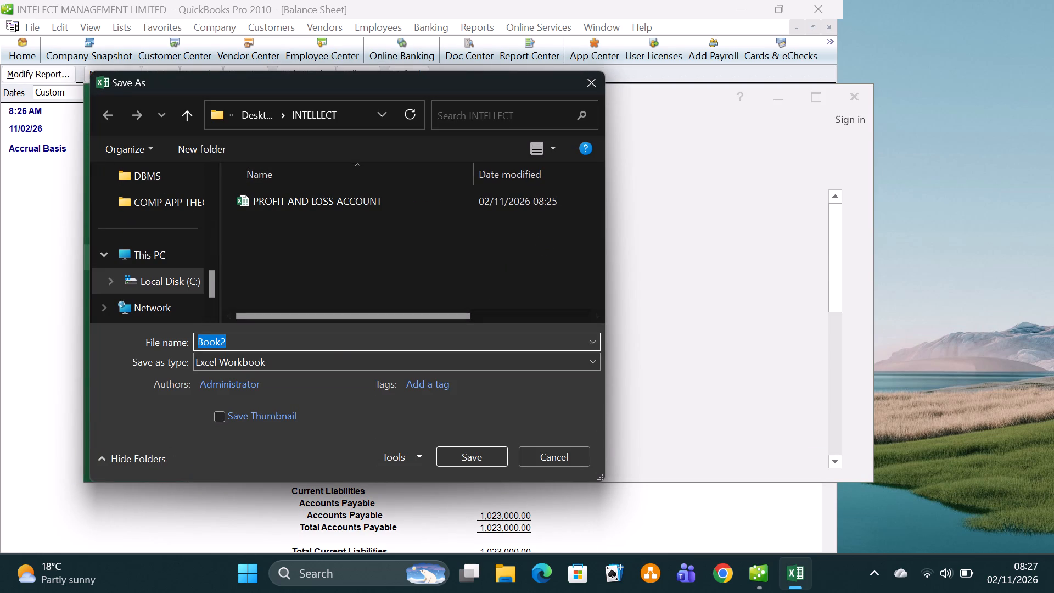
pyautogui.write('BA')
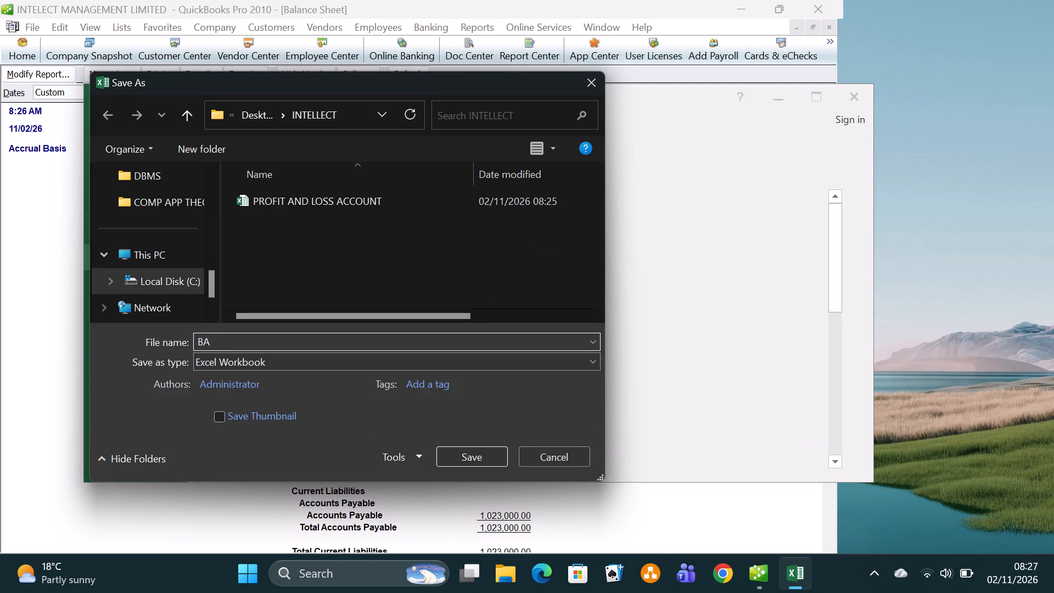
pyautogui.write('LANCE SHEET')
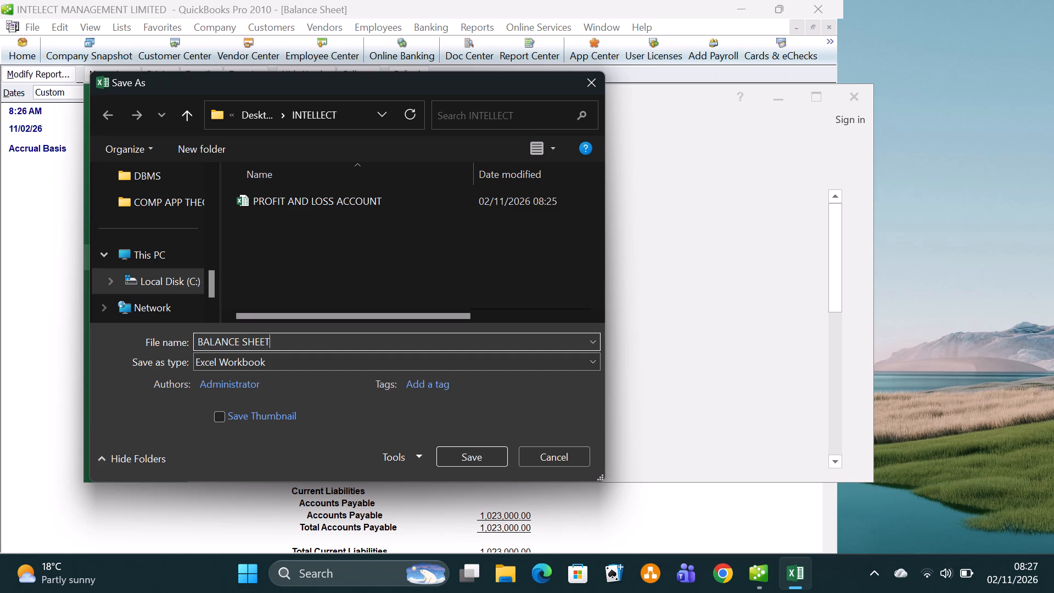
pyautogui.click(460, 455)
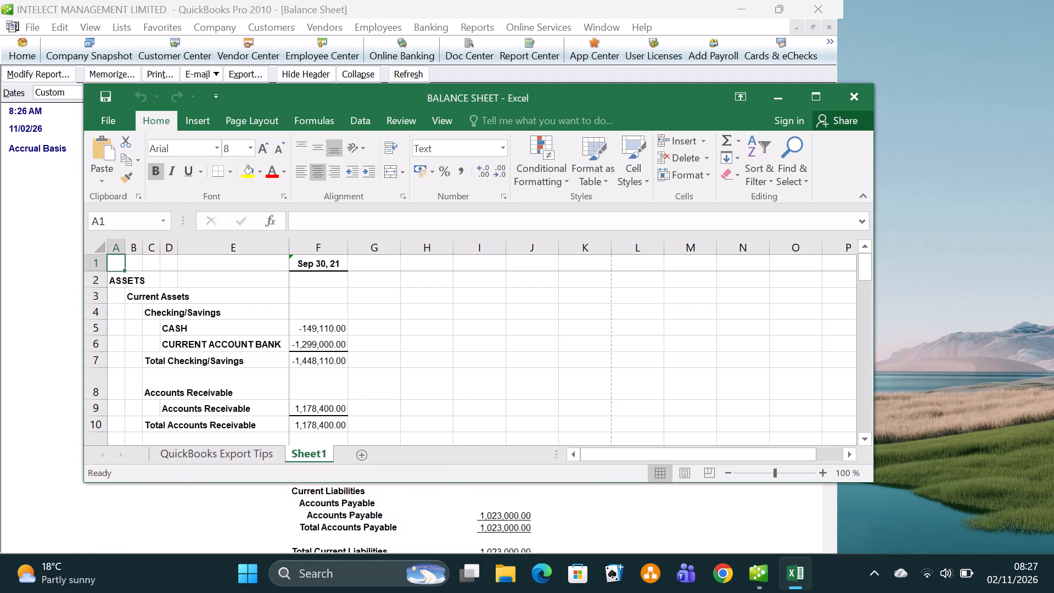
pyautogui.click(854, 98)
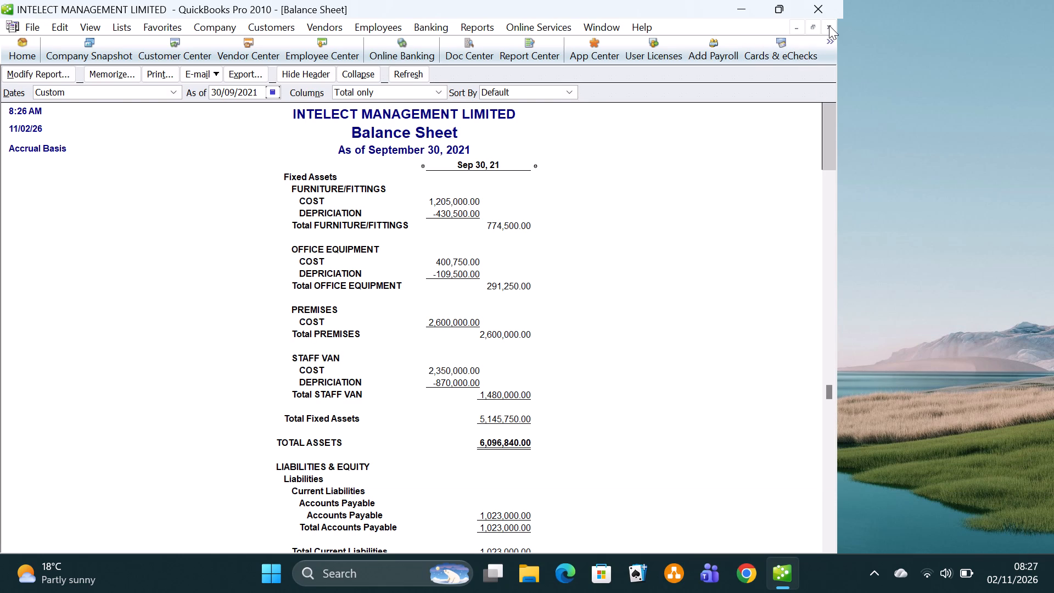
# Open the Trial Balance report, leaving the Balance Sheet report open.
pyautogui.click(829, 25)
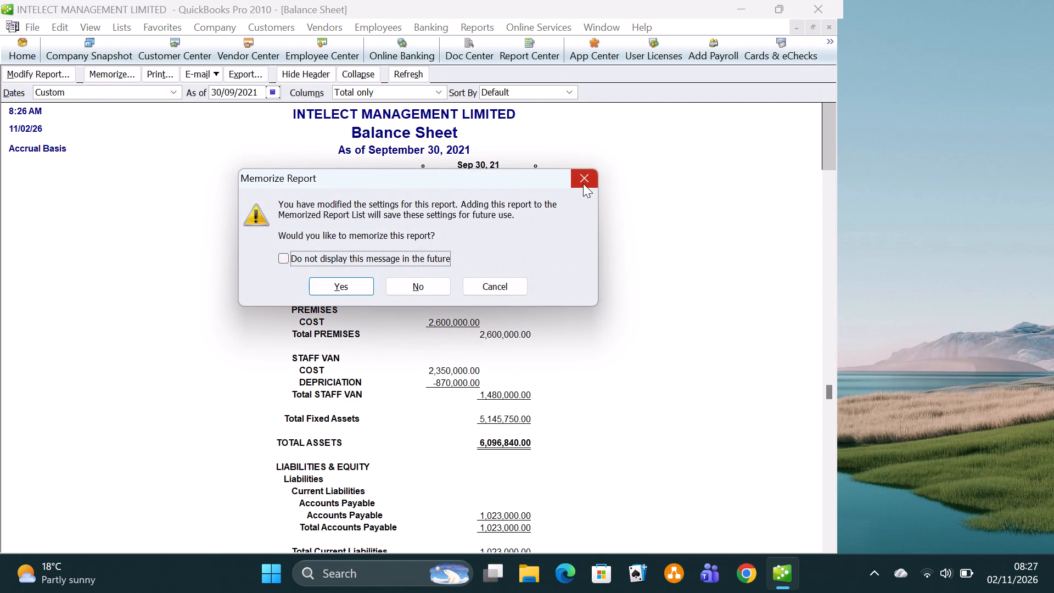
pyautogui.click(585, 177)
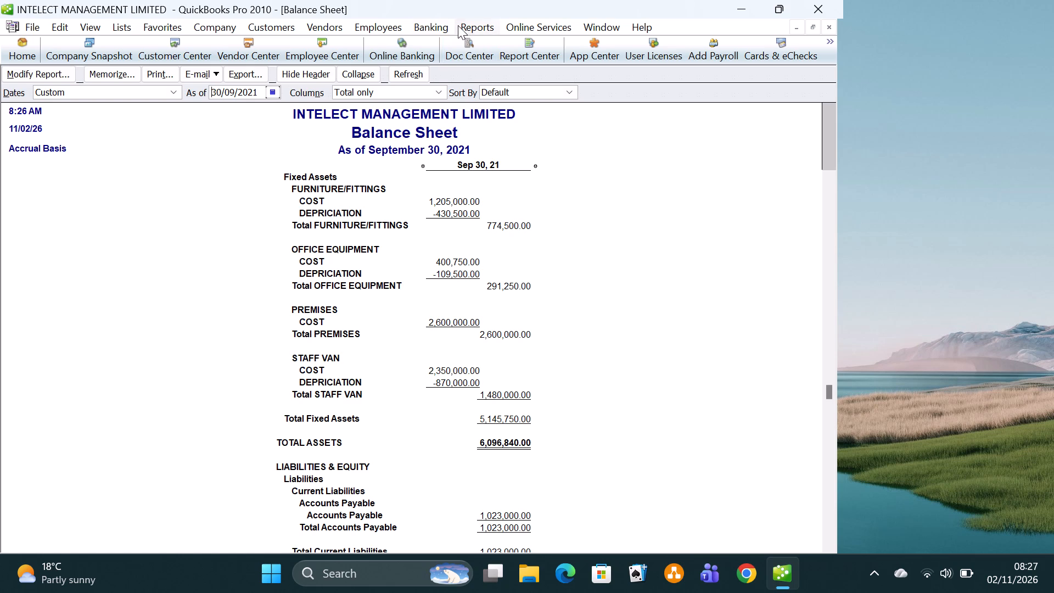
pyautogui.click(477, 23)
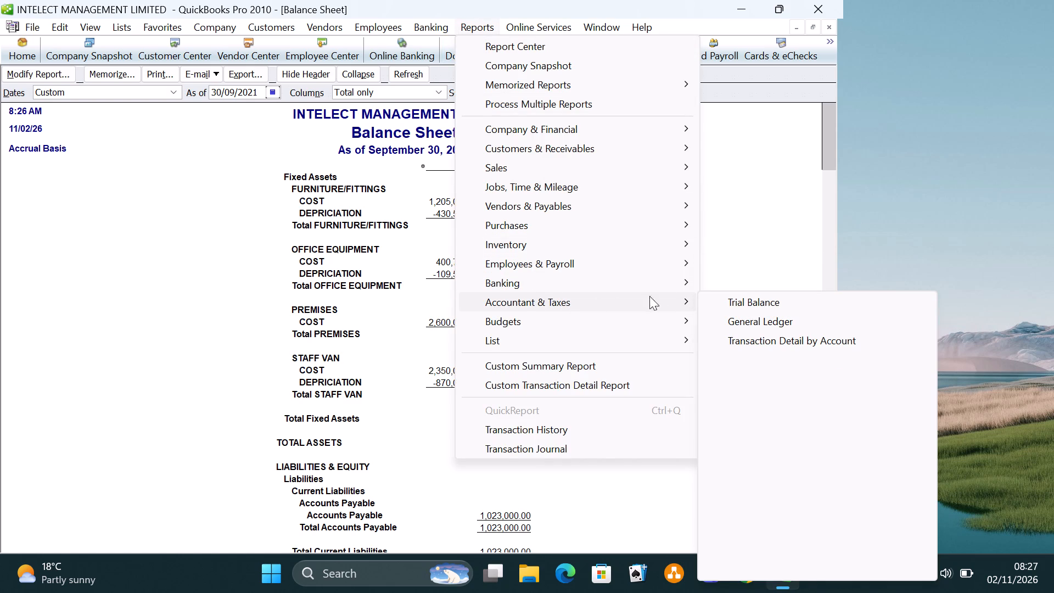
pyautogui.click(733, 301)
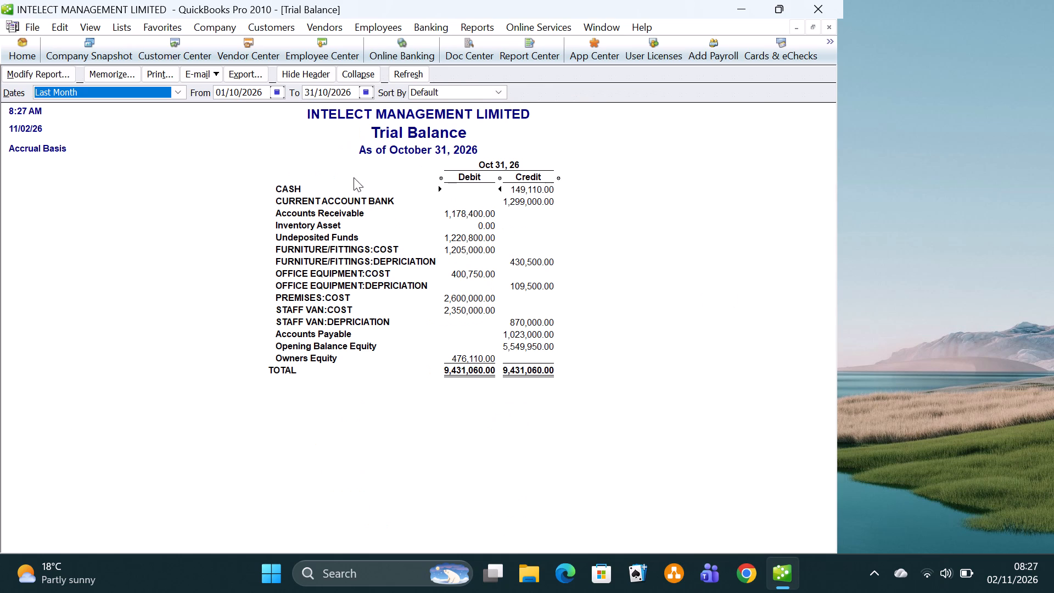
pyautogui.click(249, 72)
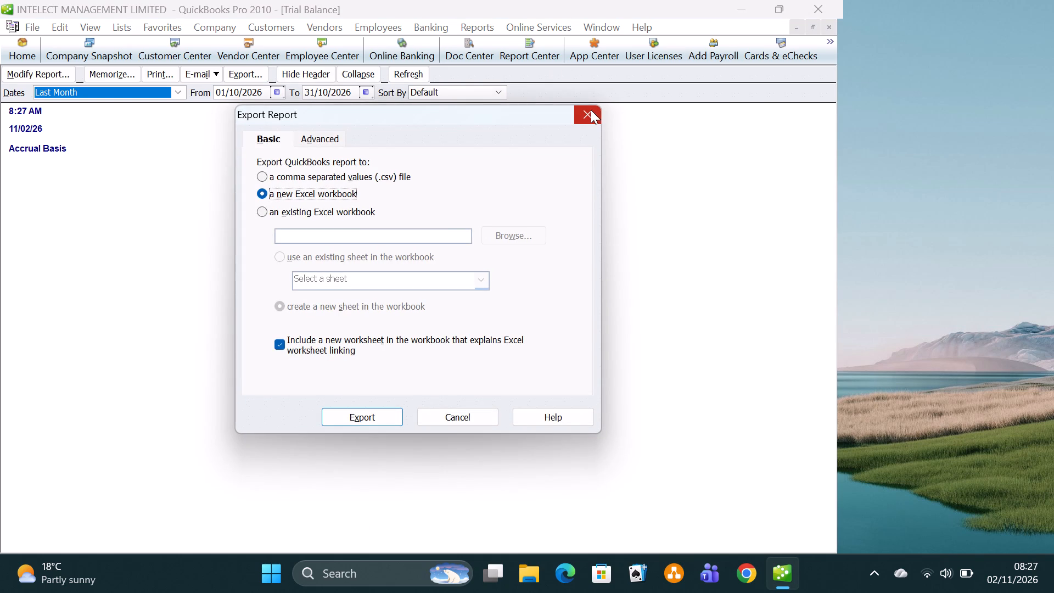
pyautogui.click(588, 112)
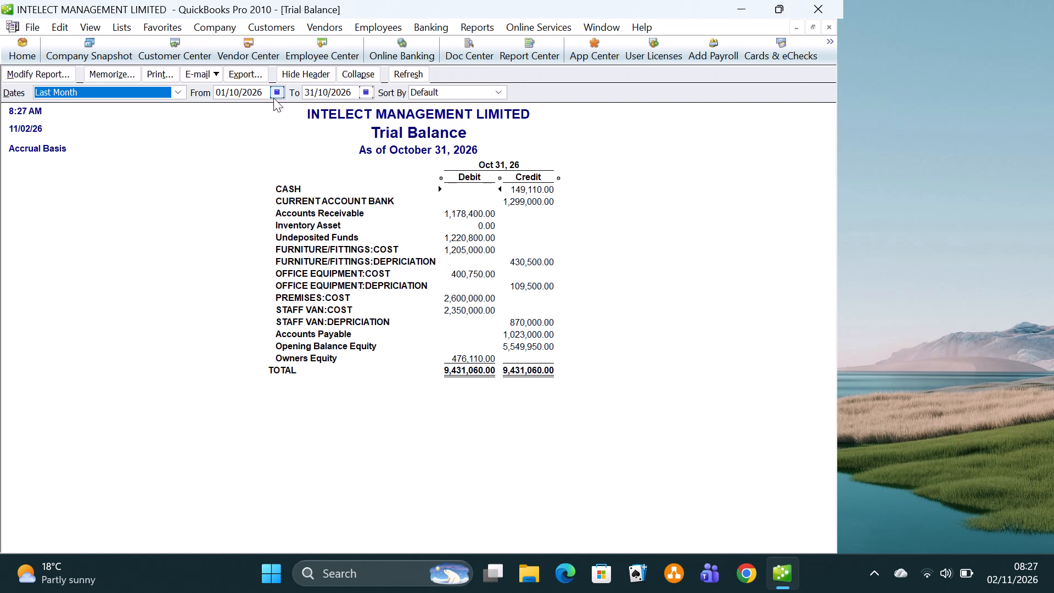
# Set the trial balance's date range from 01/09/2021 to 01/09/2021 and refresh the report.
pyautogui.click(276, 94)
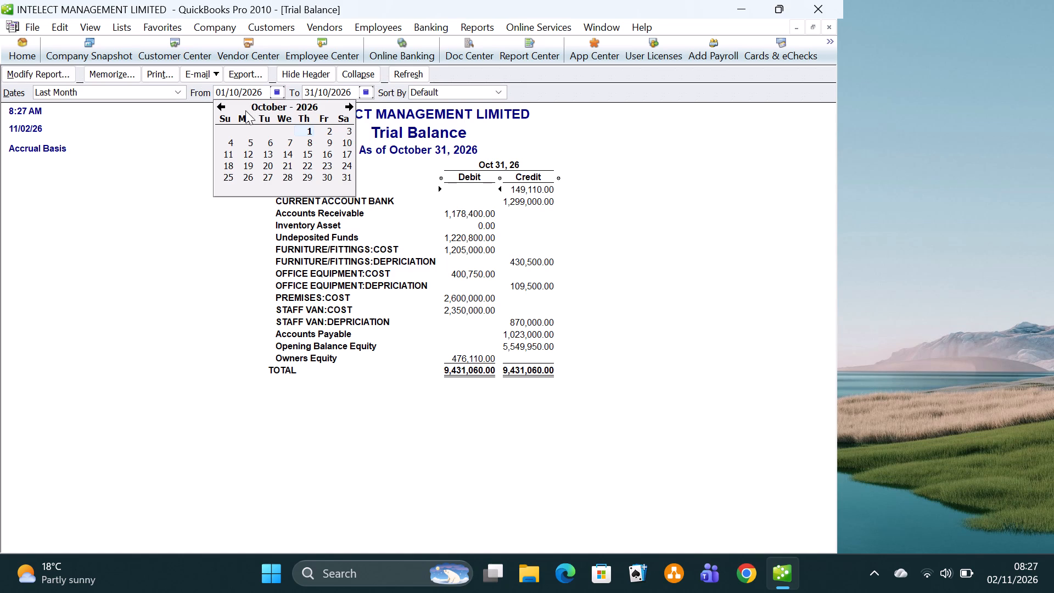
pyautogui.click(223, 107)
pyautogui.click(223, 107)
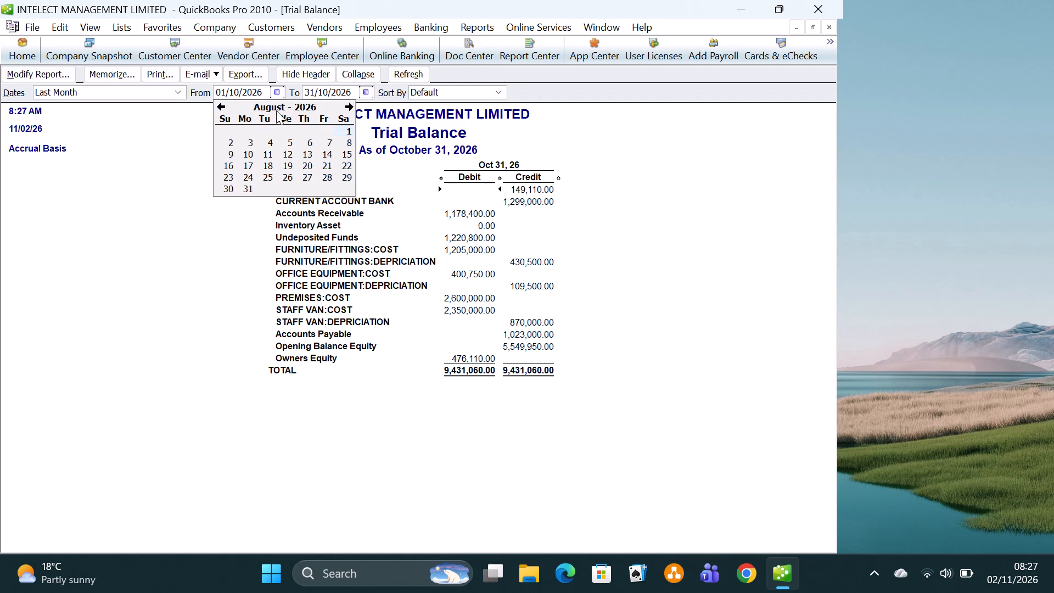
pyautogui.click(344, 105)
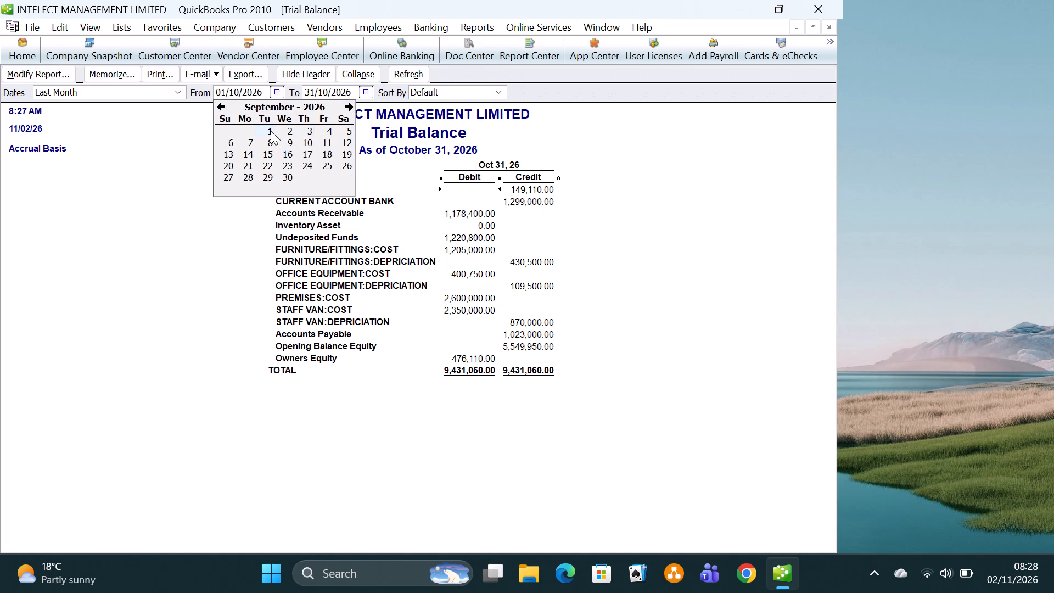
pyautogui.click(271, 131)
pyautogui.click(265, 87)
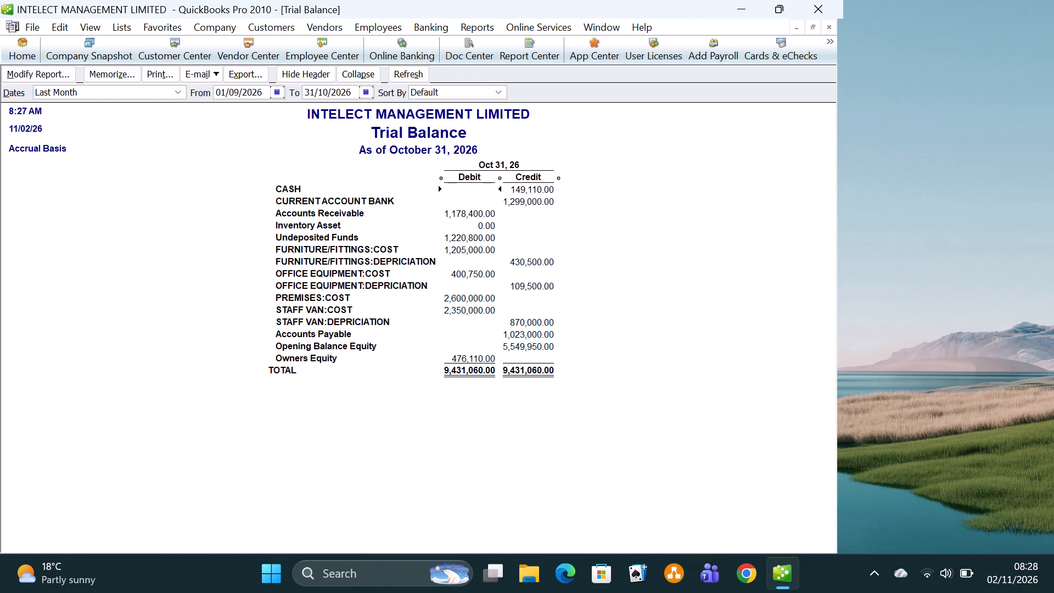
pyautogui.press('BackSpace')
pyautogui.press('1')
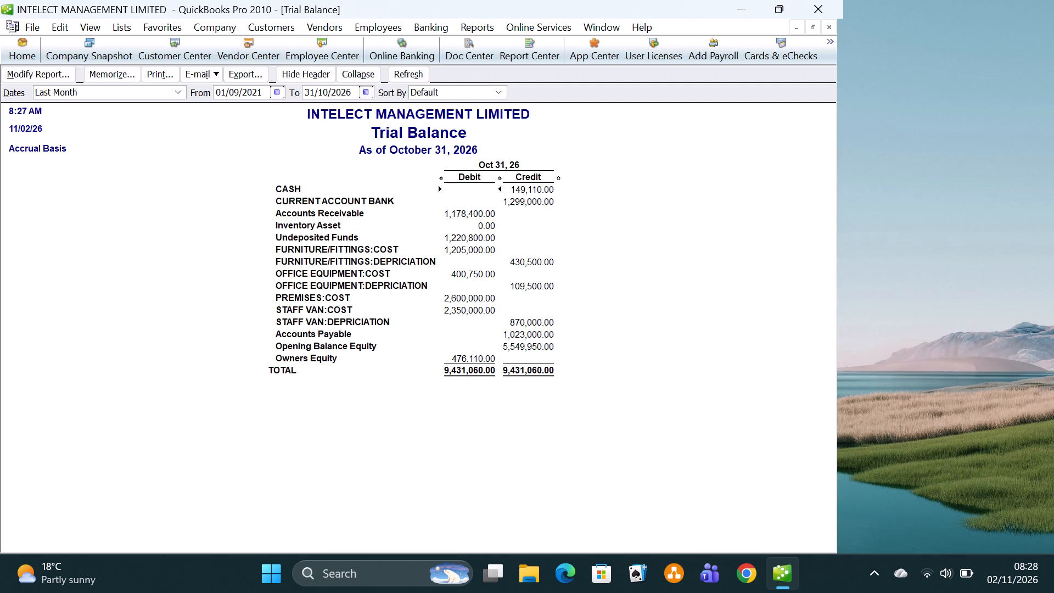
pyautogui.click(366, 94)
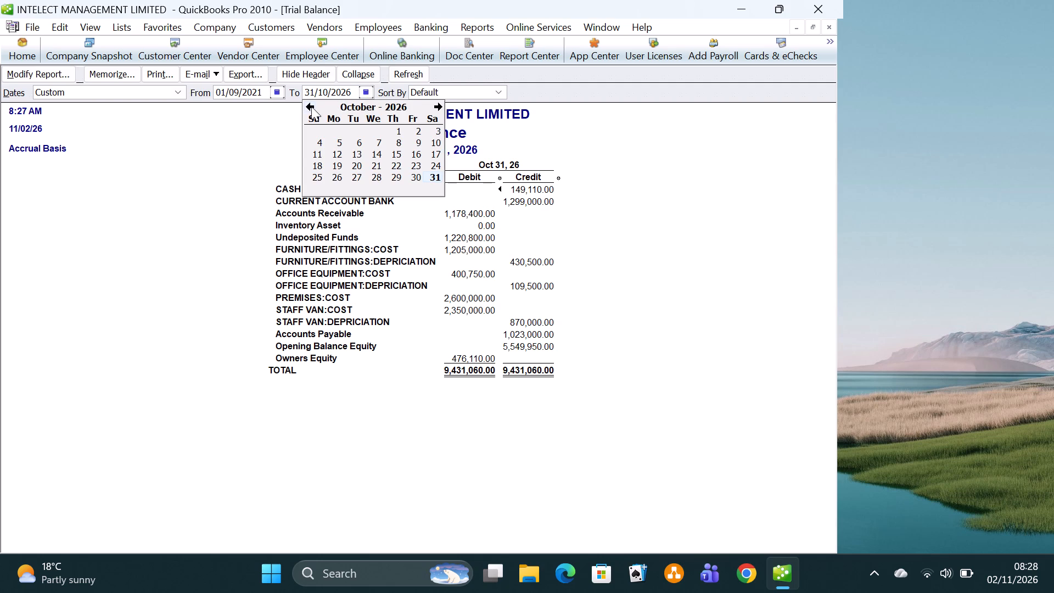
pyautogui.click(311, 107)
pyautogui.click(357, 127)
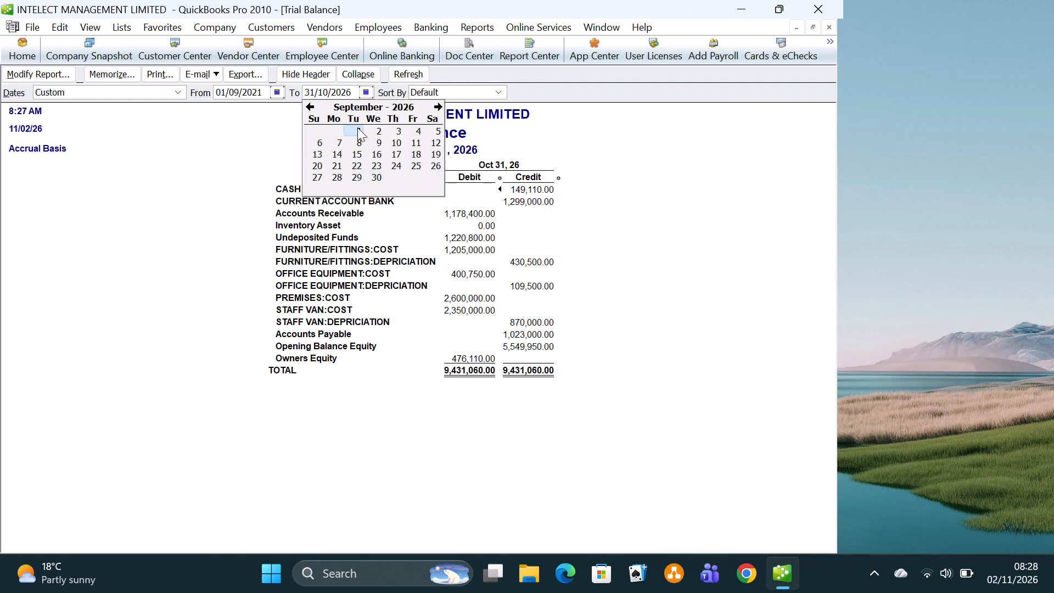
pyautogui.click(351, 86)
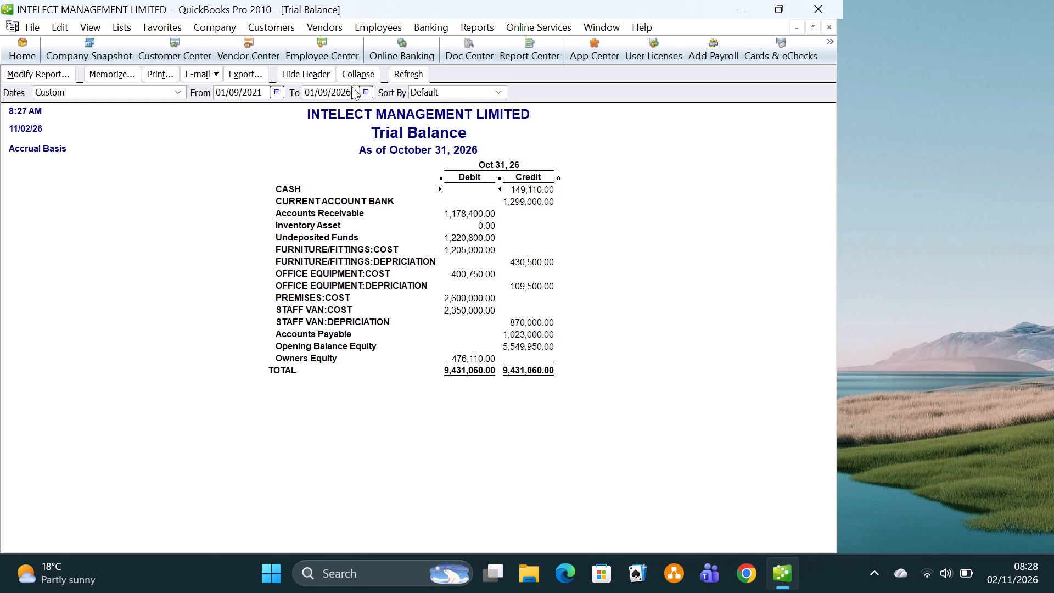
pyautogui.press('BackSpace')
pyautogui.press('1')
pyautogui.click(405, 71)
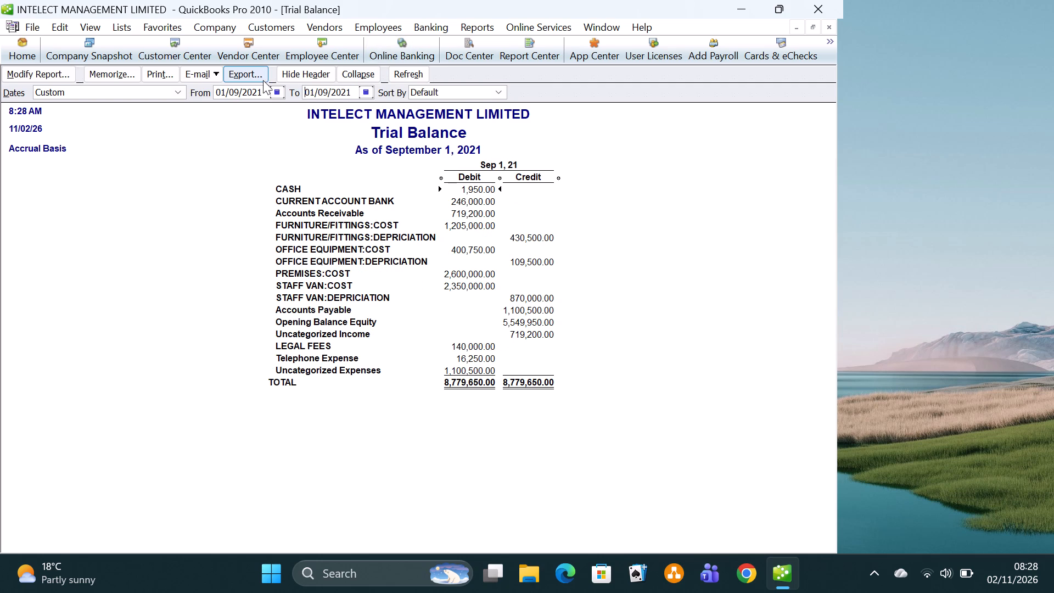
# Export the Trial Balance report to a new Excel workbook.
pyautogui.click(250, 73)
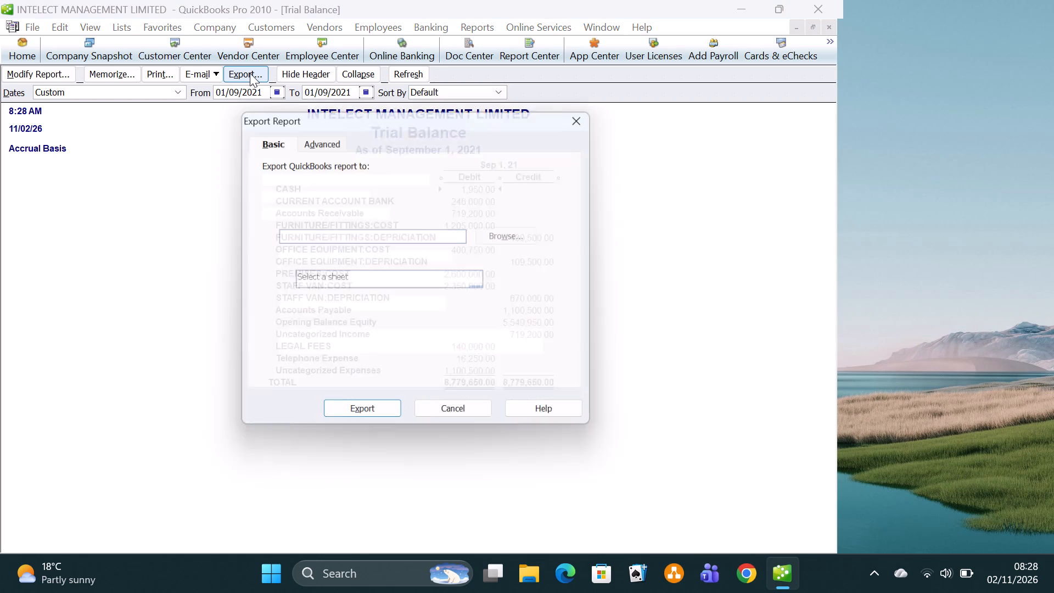
pyautogui.click(375, 416)
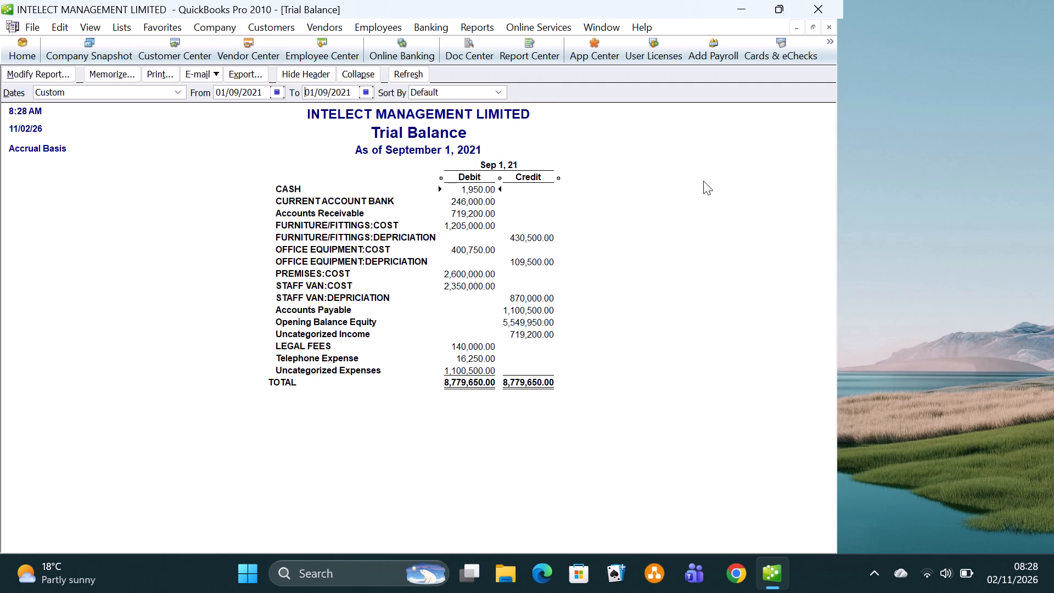
pyautogui.click(848, 161)
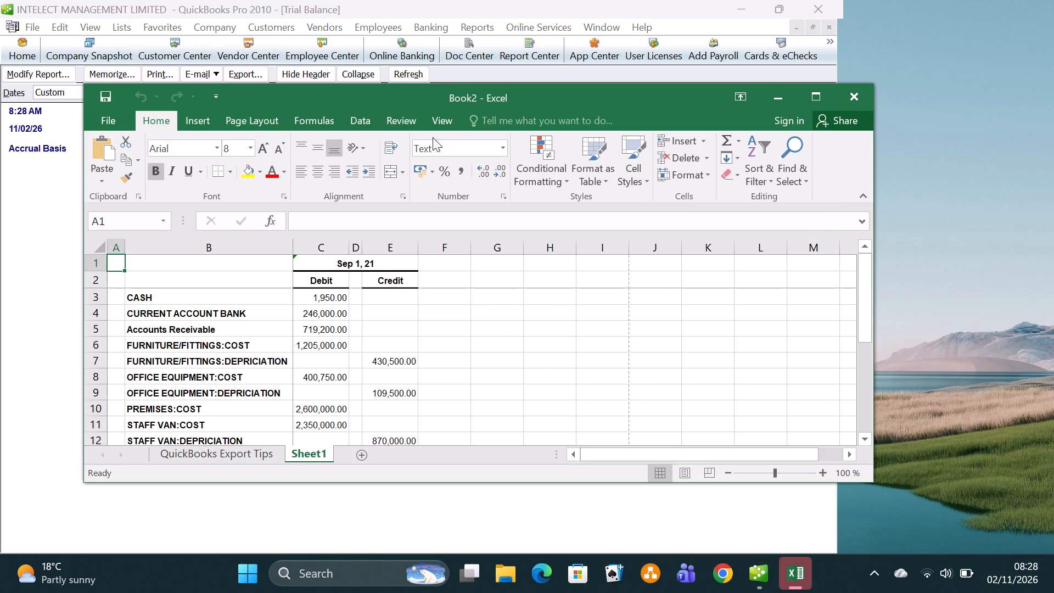
# Save the exported workbook in the Desktop's INTELLECT folder as TRIAL BALANCE, in Excel Workbook format.
pyautogui.click(104, 122)
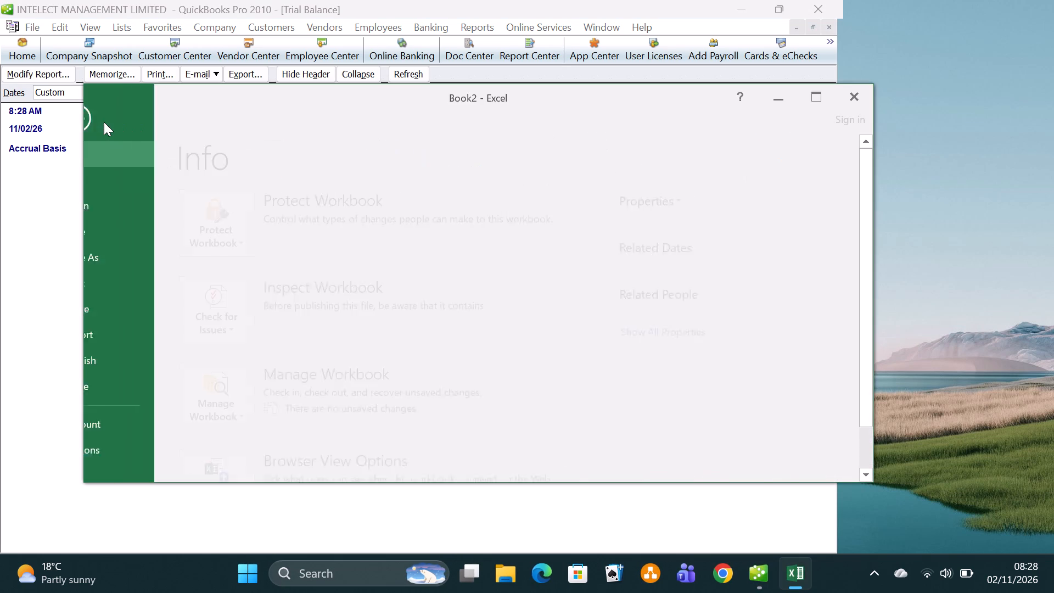
pyautogui.click(128, 254)
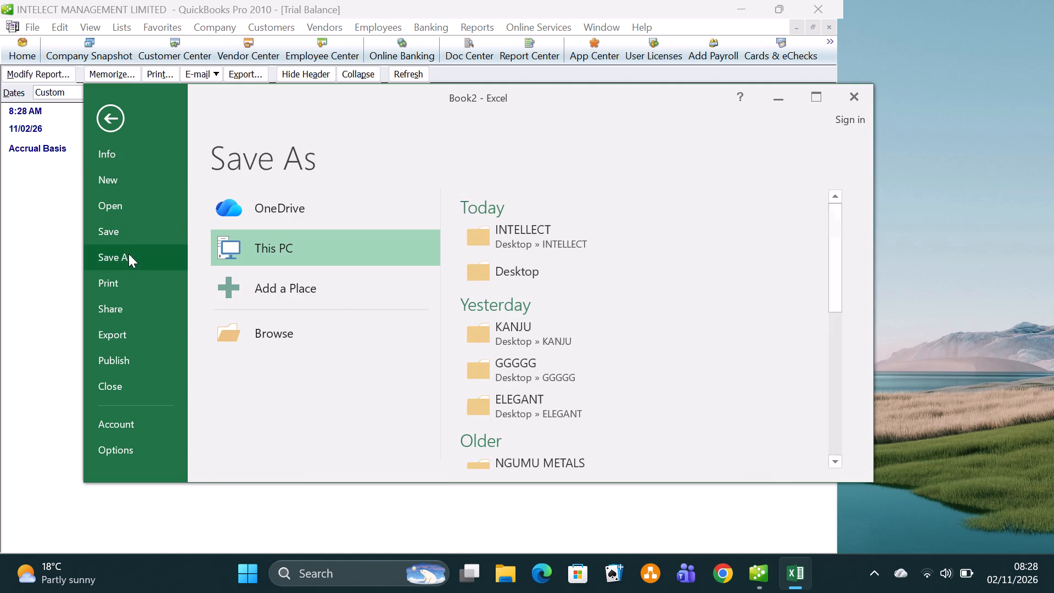
pyautogui.click(508, 239)
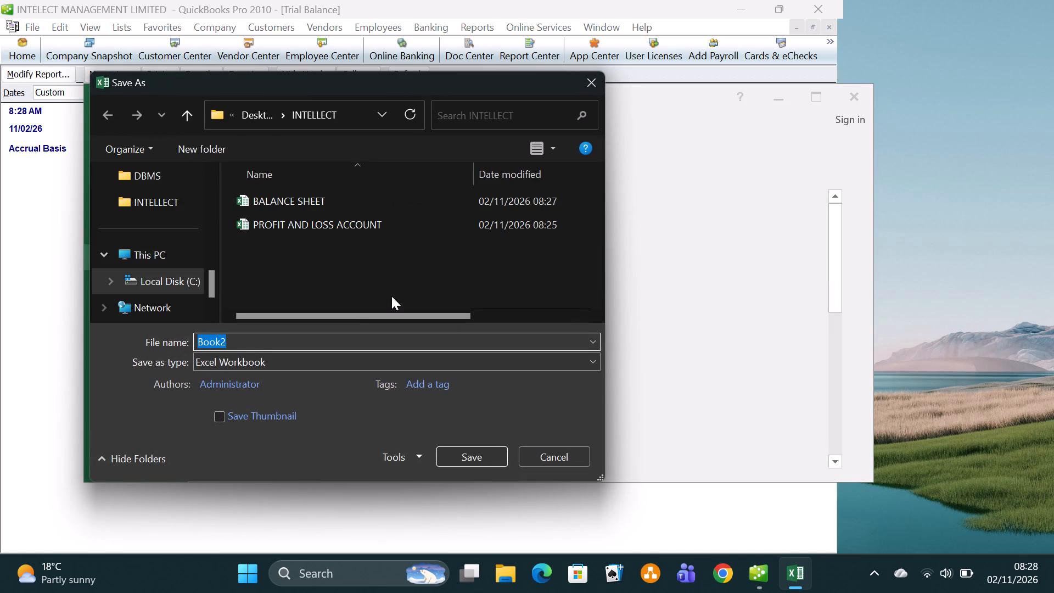
pyautogui.write('TRIAL BALANCE')
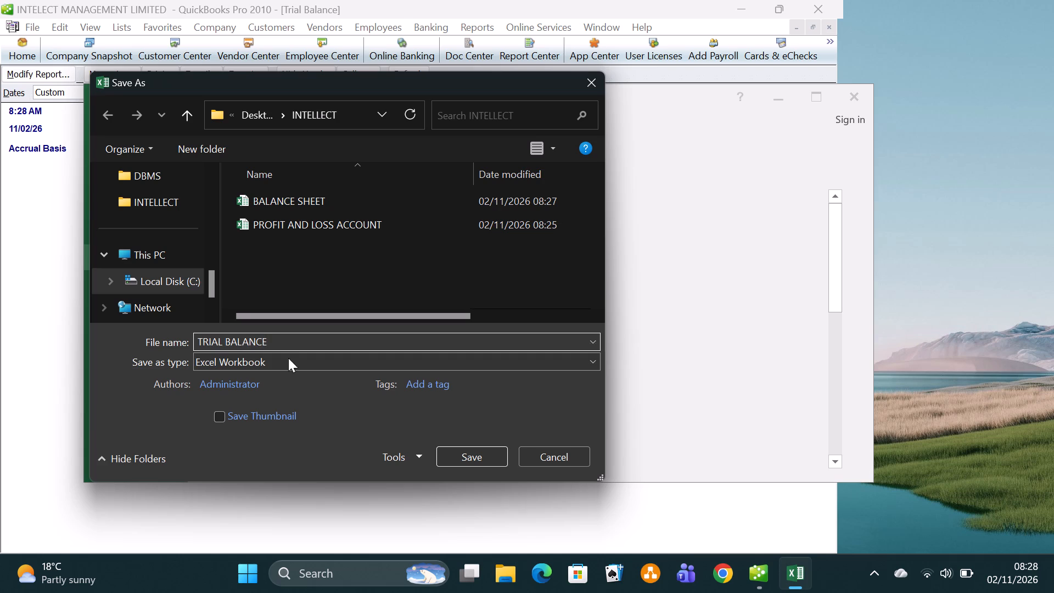
pyautogui.click(452, 456)
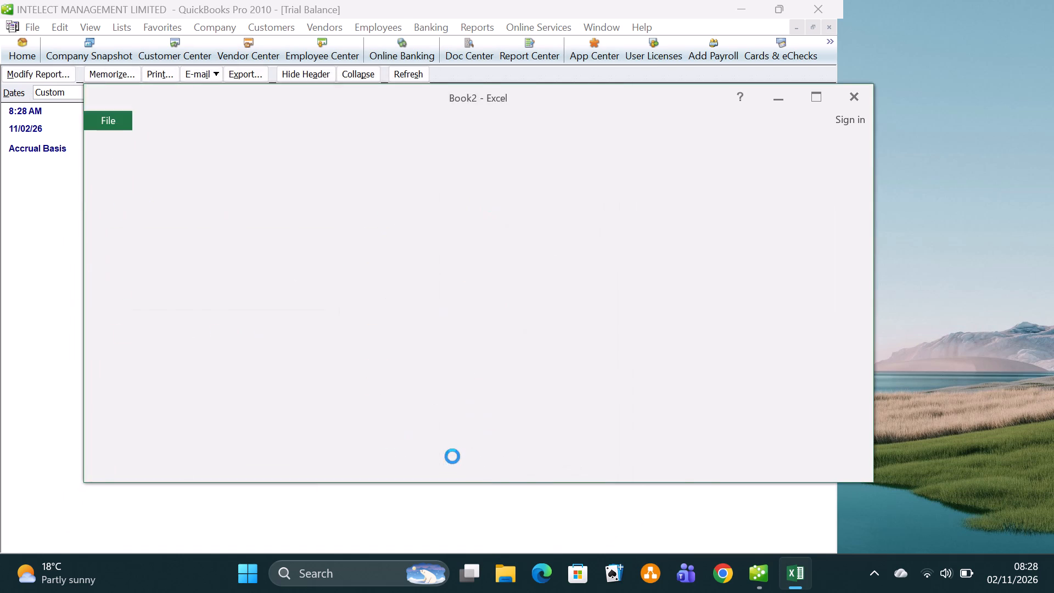
# Close the TRIAL BALANCE workbook, then the Trial Balance and Balance Sheet reports in QuickBooks without memorizing them.
pyautogui.click(859, 86)
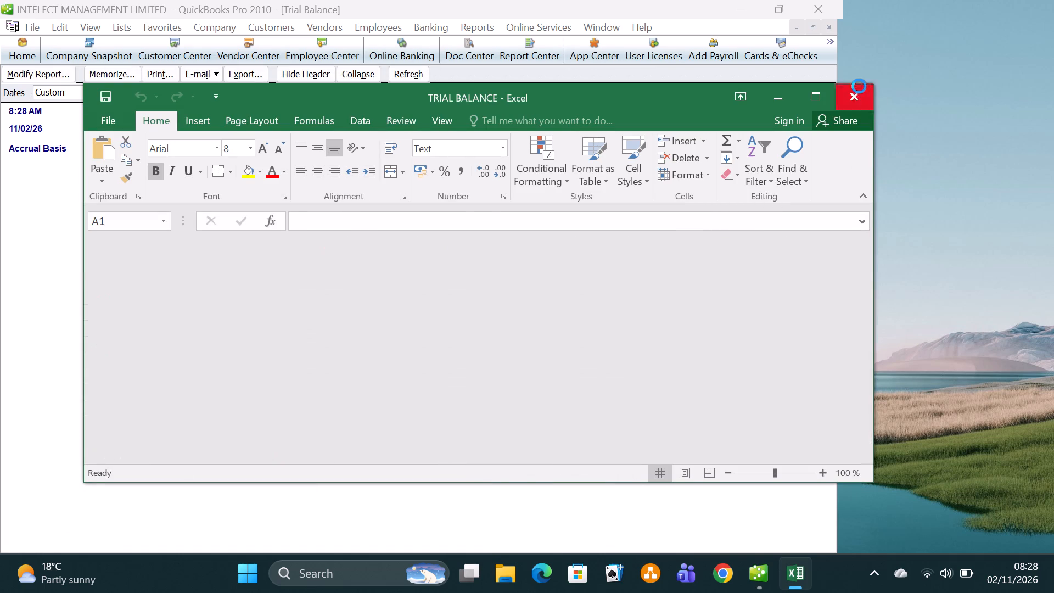
pyautogui.click(828, 30)
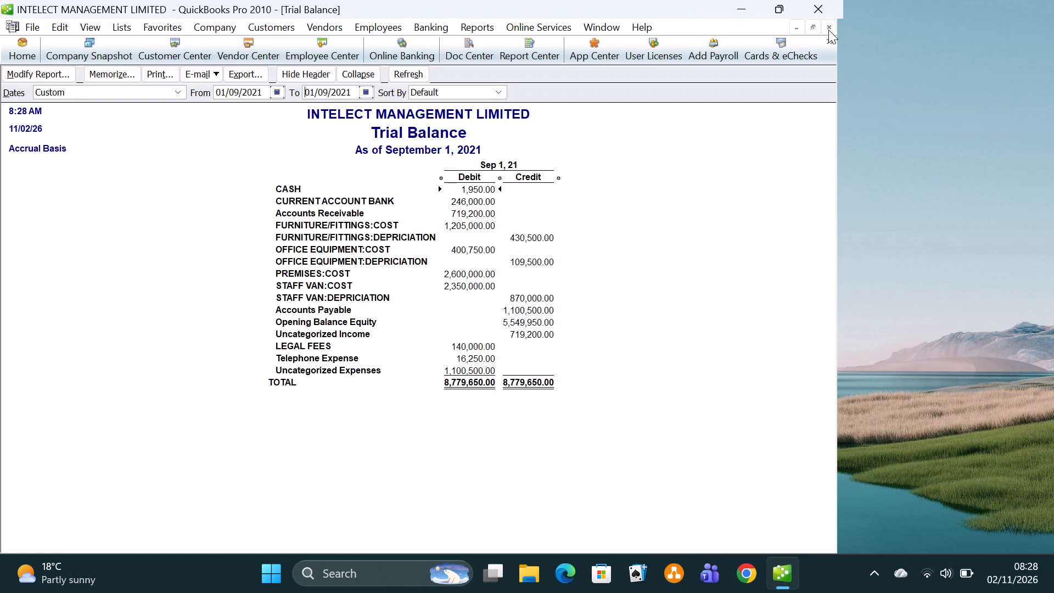
pyautogui.click(432, 290)
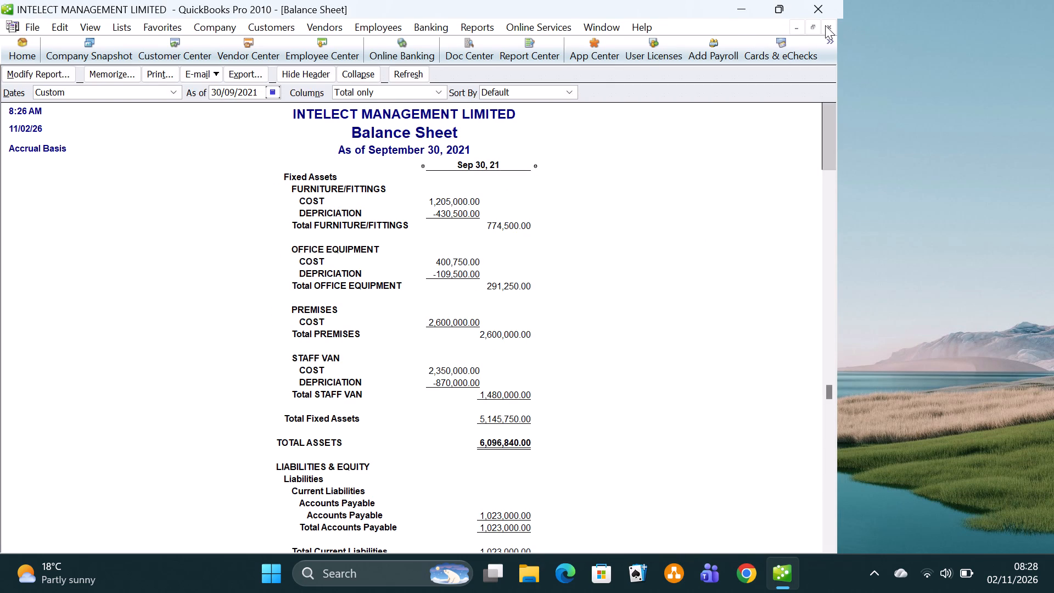
pyautogui.click(828, 25)
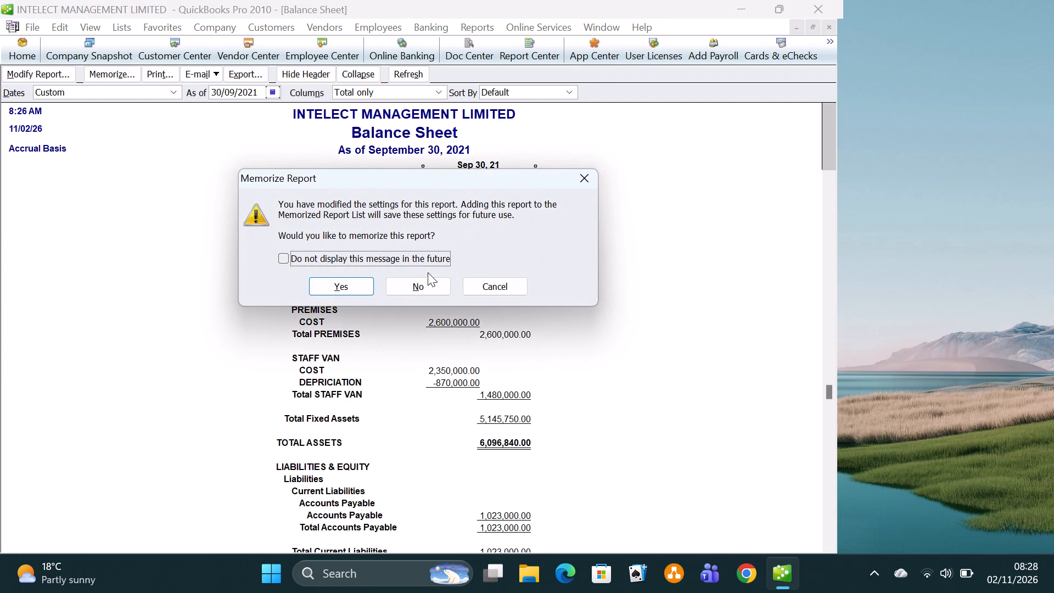
pyautogui.click(419, 282)
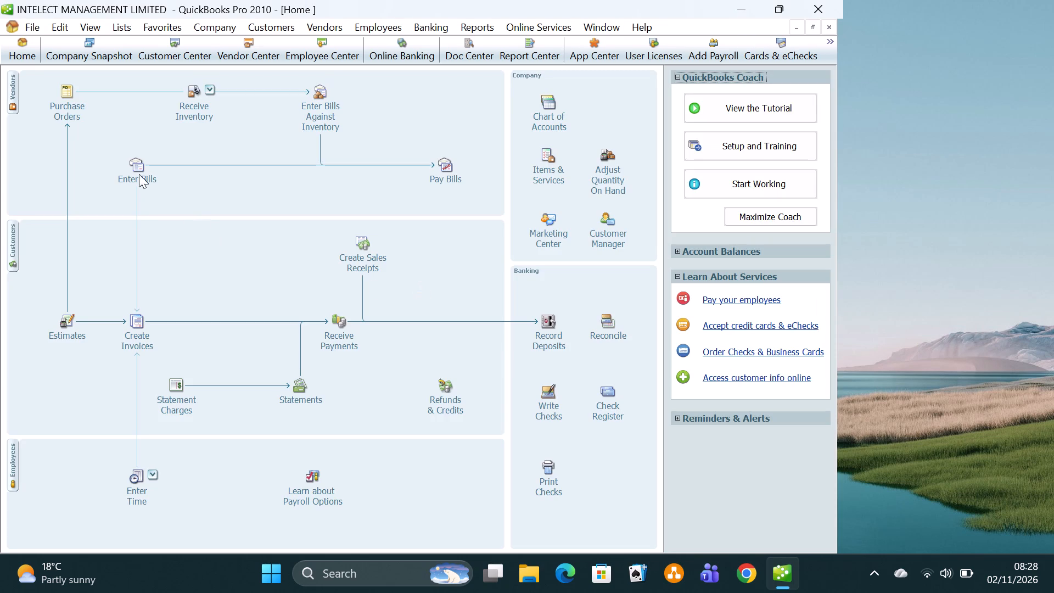
# Start a local backup copy of the company file and set its save location to the Desktop's INTELLECT folder, keeping that location despite the drive recommendation.
pyautogui.click(32, 25)
pyautogui.click(65, 106)
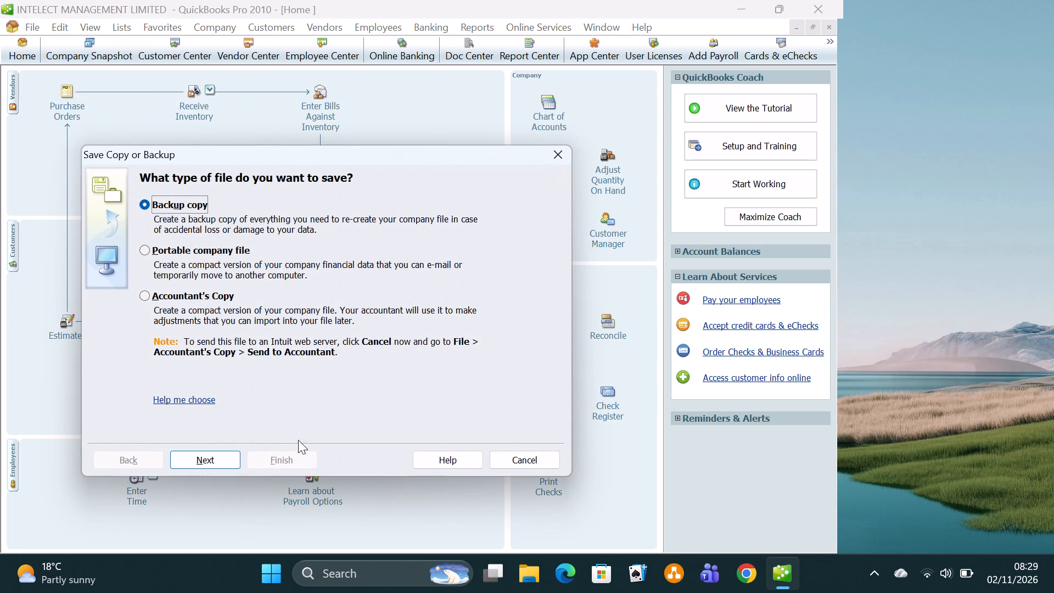
pyautogui.click(225, 461)
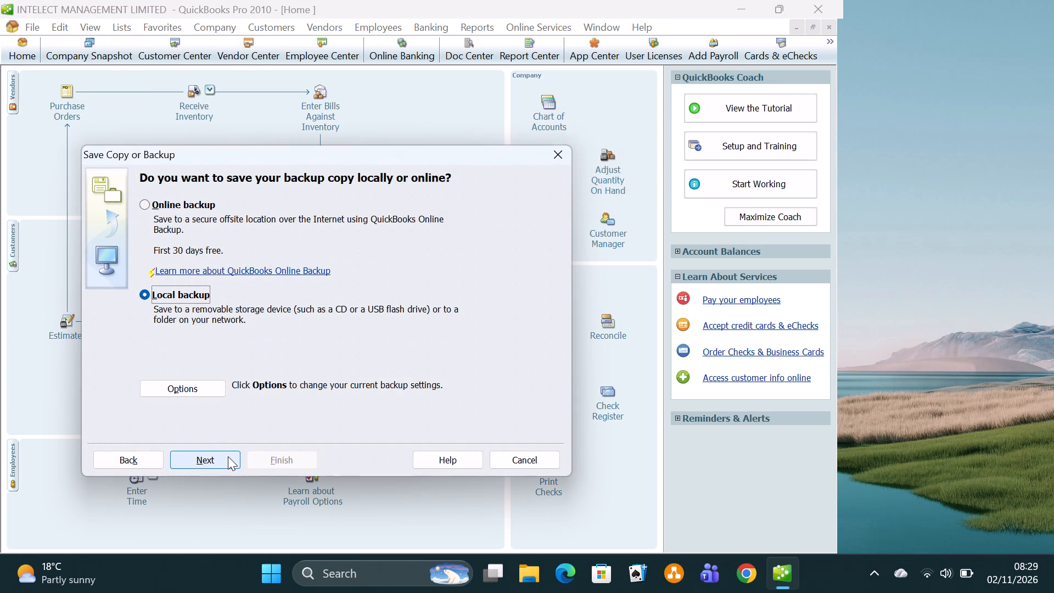
pyautogui.click(217, 460)
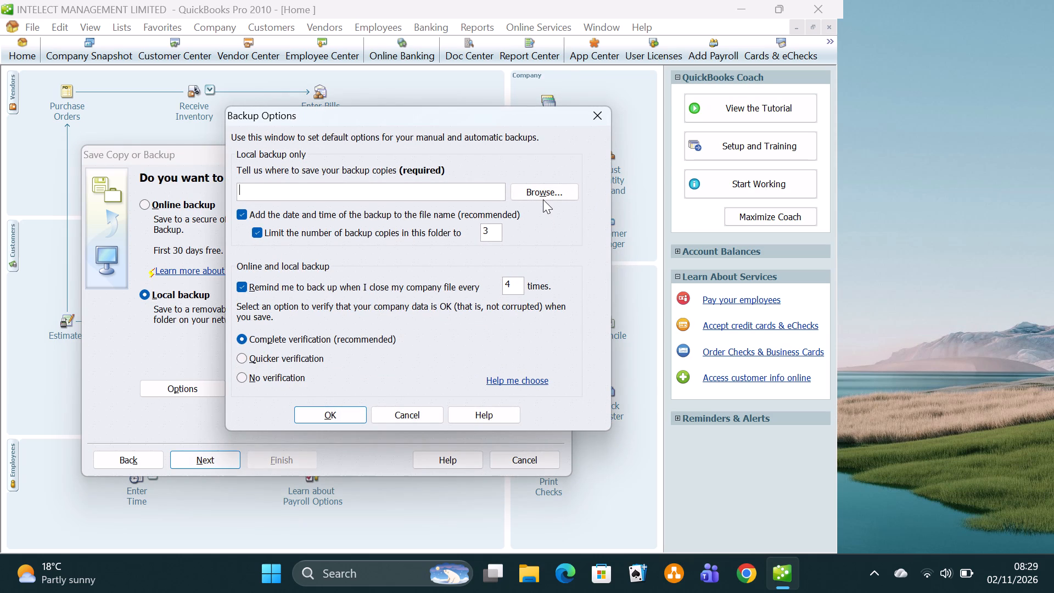
pyautogui.click(543, 193)
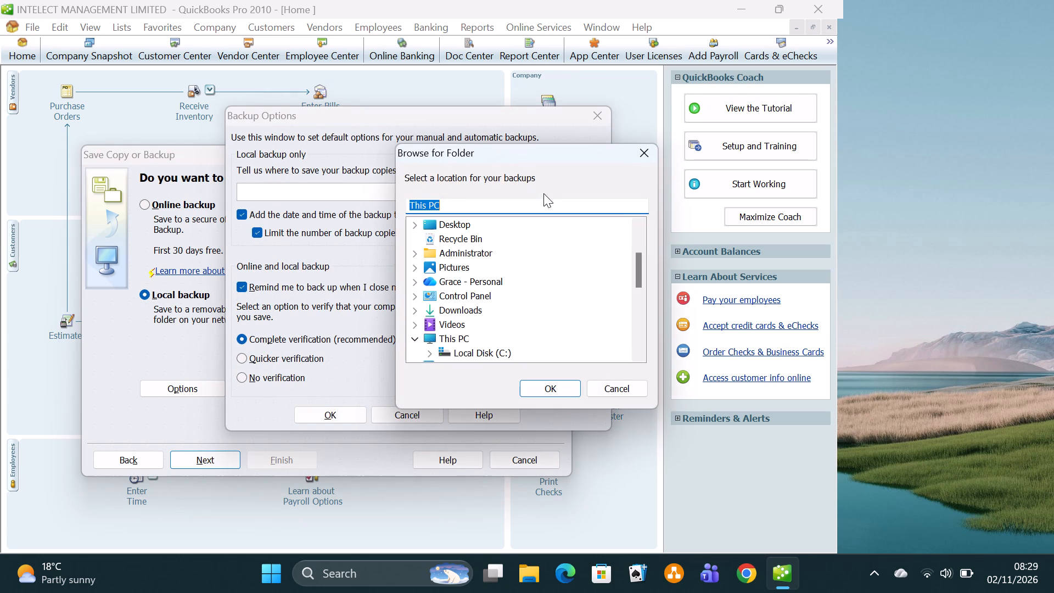
pyautogui.click(472, 226)
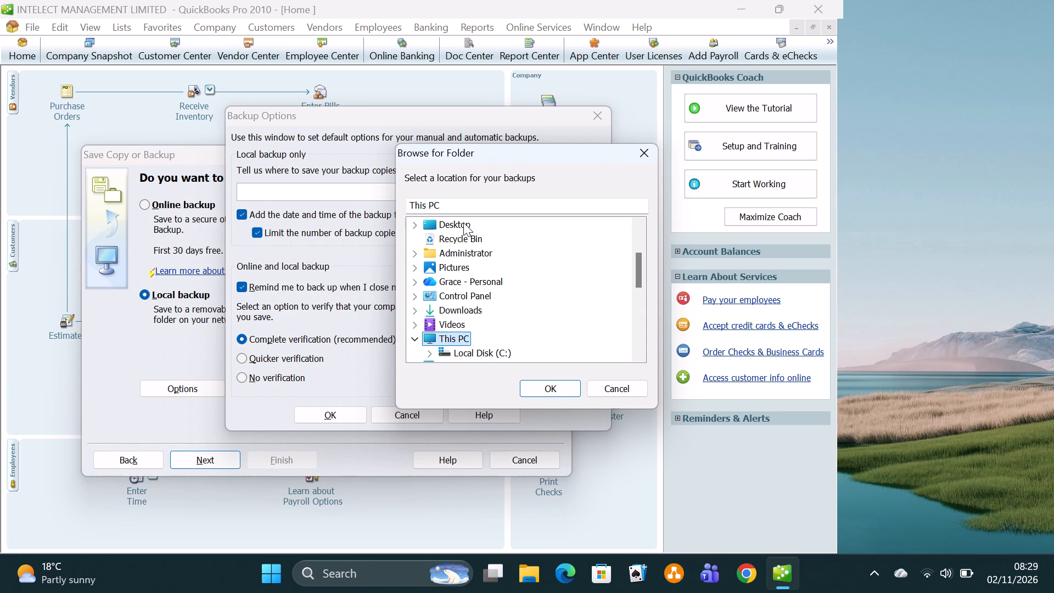
pyautogui.click(463, 222)
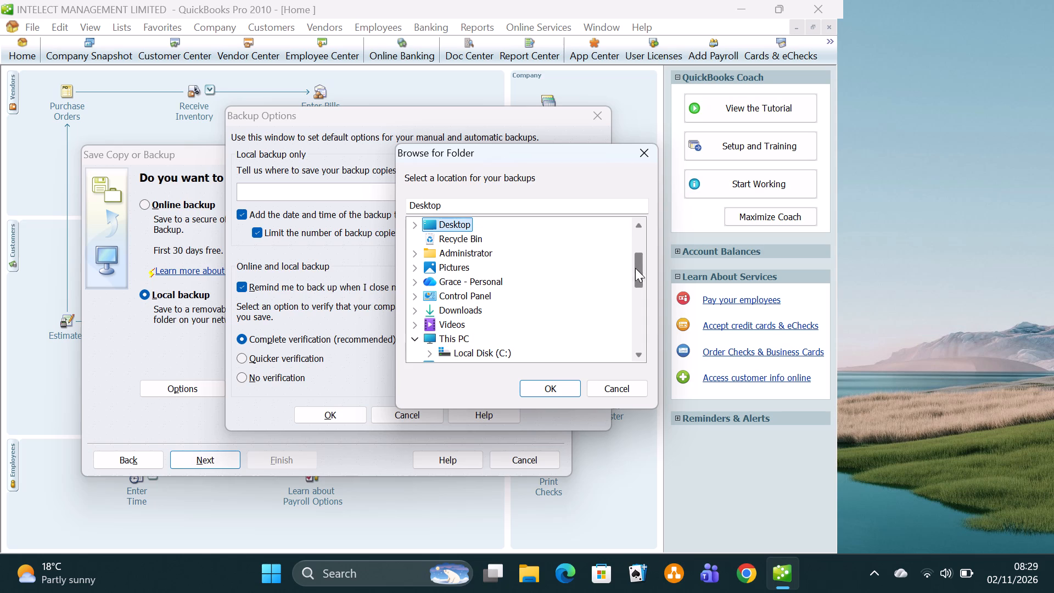
pyautogui.moveTo(638, 274); pyautogui.dragTo(641, 310)
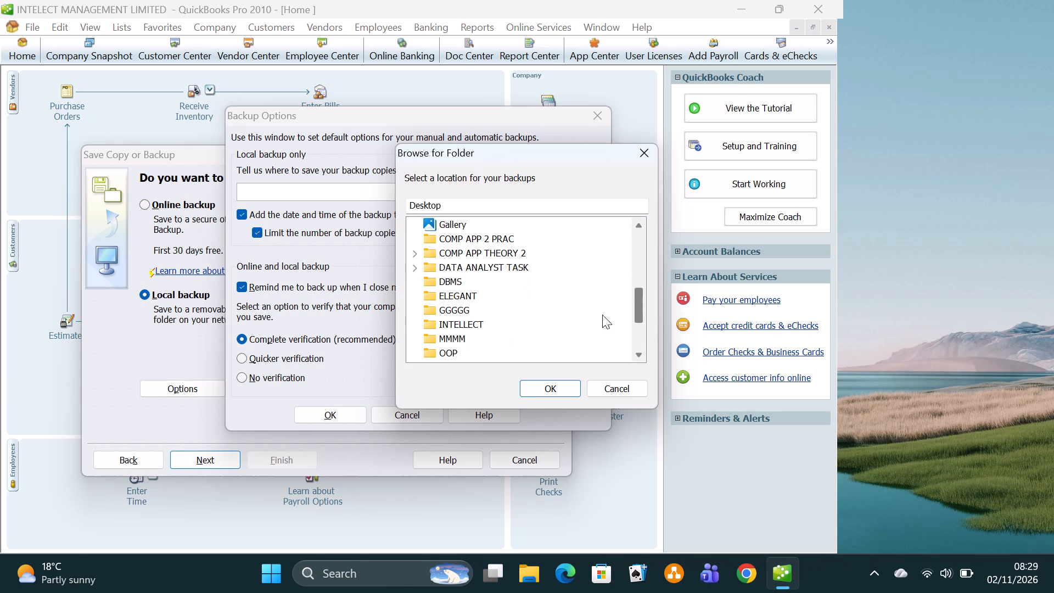
pyautogui.click(457, 324)
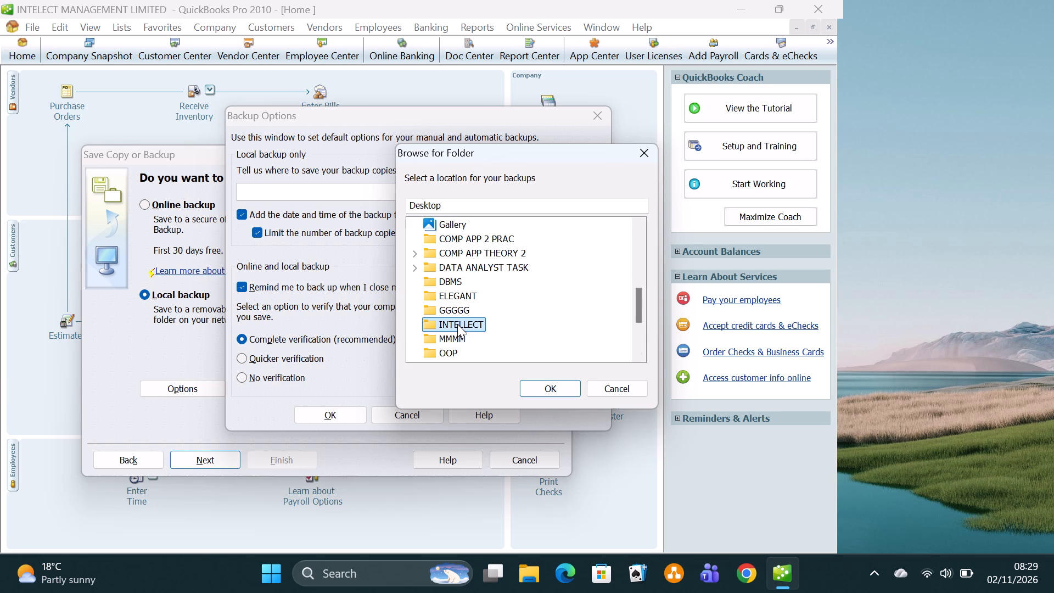
pyautogui.click(537, 385)
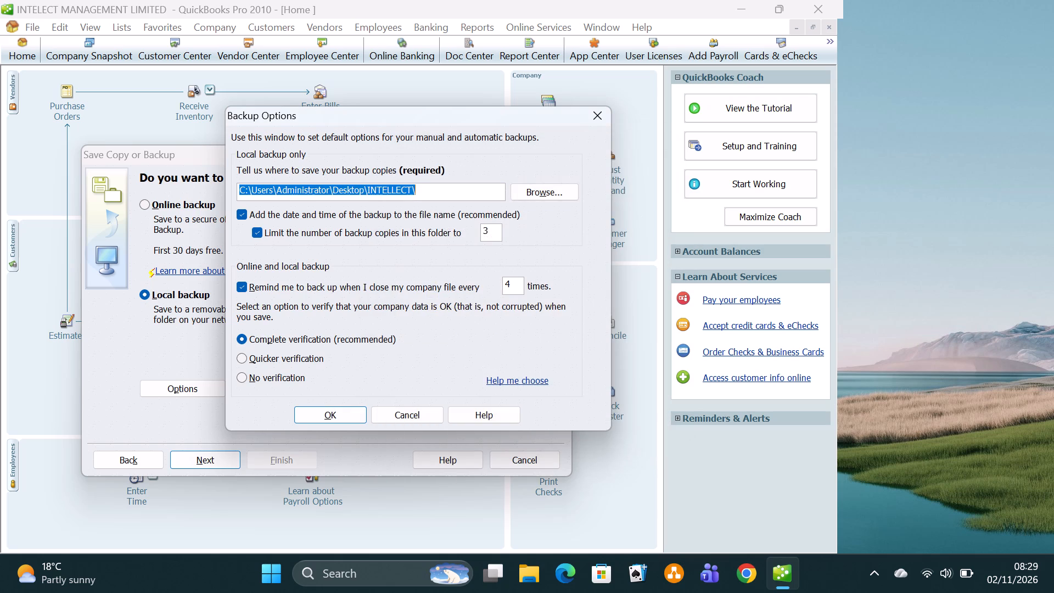
pyautogui.click(347, 414)
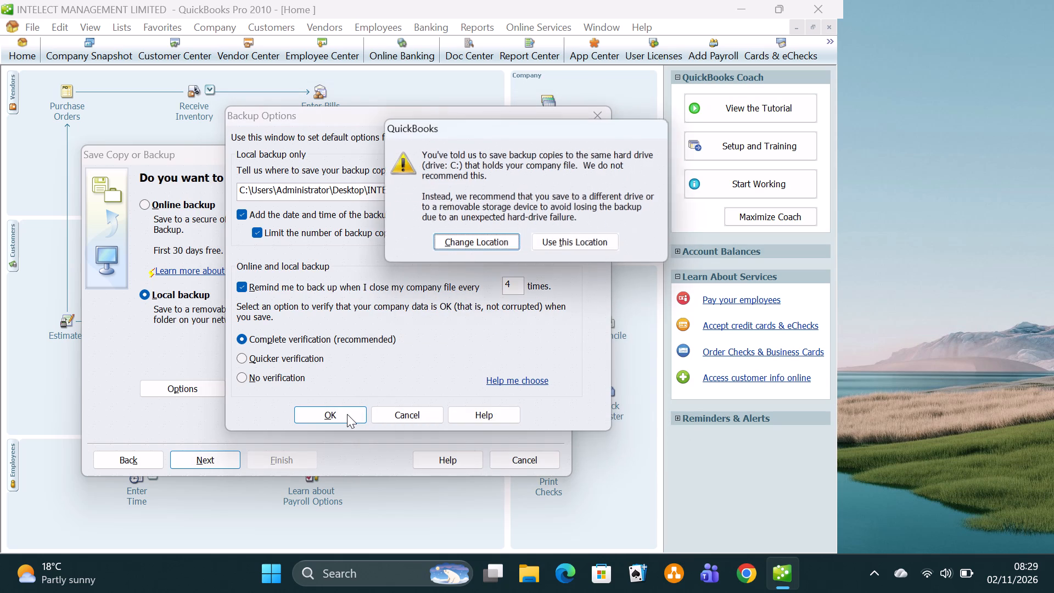
pyautogui.click(559, 239)
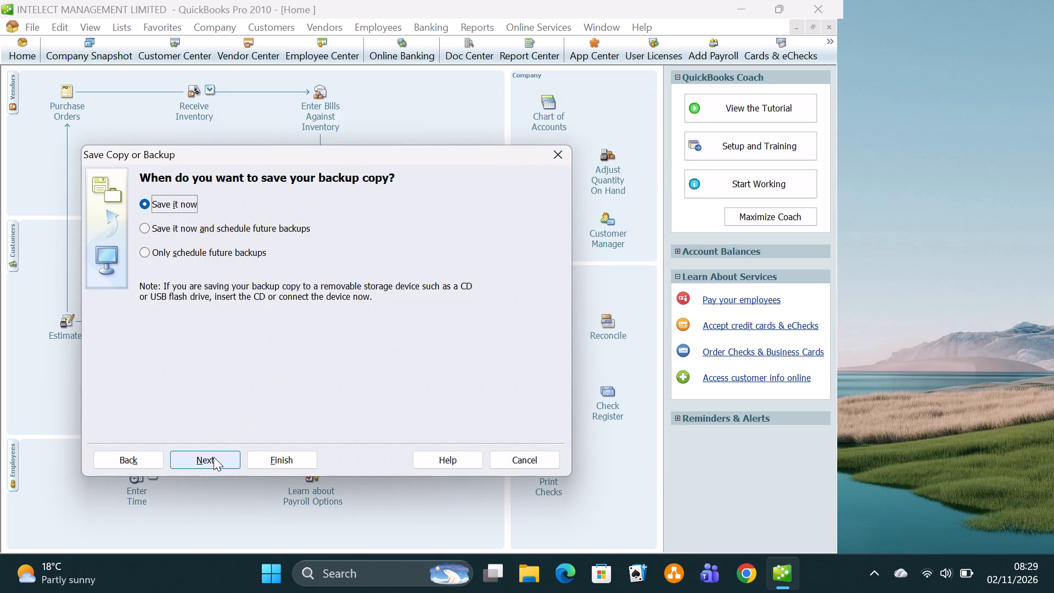
# Save the company file's backup copy now, without scheduling future backups, and dismiss the completion notice.
pyautogui.click(295, 459)
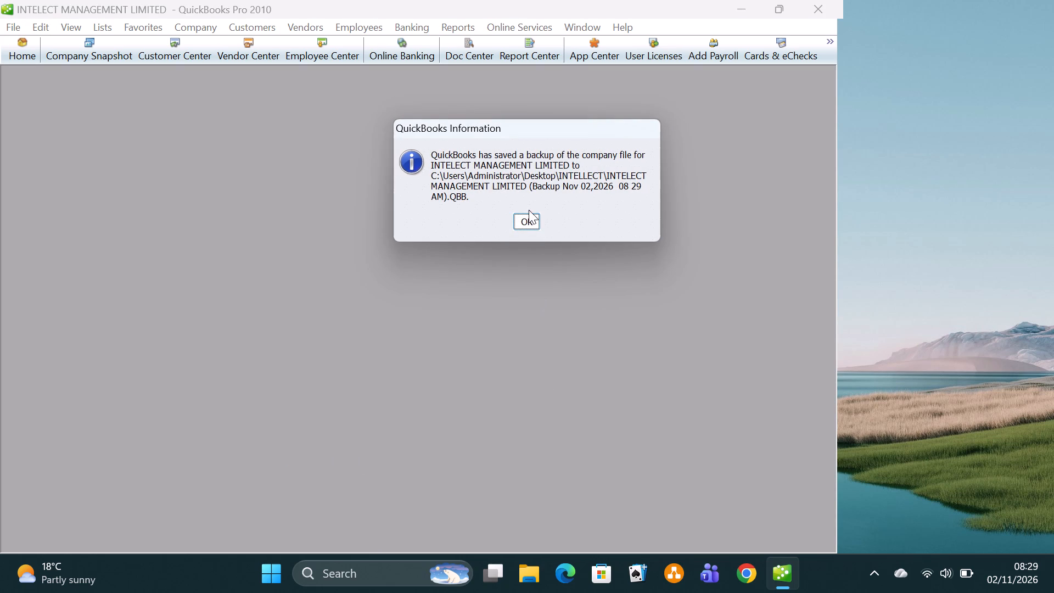
pyautogui.click(524, 223)
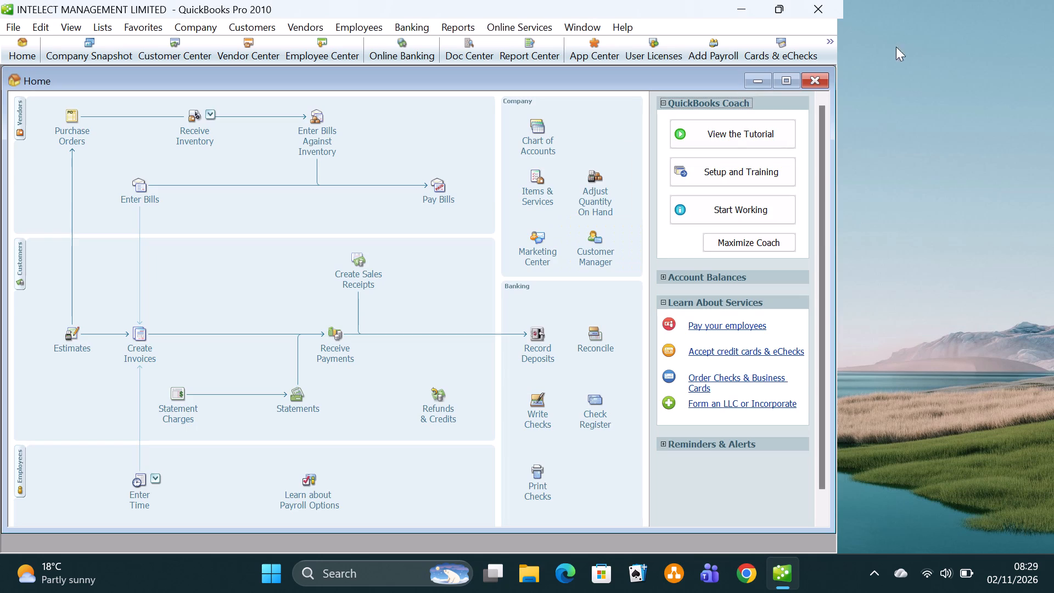
# Exit QuickBooks, confirming the exit.
pyautogui.click(815, 8)
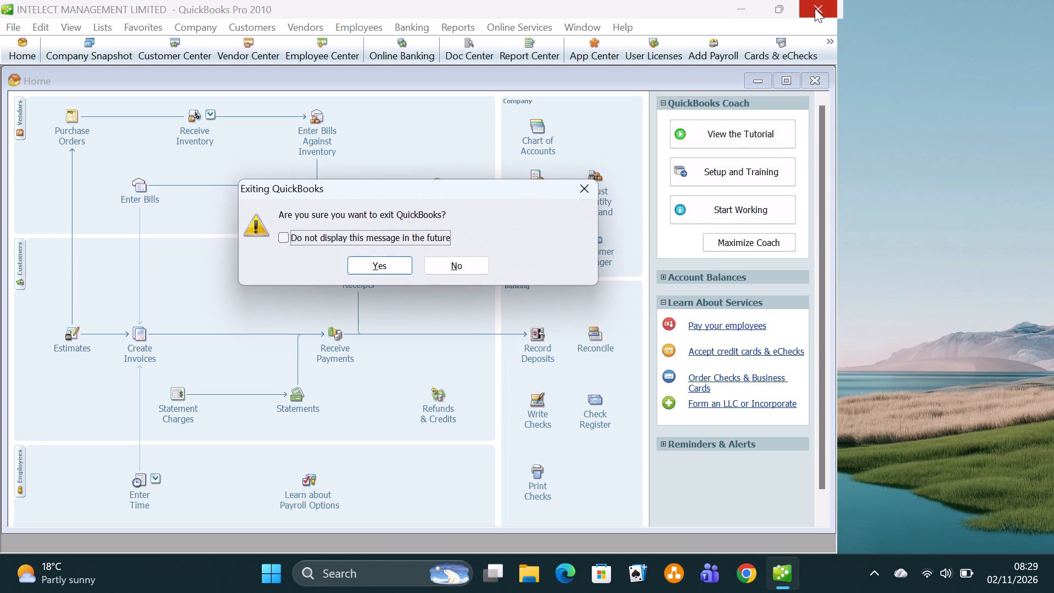
pyautogui.click(388, 266)
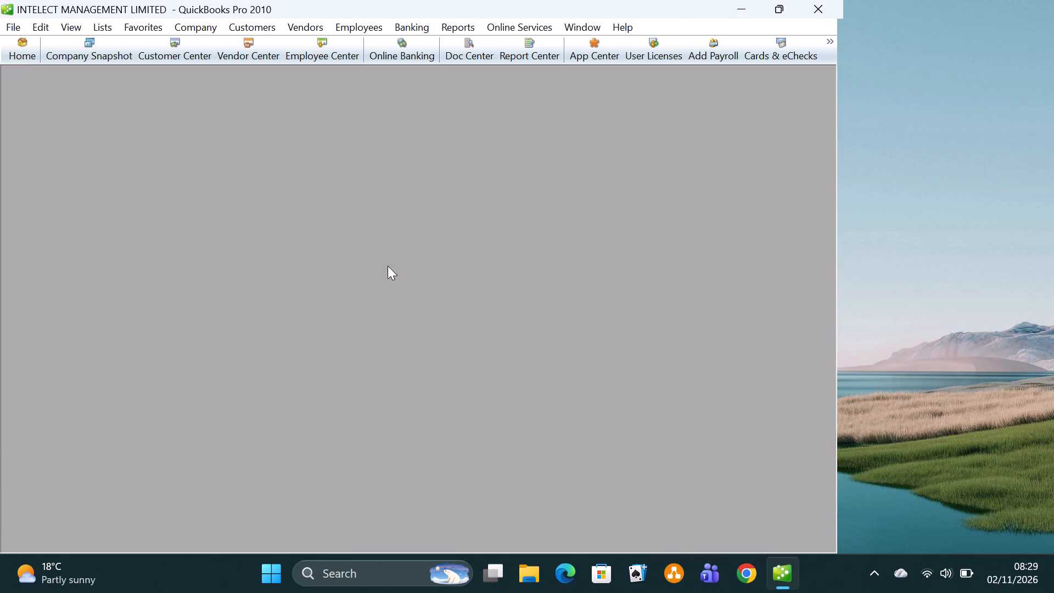
pyautogui.click(818, 0)
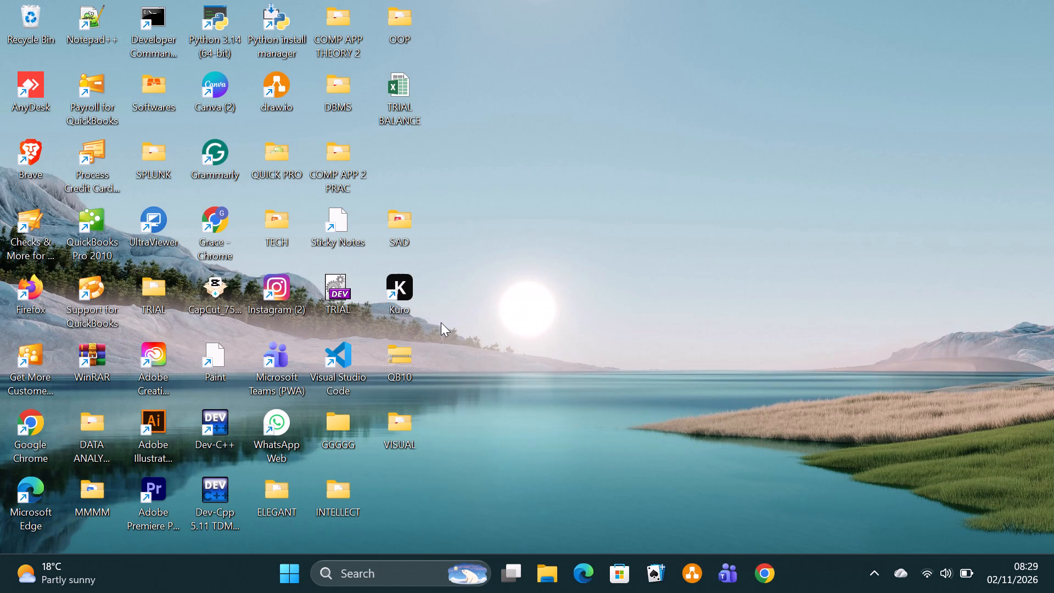
# Delete the stray TRIAL BALANCE workbook lying directly on the desktop.
pyautogui.rightClick(398, 92)
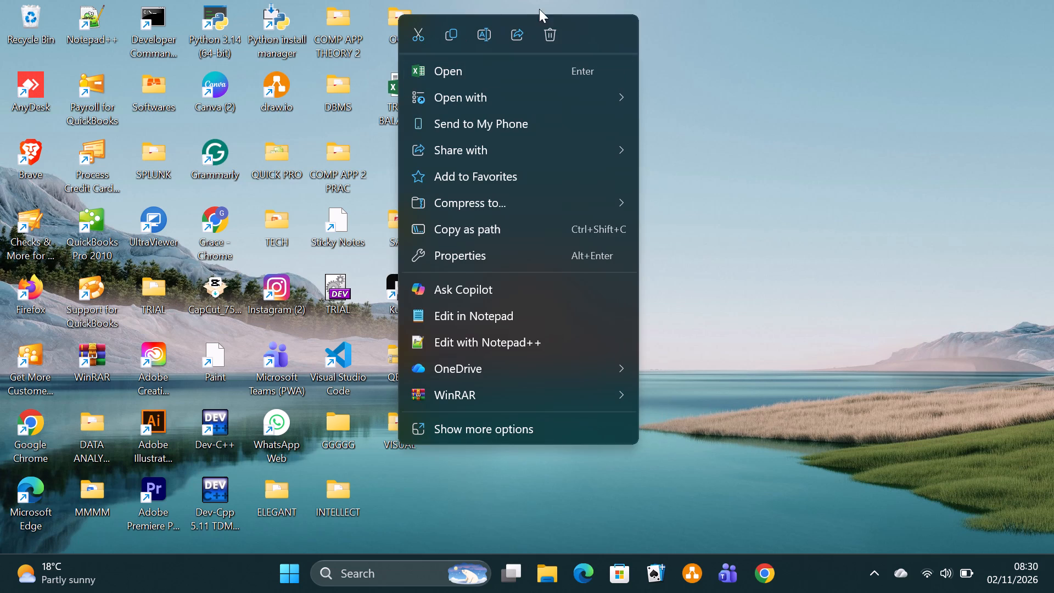
pyautogui.click(548, 31)
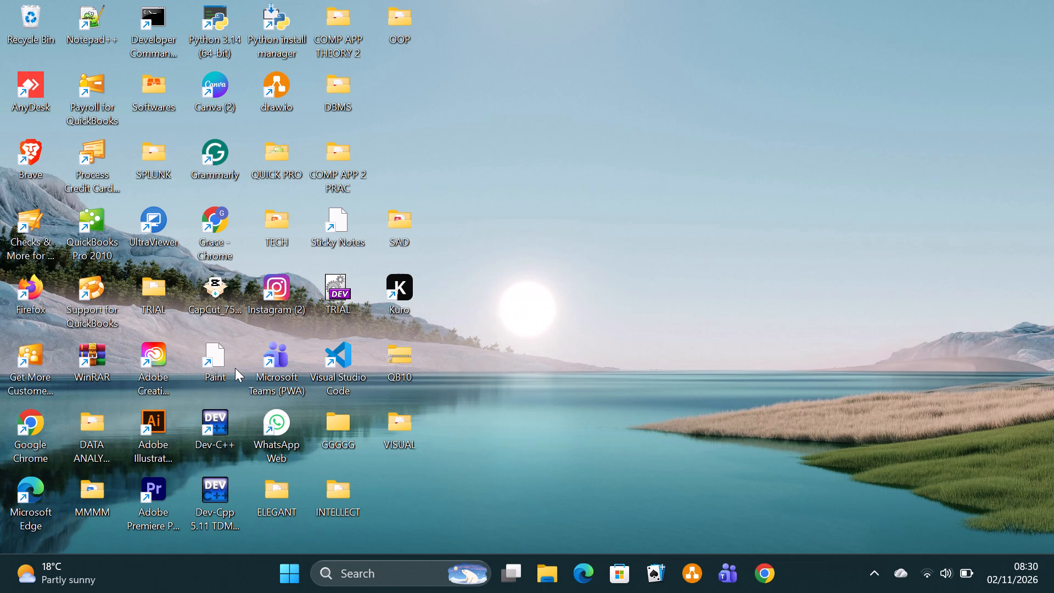
# Switch to Google Chrome using the personal profile's desktop shortcut.
pyautogui.doubleClick(218, 227)
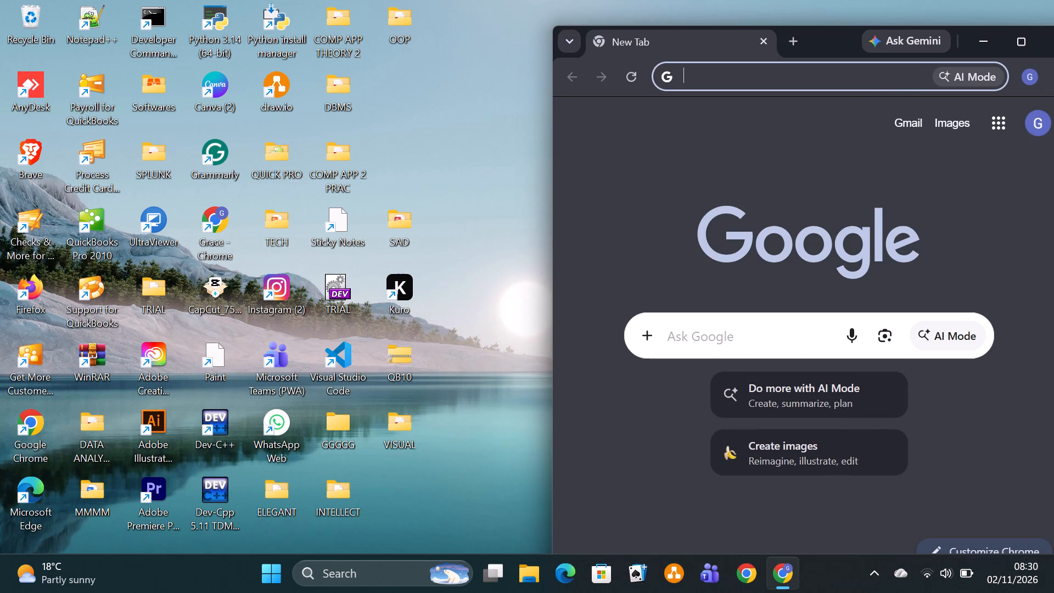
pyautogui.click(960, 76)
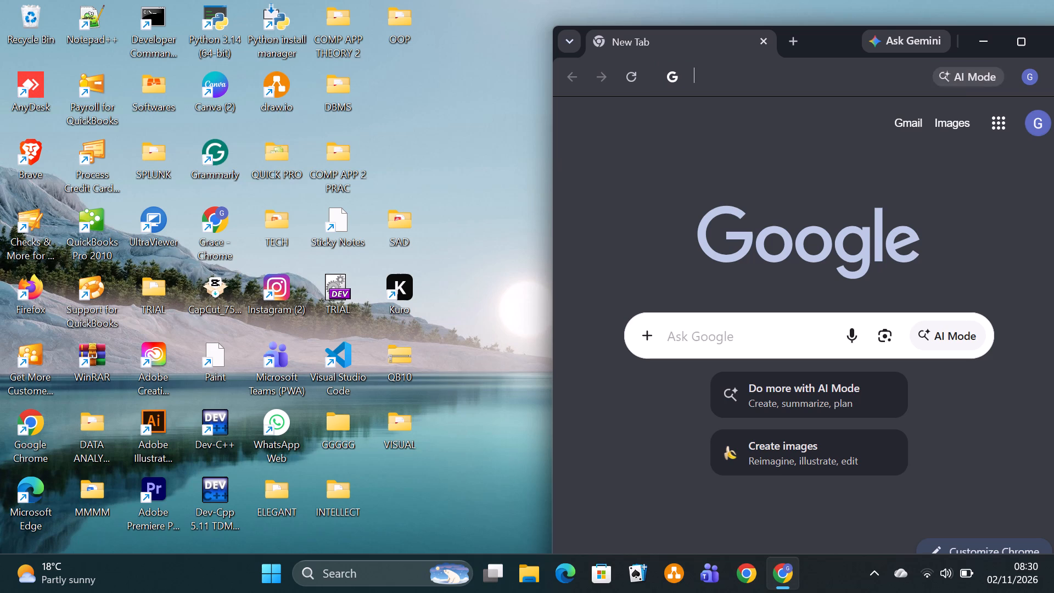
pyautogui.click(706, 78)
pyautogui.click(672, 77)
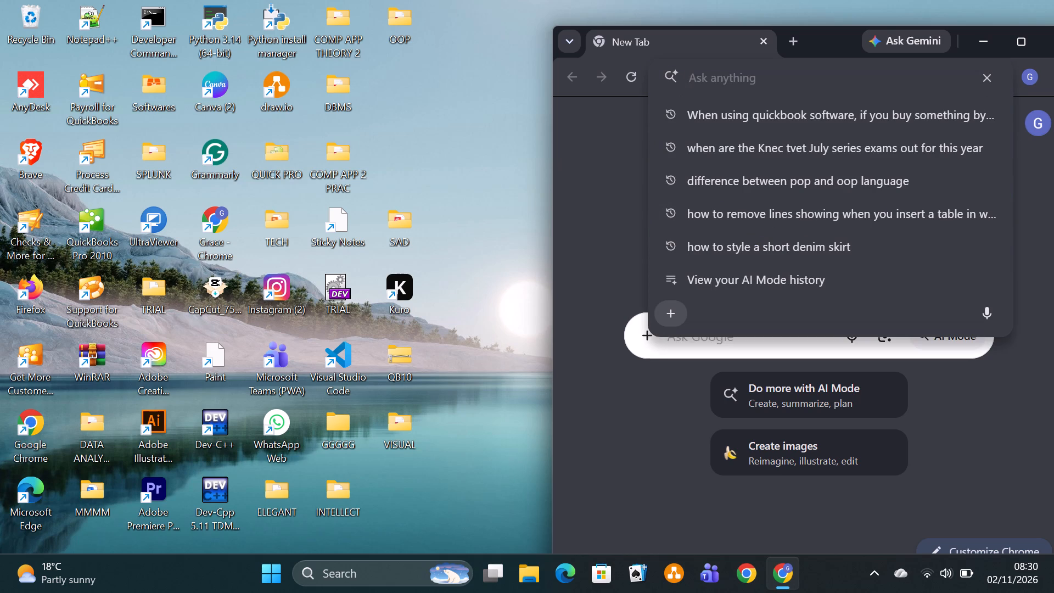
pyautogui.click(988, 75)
# Attach the 2023 MARCH PDF from the Desktop's COMP APP 2 PRAC folder to the Google question box.
pyautogui.click(648, 333)
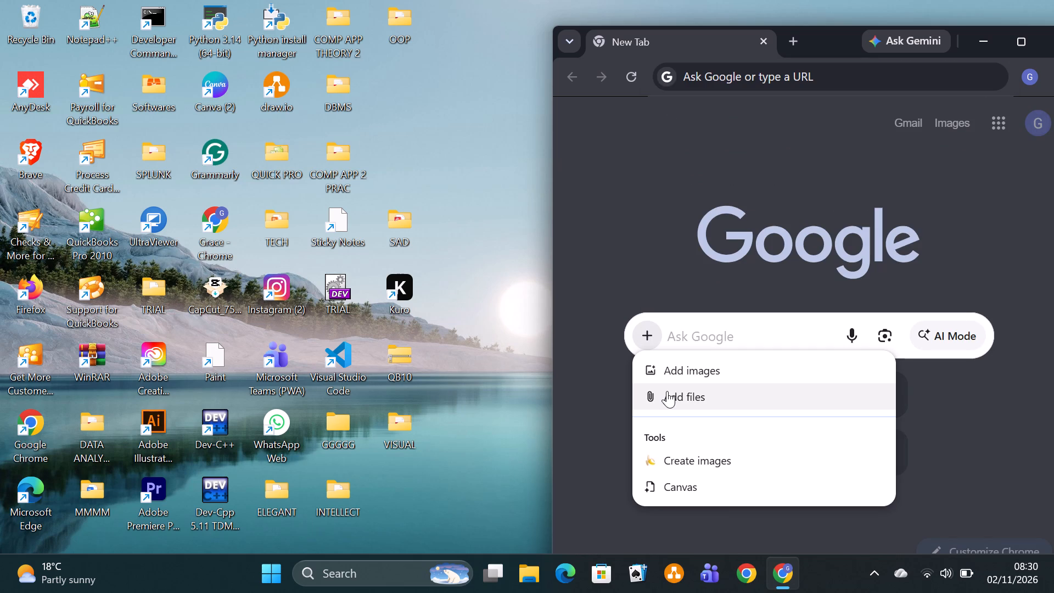
pyautogui.click(667, 391)
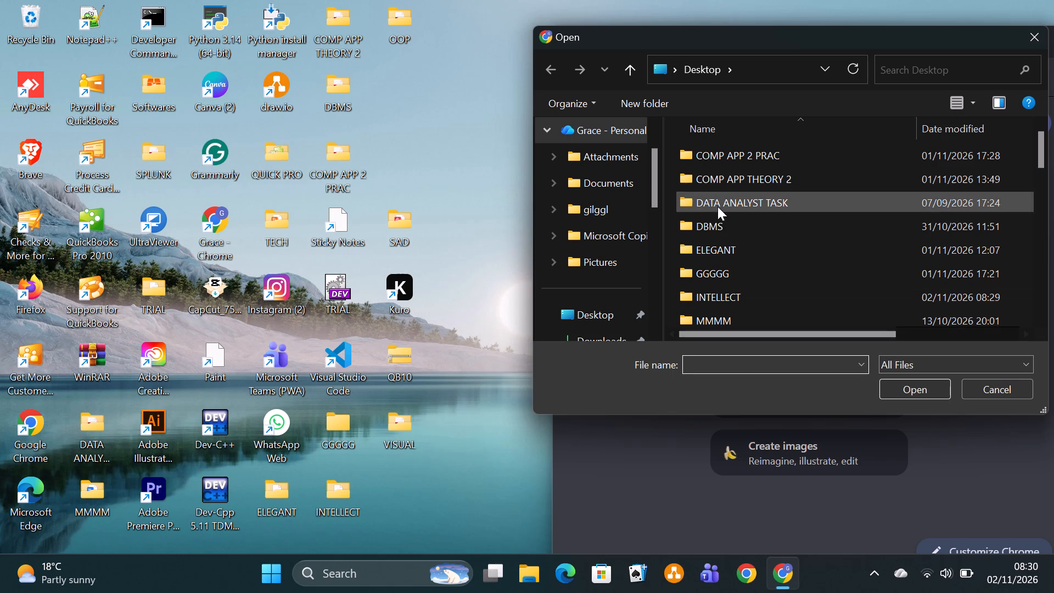
pyautogui.click(718, 157)
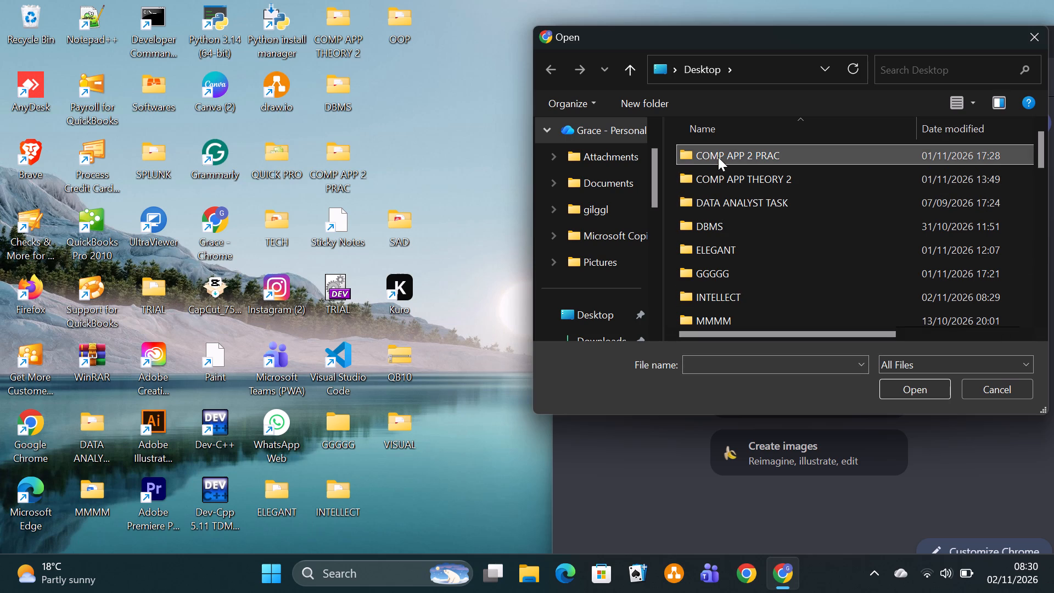
pyautogui.click(900, 387)
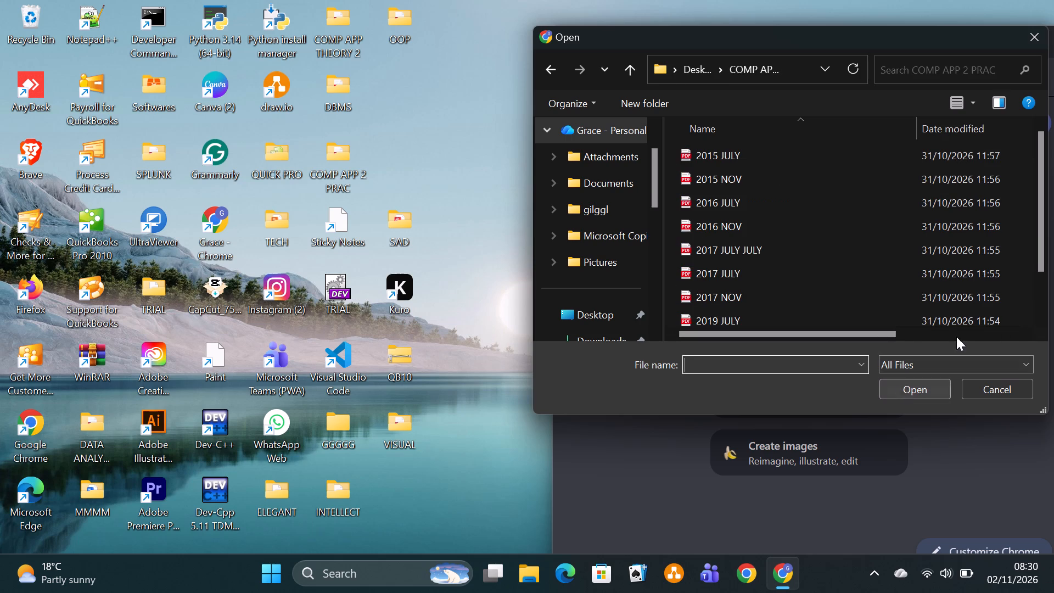
pyautogui.moveTo(1040, 259); pyautogui.dragTo(1047, 304)
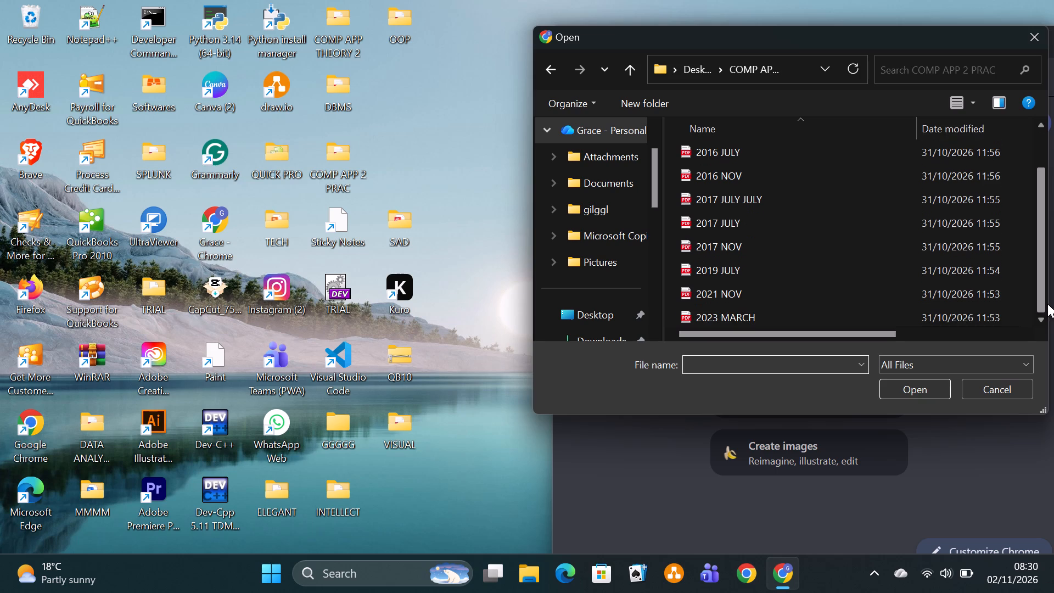
pyautogui.moveTo(1047, 304); pyautogui.dragTo(1048, 317)
pyautogui.click(861, 317)
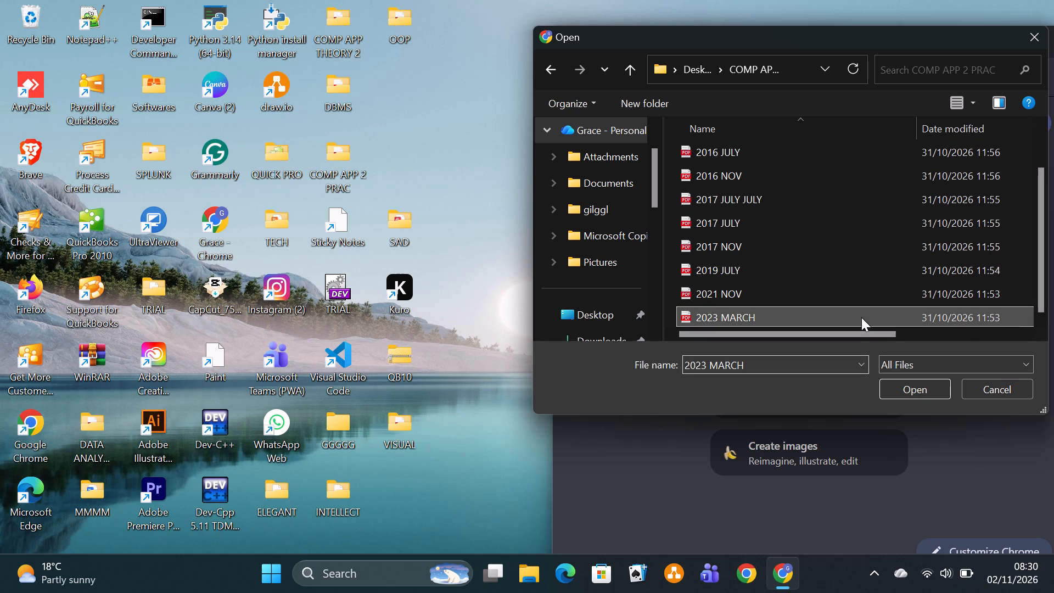
pyautogui.click(915, 391)
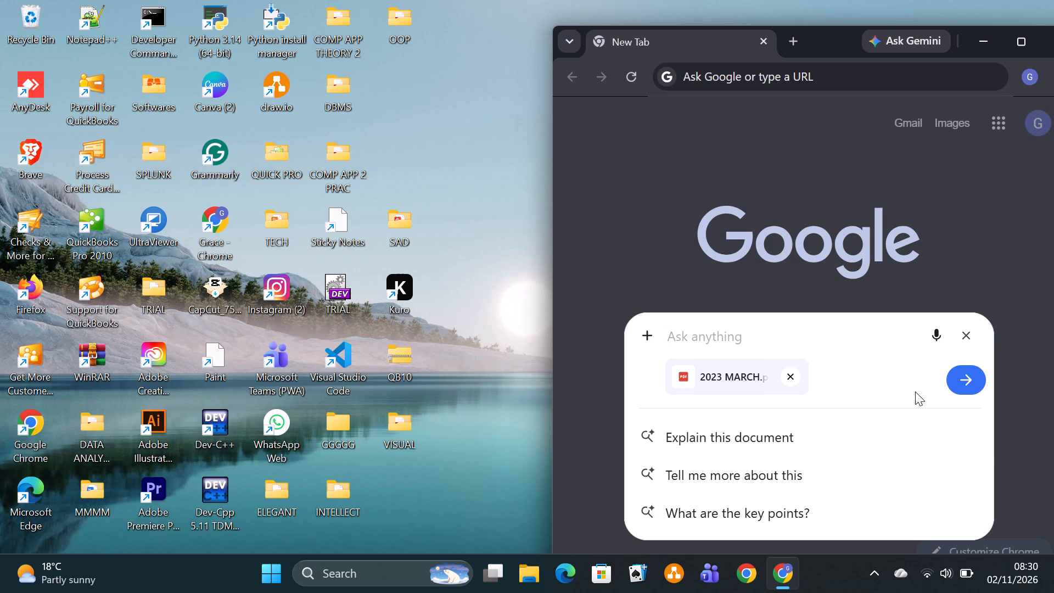
# Submit the attached PDF with the prompt "Do this for me i compare with mine".
pyautogui.write('DO T')
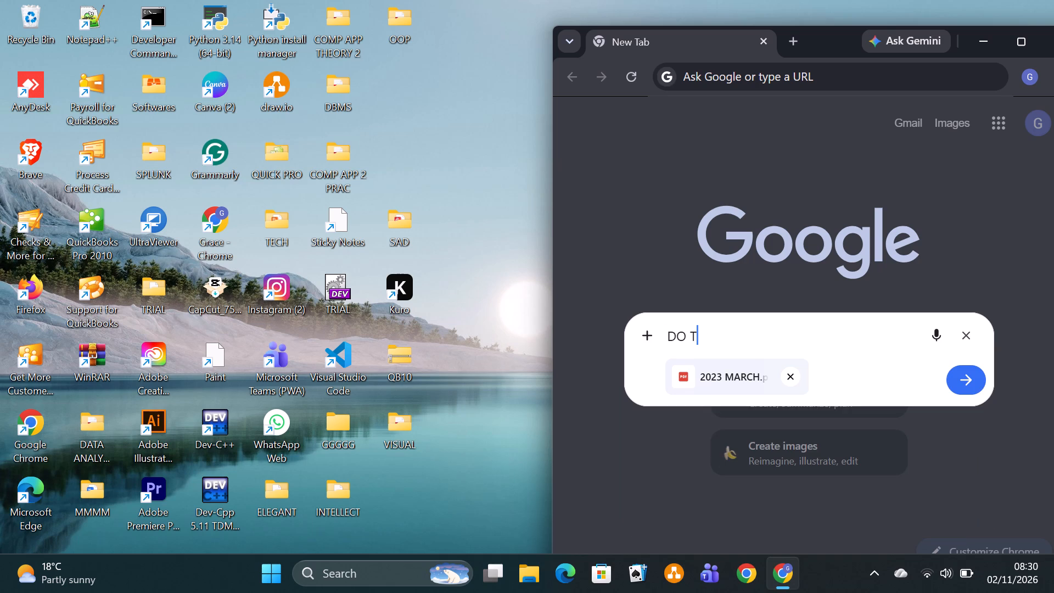
pyautogui.press('BackSpace')
pyautogui.press('BackSpace')
pyautogui.press('BackSpace')
pyautogui.write('o thid')
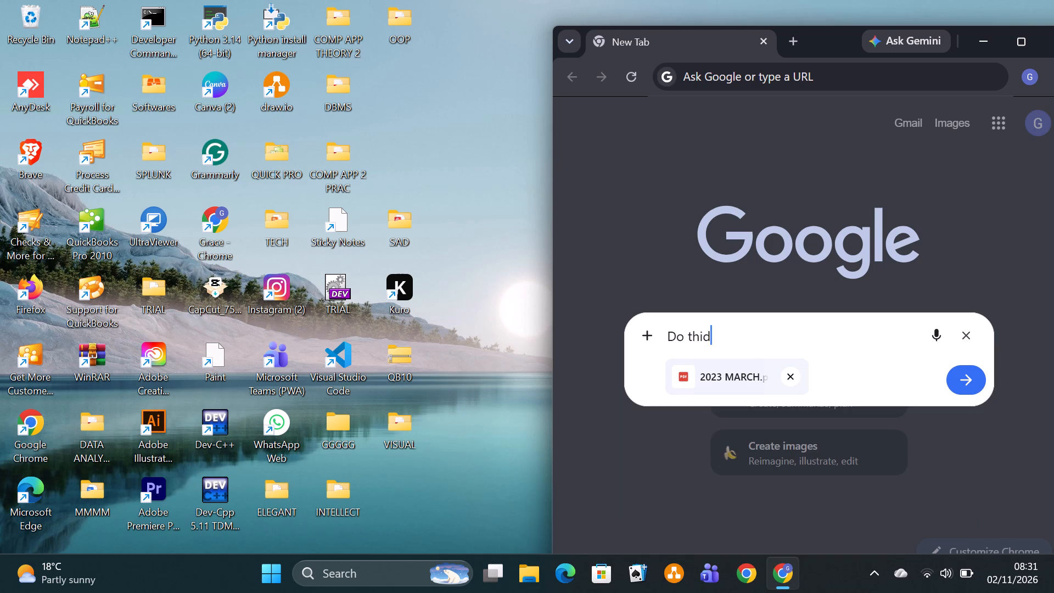
pyautogui.press('BackSpace')
pyautogui.write('s for me i compare with mine')
pyautogui.press('Return')
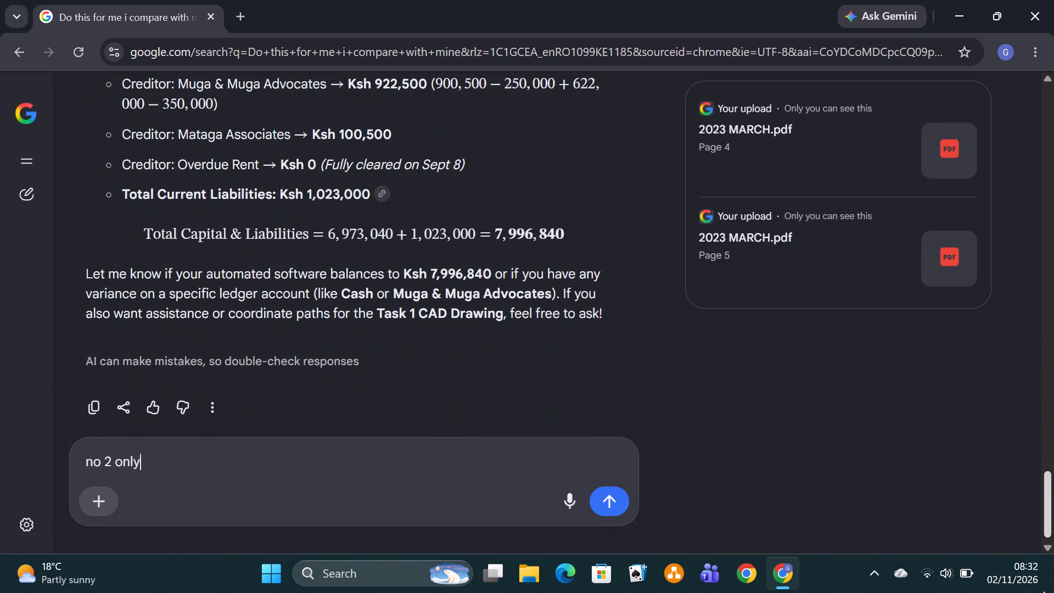
pyautogui.moveTo(1043, 590); pyautogui.dragTo(1041, 509)
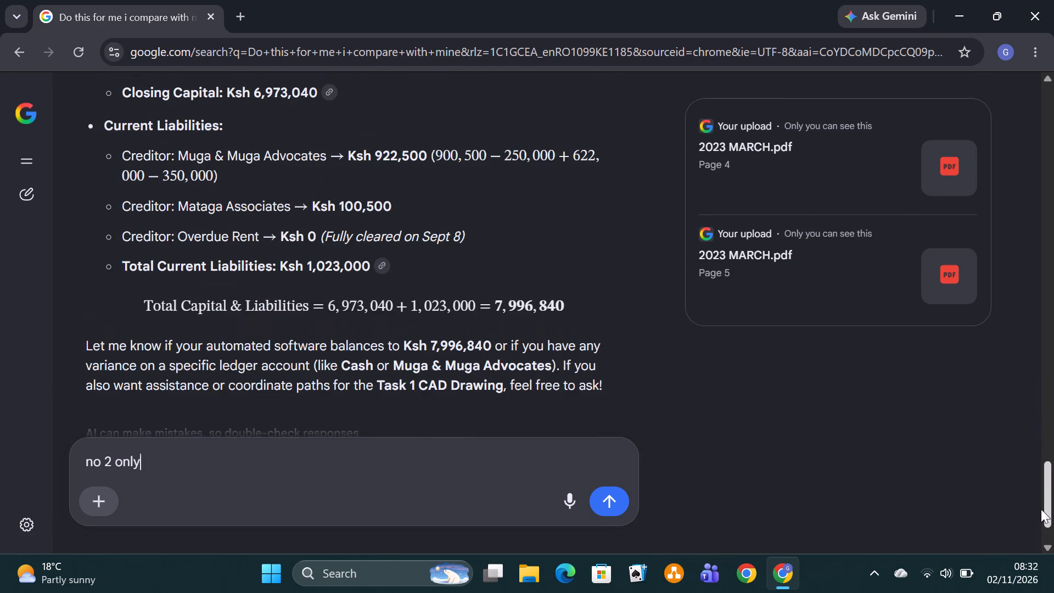
pyautogui.moveTo(1041, 509); pyautogui.dragTo(1038, 504)
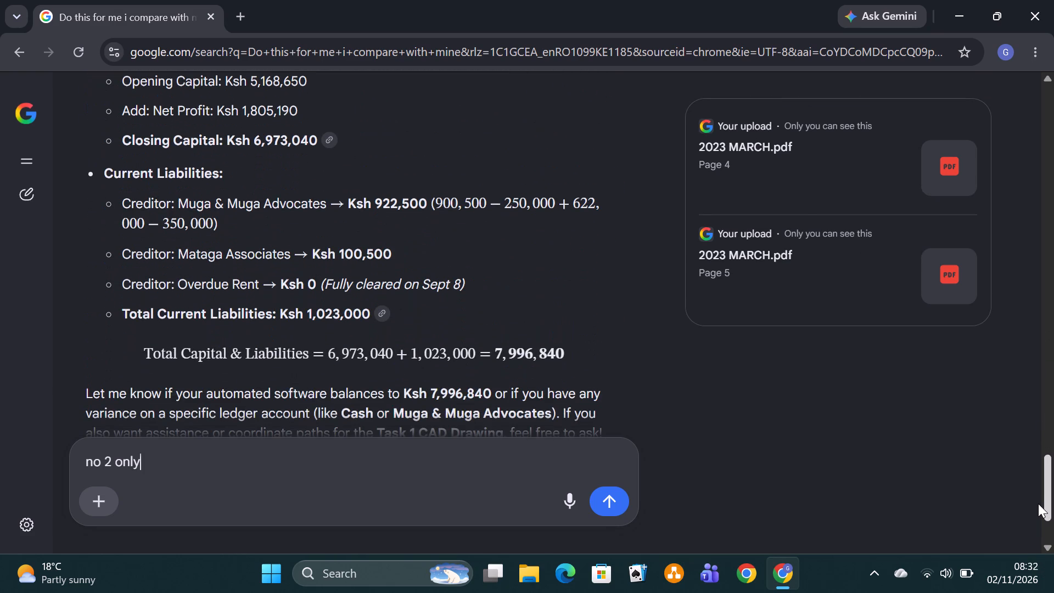
pyautogui.moveTo(1038, 504); pyautogui.dragTo(1037, 433)
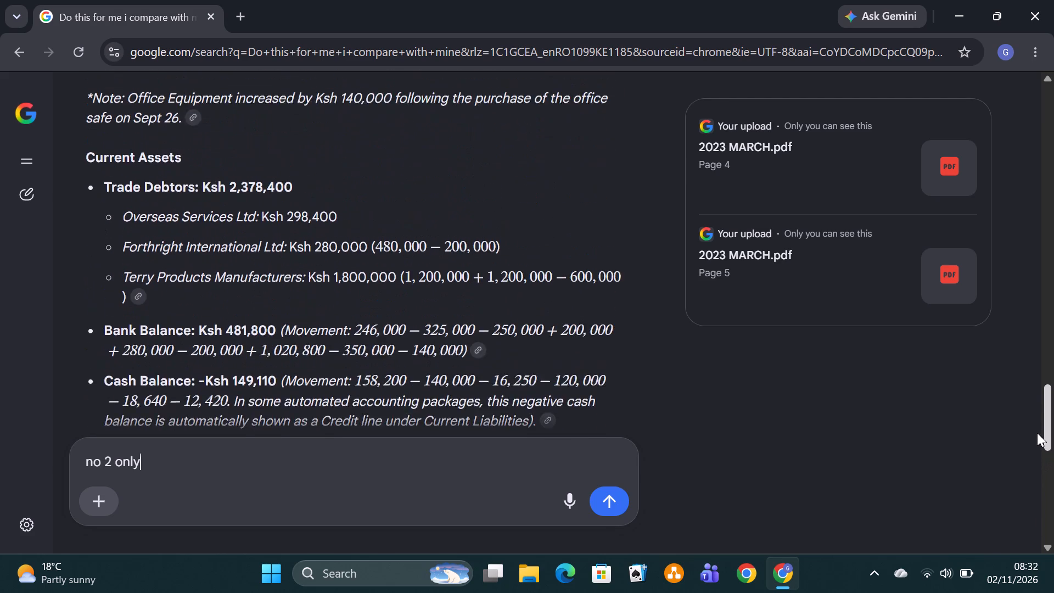
pyautogui.moveTo(1037, 433); pyautogui.dragTo(1033, 387)
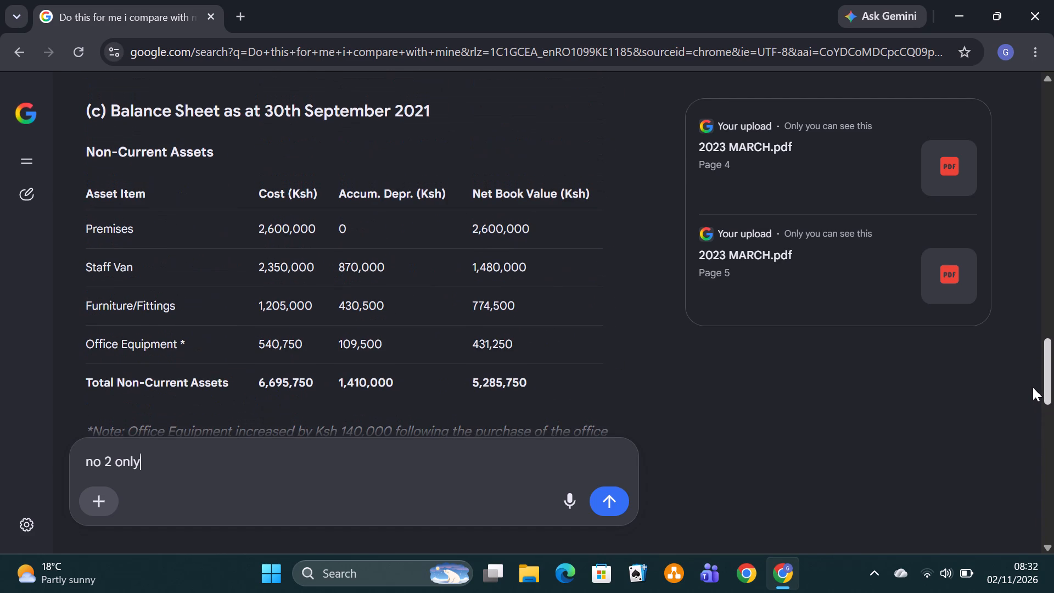
pyautogui.moveTo(1033, 387); pyautogui.dragTo(1051, 509)
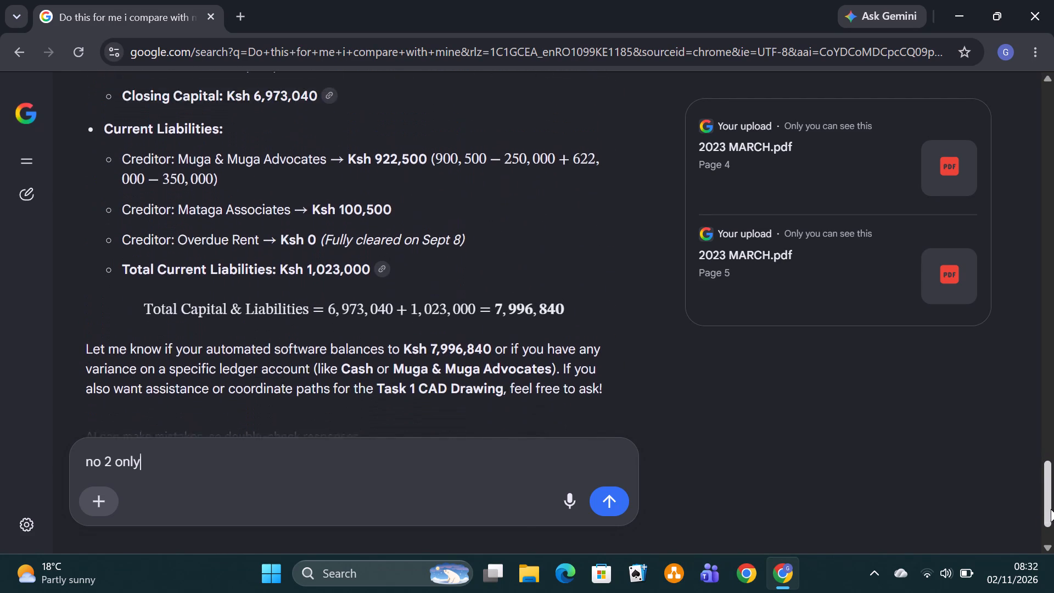
pyautogui.moveTo(1051, 509); pyautogui.dragTo(1049, 508)
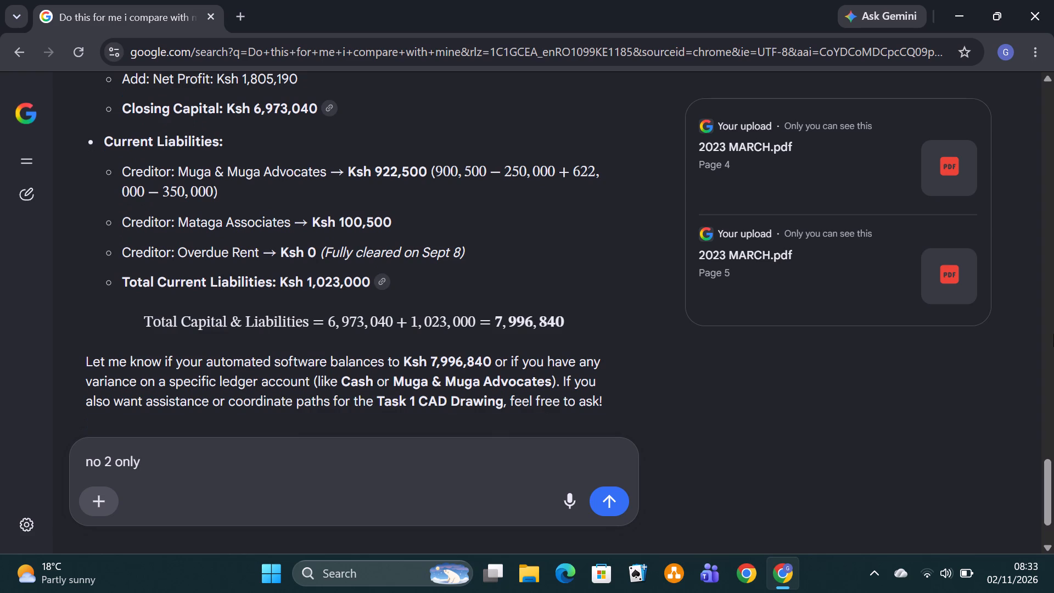
pyautogui.click(1036, 13)
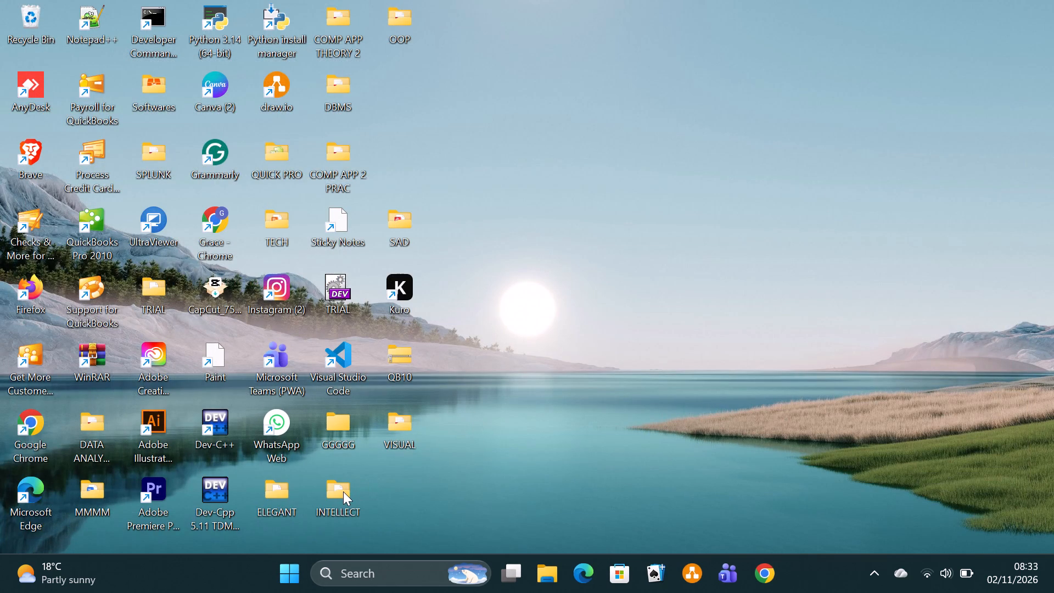
# Review the exported TRIAL BALANCE workbook from the desktop's INTELLECT folder, and close the workbook and folder.
pyautogui.click(343, 491)
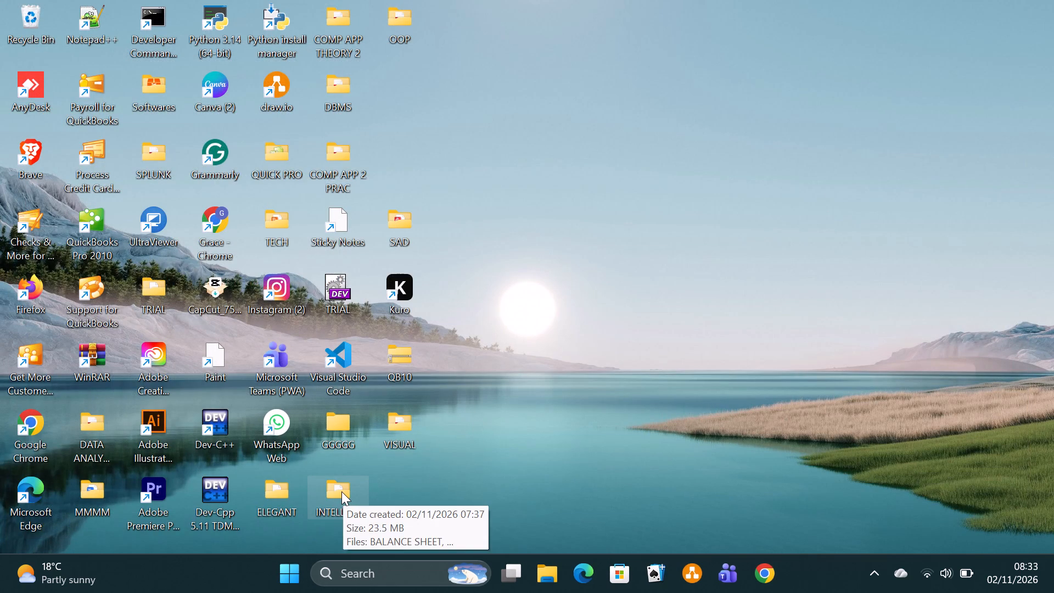
pyautogui.doubleClick(341, 491)
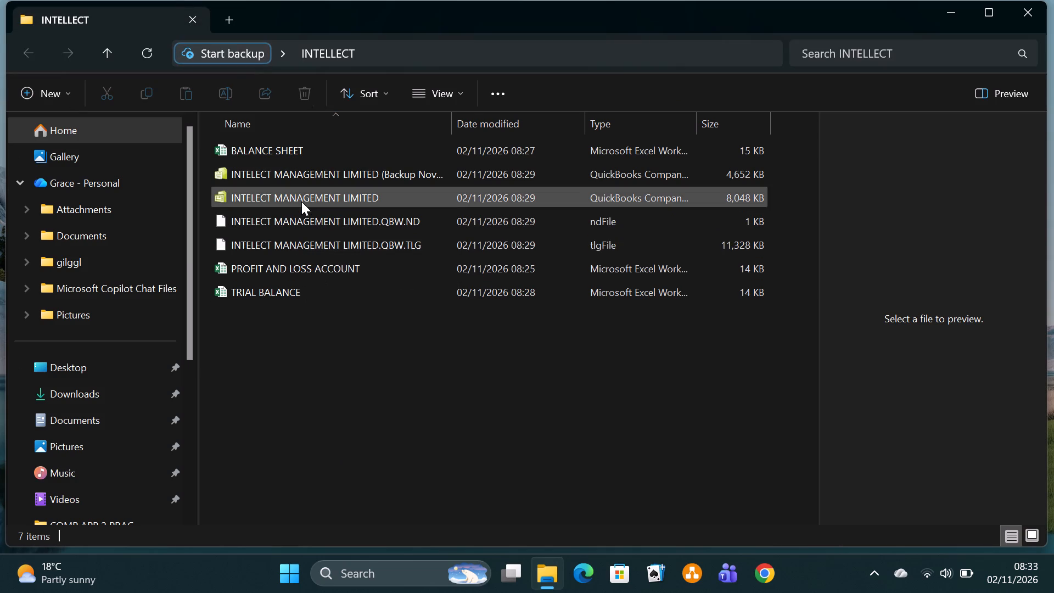
pyautogui.doubleClick(262, 288)
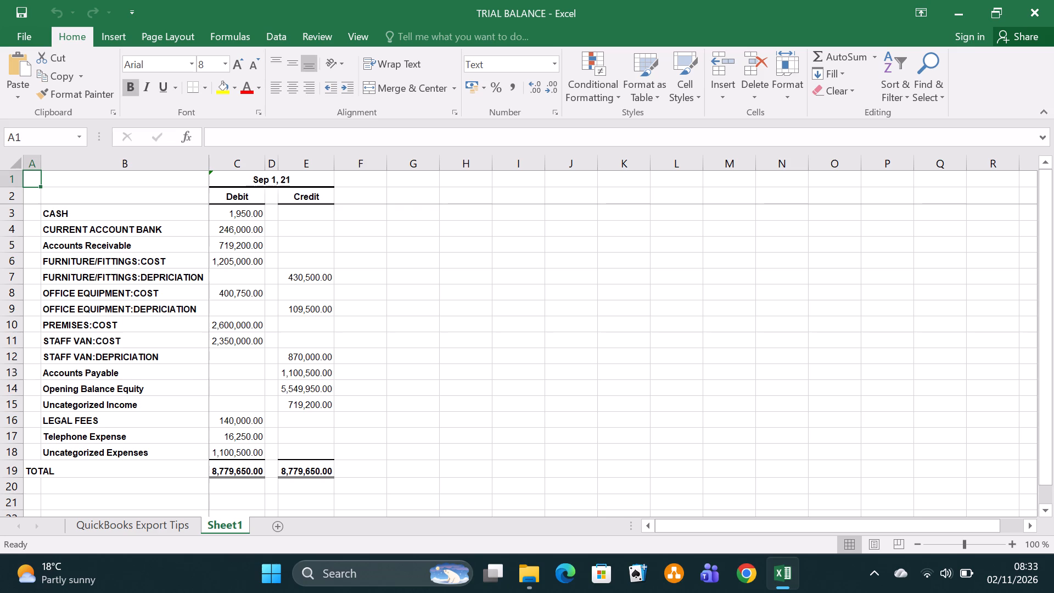
pyautogui.click(1029, 9)
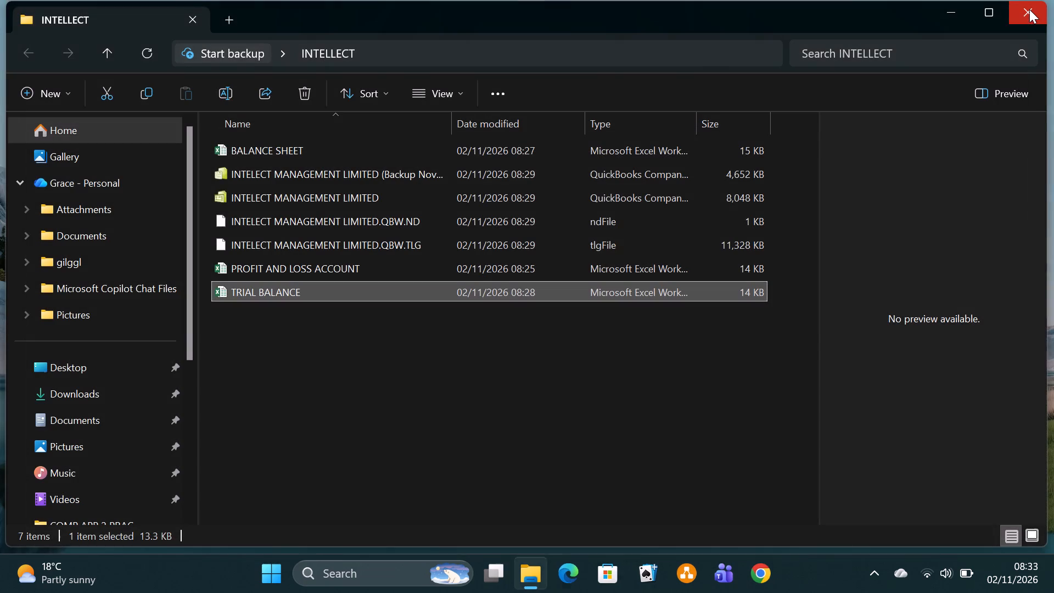
pyautogui.click(1029, 9)
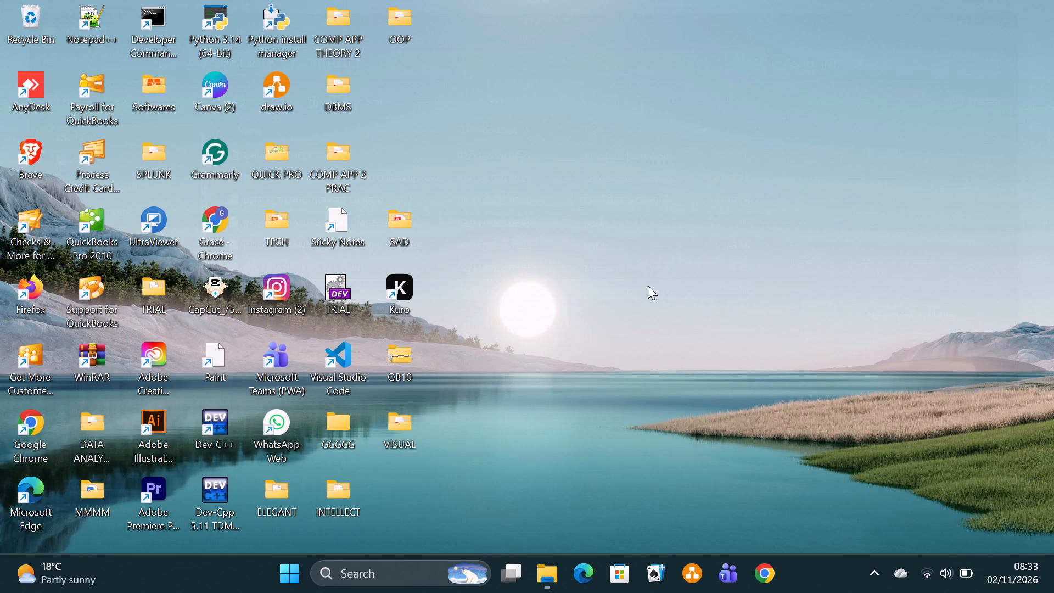
# Review income, expenses and net income in the INTELLECT folder's PROFIT AND LOSS ACCOUNT workbook, and close the workbook and folder.
pyautogui.doubleClick(335, 482)
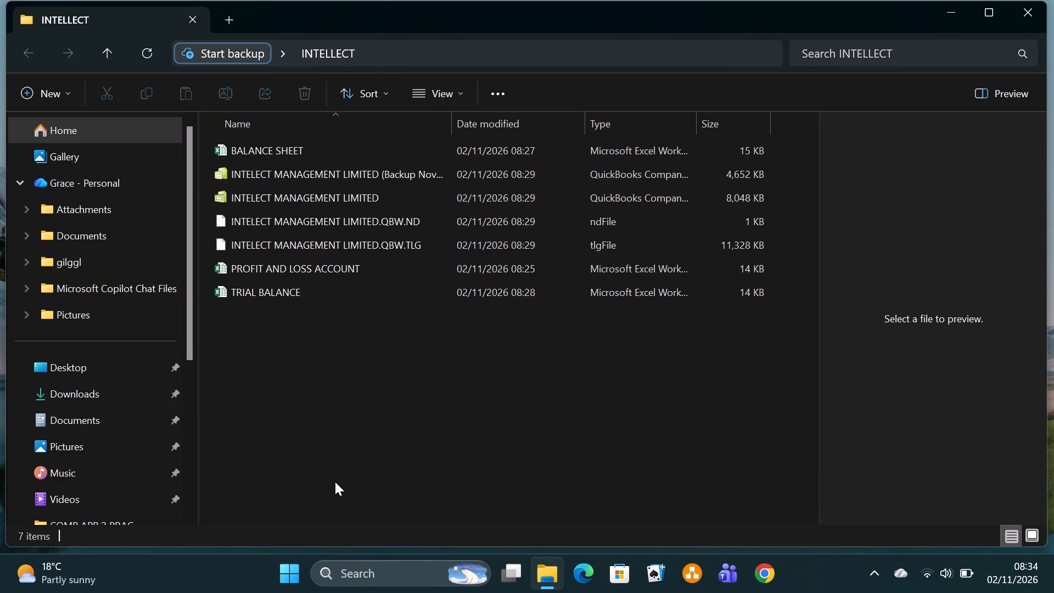
pyautogui.doubleClick(334, 262)
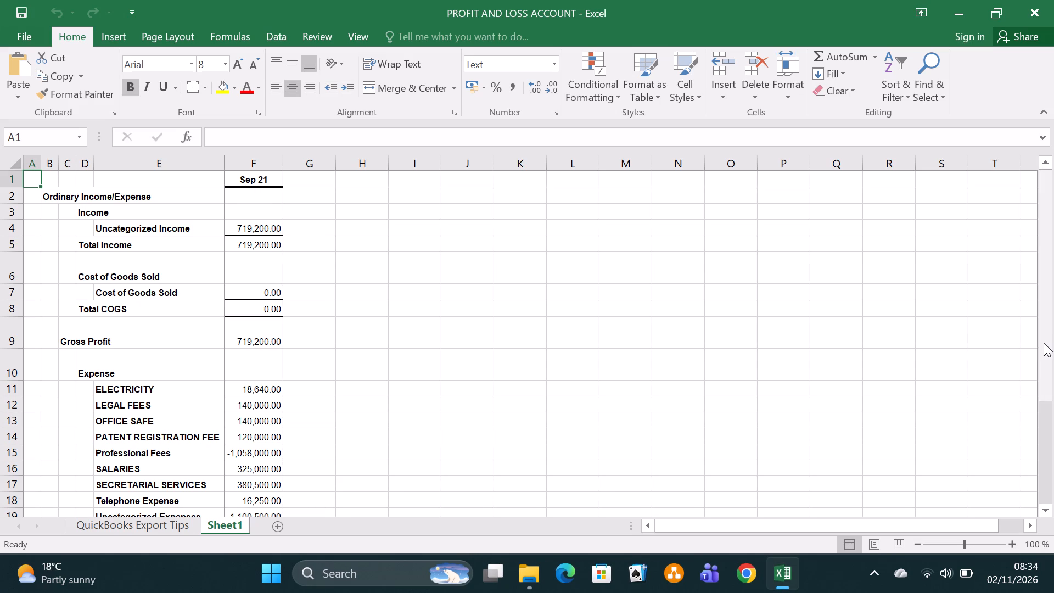
pyautogui.moveTo(1044, 343); pyautogui.dragTo(1042, 434)
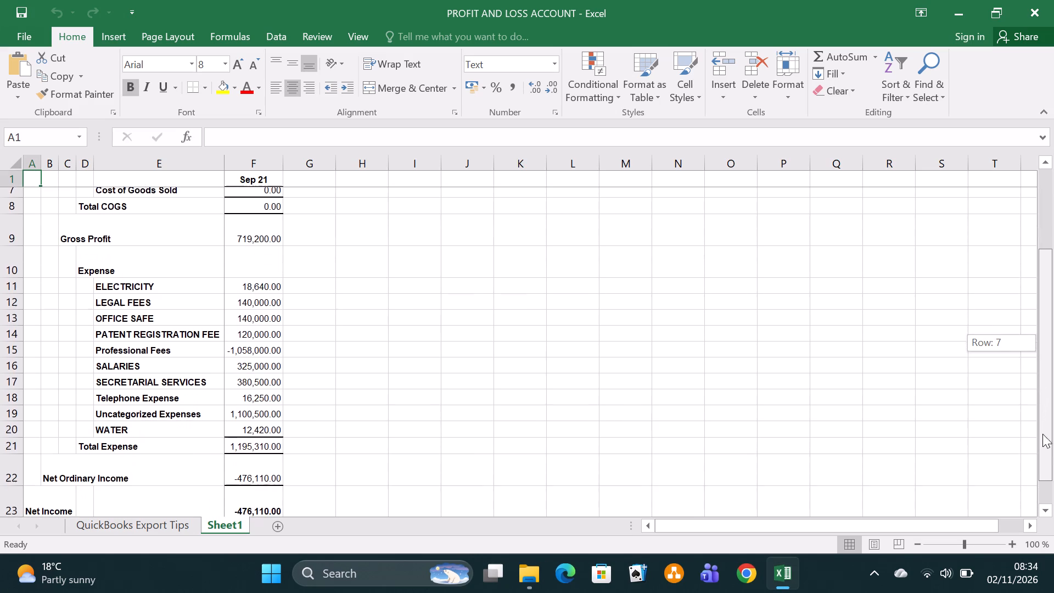
pyautogui.moveTo(1042, 434); pyautogui.dragTo(1041, 463)
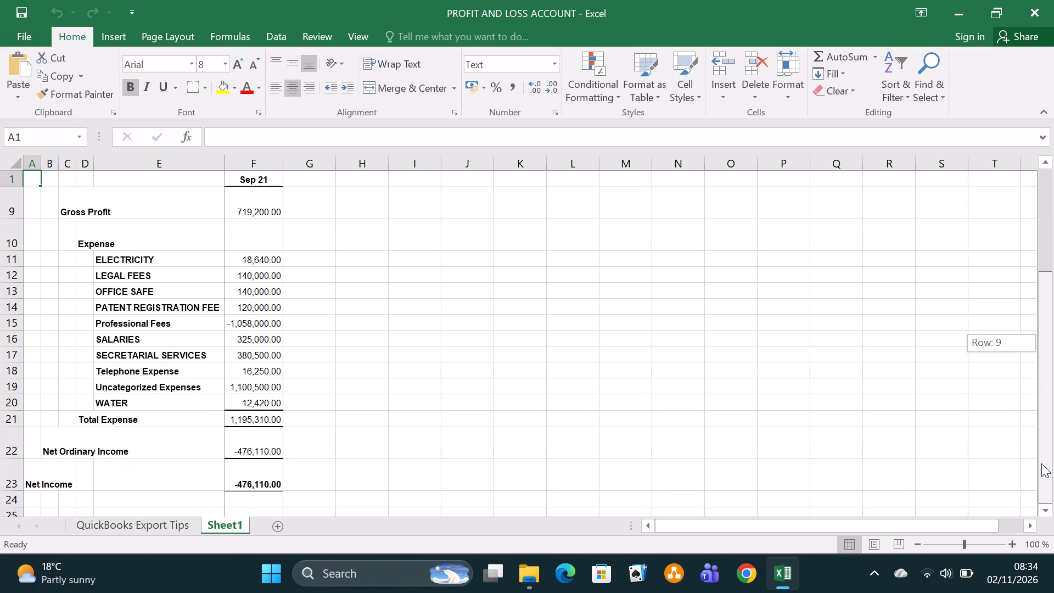
pyautogui.moveTo(1041, 463); pyautogui.dragTo(1044, 446)
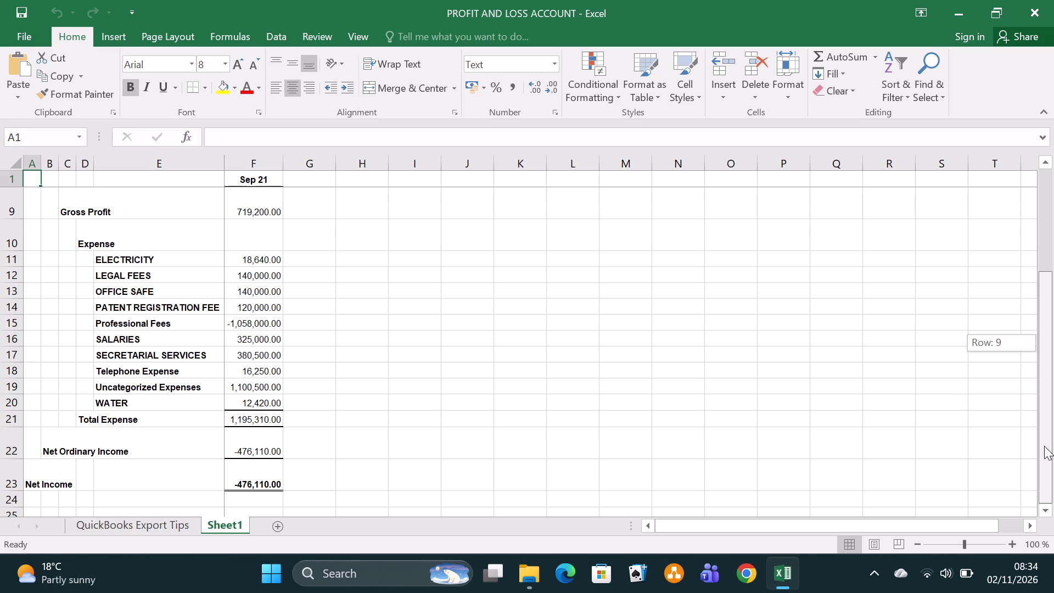
pyautogui.moveTo(1044, 446); pyautogui.dragTo(1045, 432)
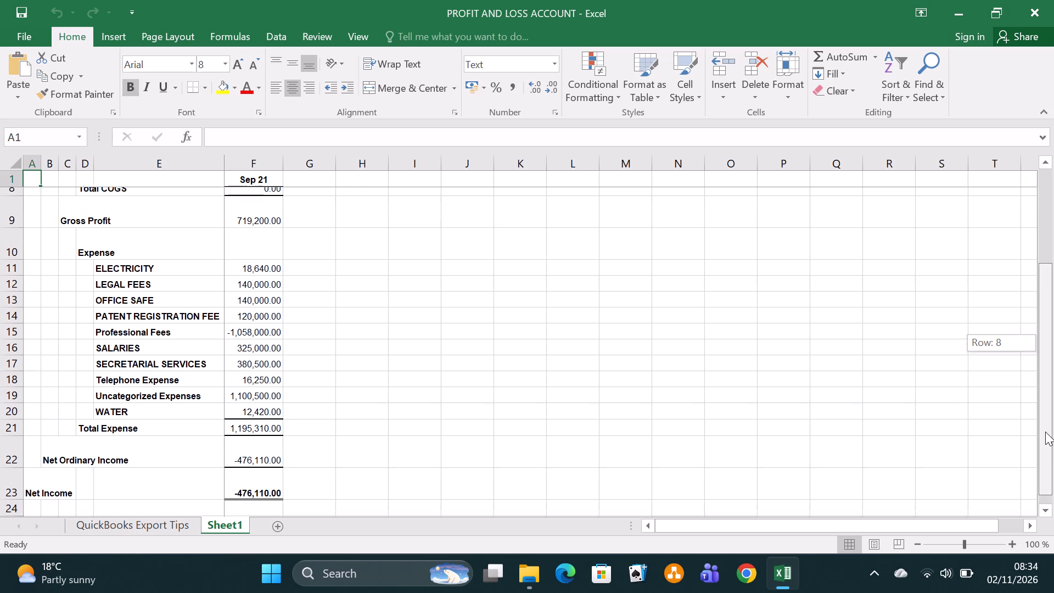
pyautogui.moveTo(1045, 432); pyautogui.dragTo(1046, 412)
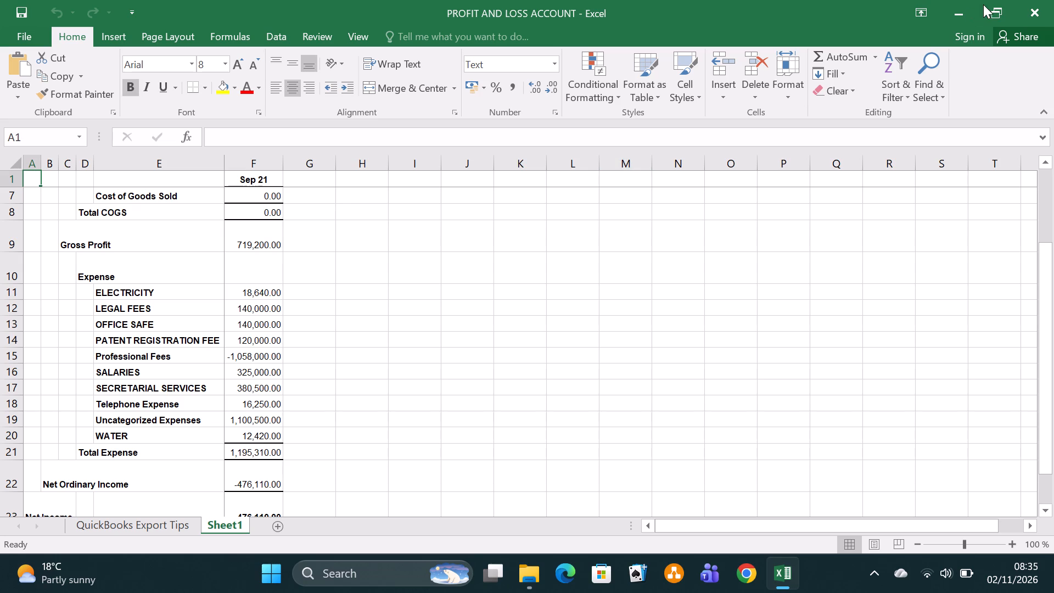
pyautogui.click(1035, 4)
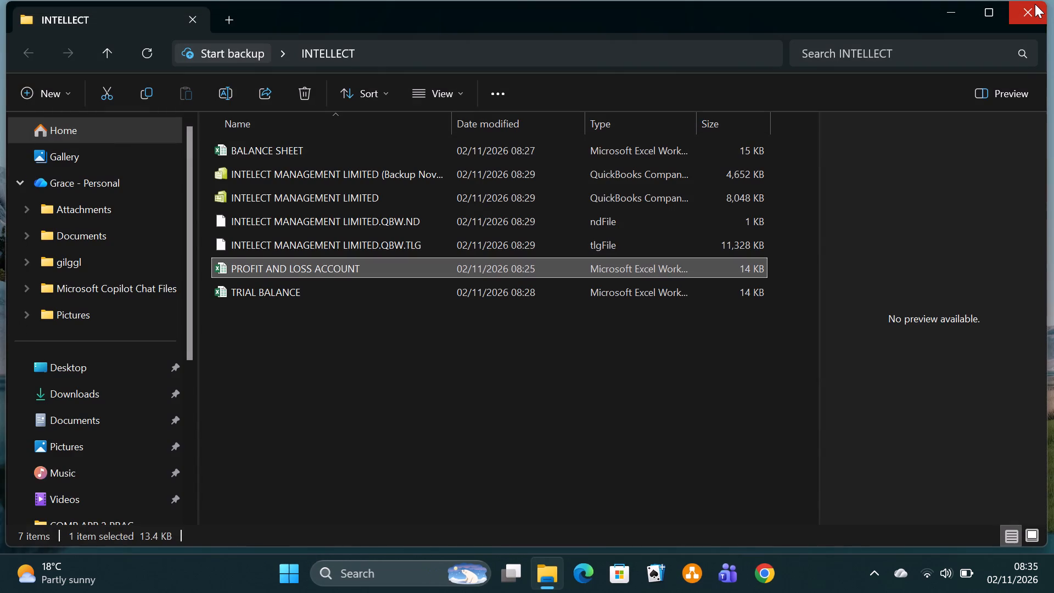
pyautogui.click(1029, 12)
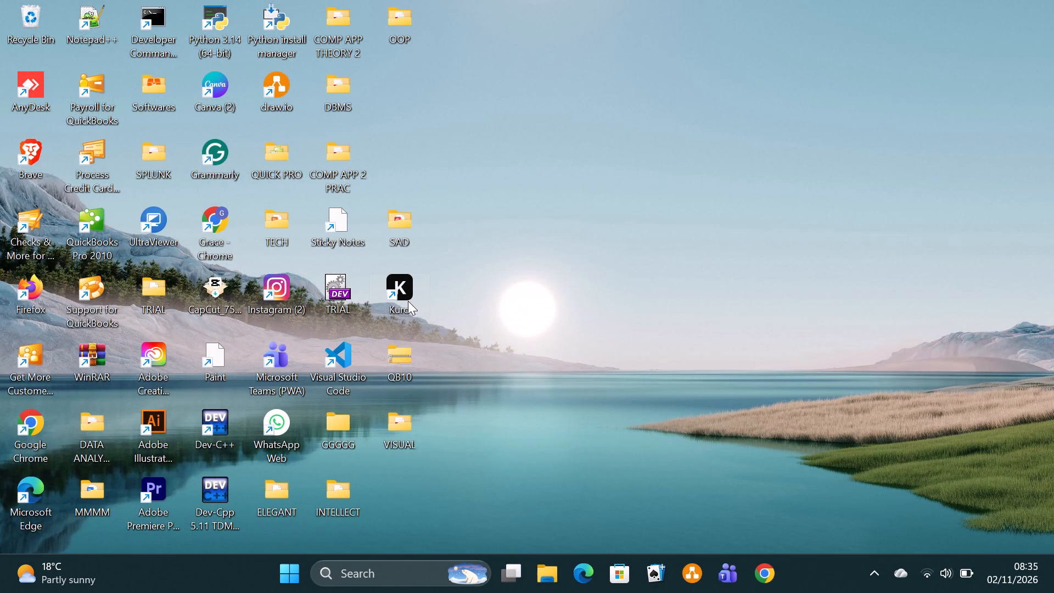
# Launch Kuro from its desktop shortcut.
pyautogui.doubleClick(405, 290)
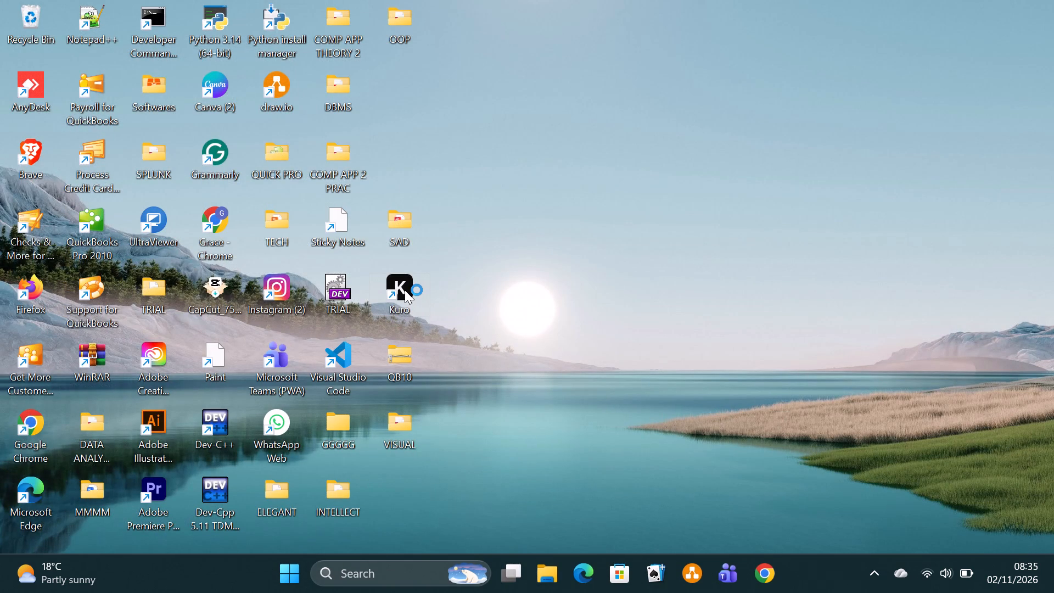
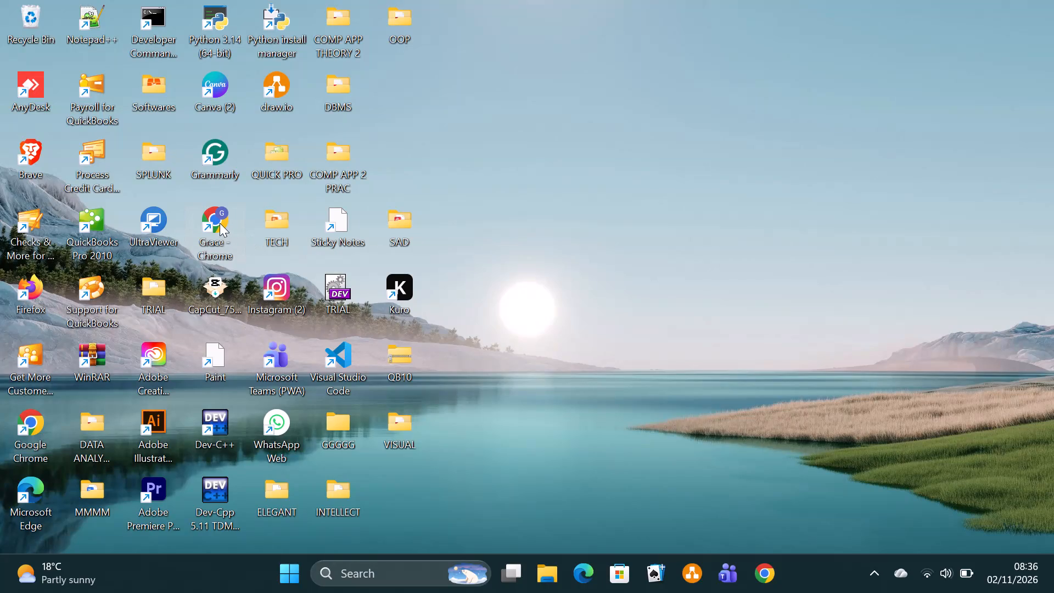
# Open Chrome from its desktop profile shortcut and attach the 2023 MARCH PDF to a new Google AI query.
pyautogui.doubleClick(220, 223)
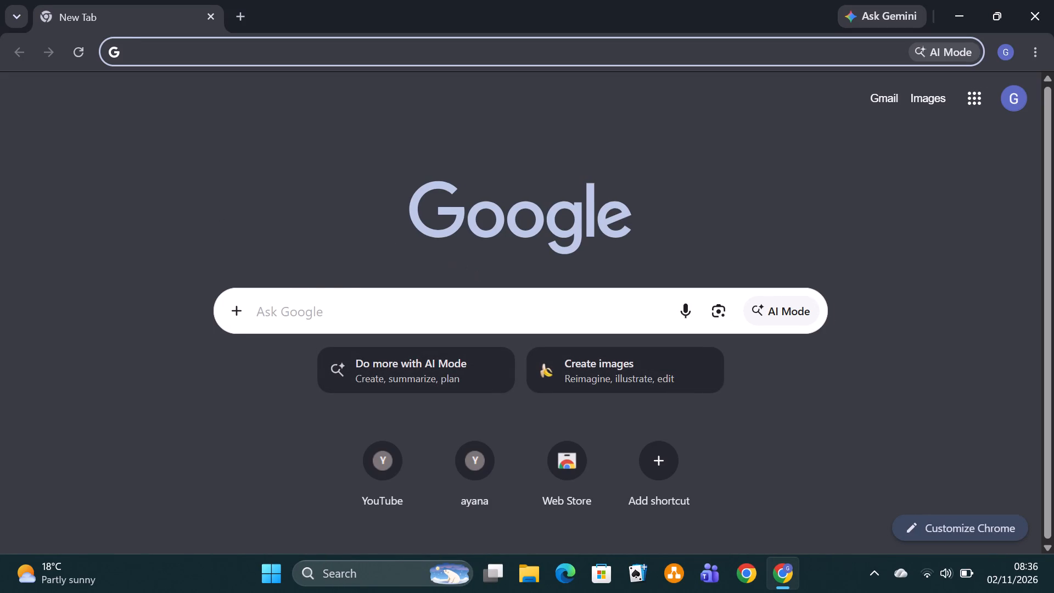
pyautogui.click(240, 311)
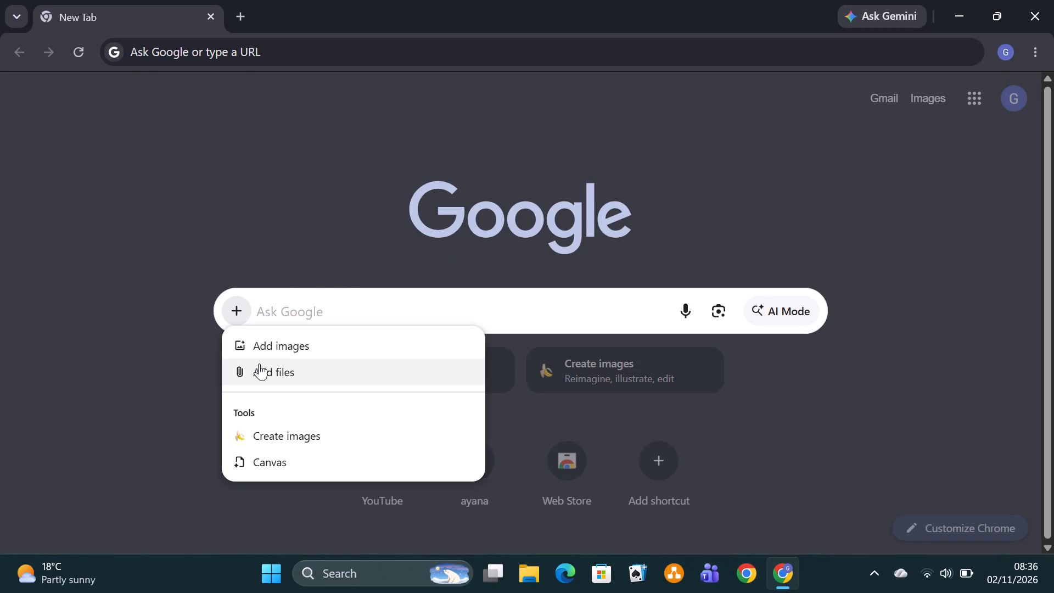
pyautogui.click(257, 373)
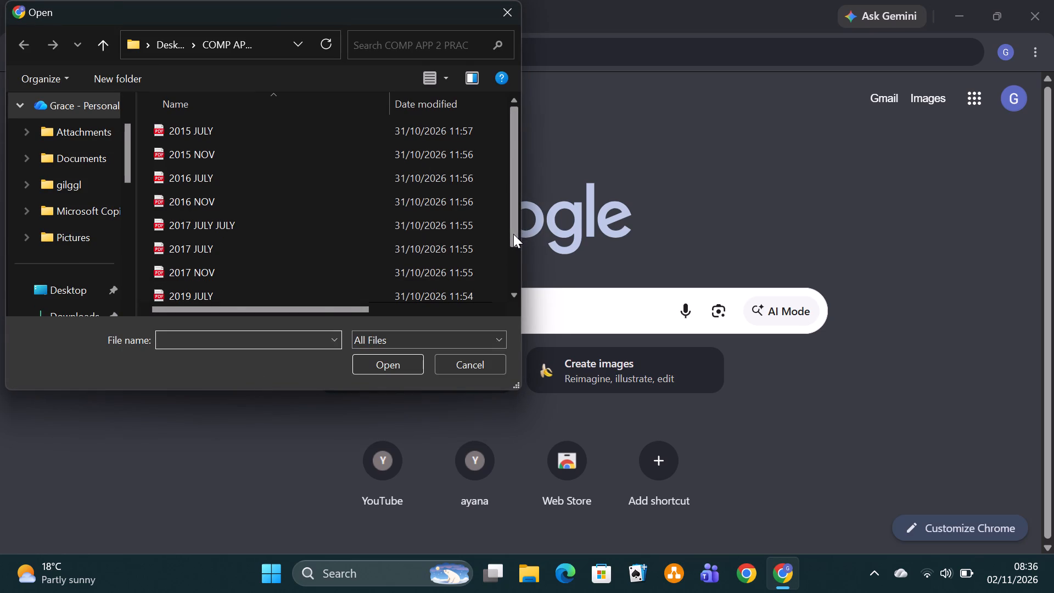
pyautogui.moveTo(514, 234); pyautogui.dragTo(515, 306)
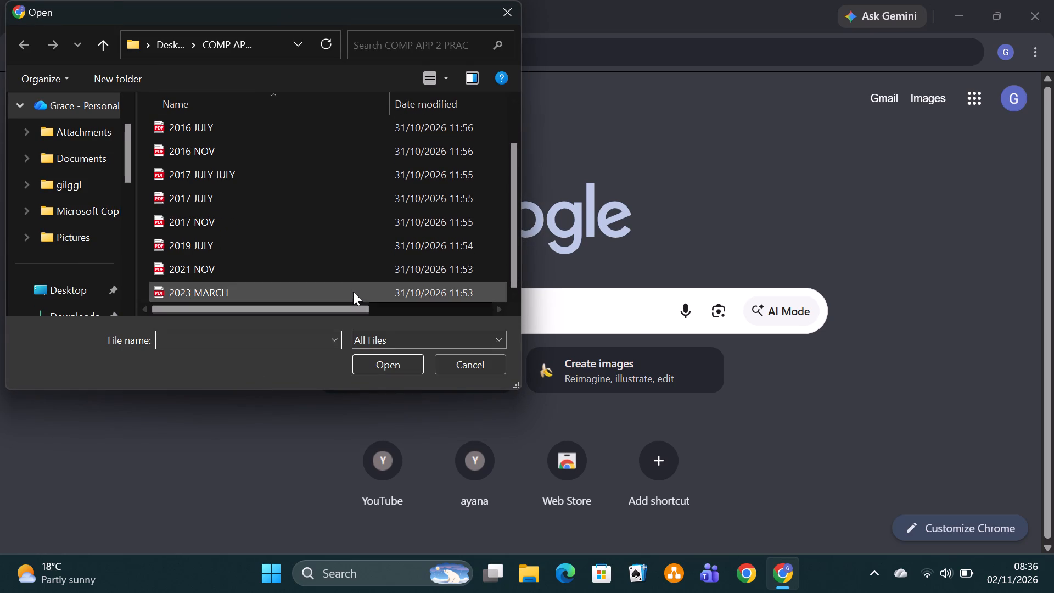
pyautogui.click(353, 292)
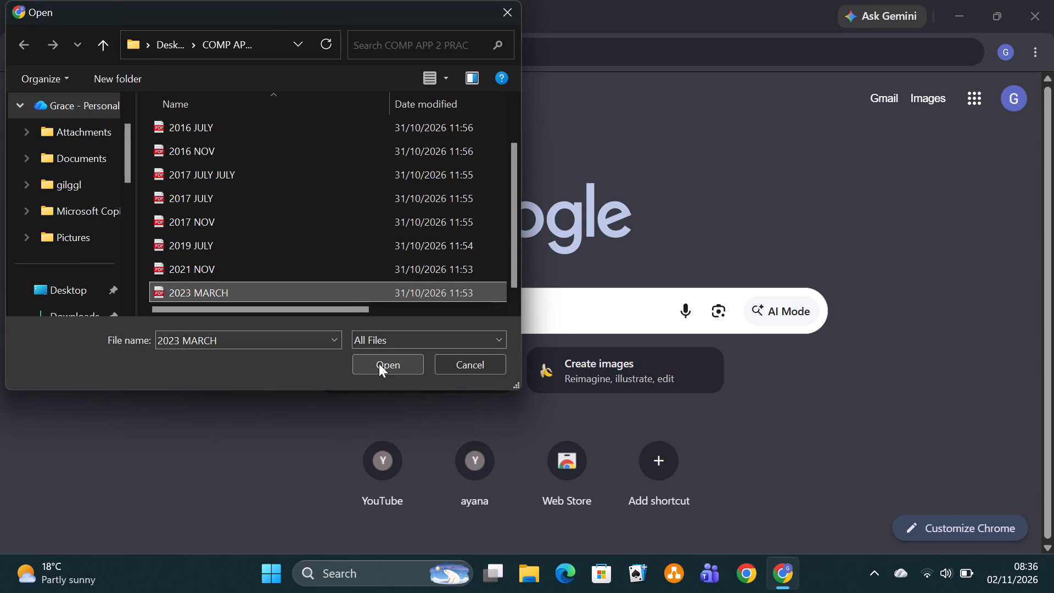
pyautogui.click(379, 363)
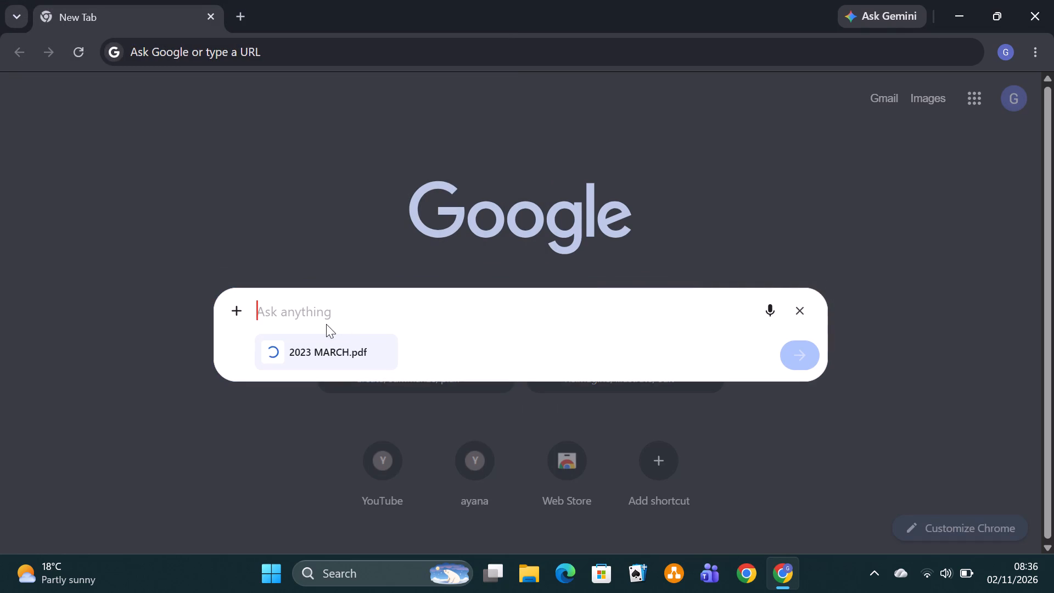
pyautogui.press('n')
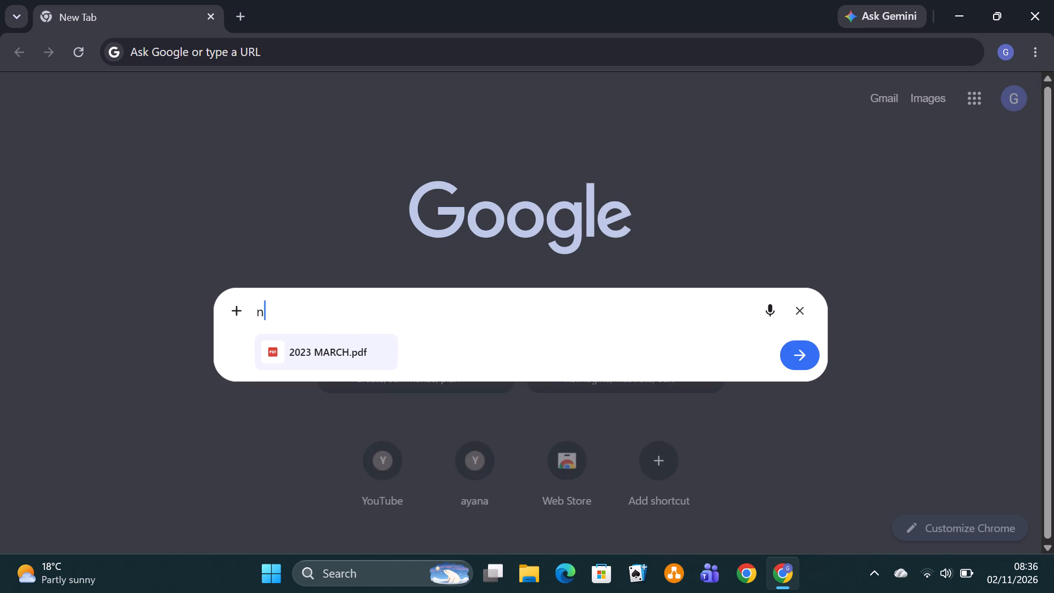
pyautogui.press('BackSpace')
pyautogui.write('do')
pyautogui.press('space')
pyautogui.write('no 2 for me, and wxplain')
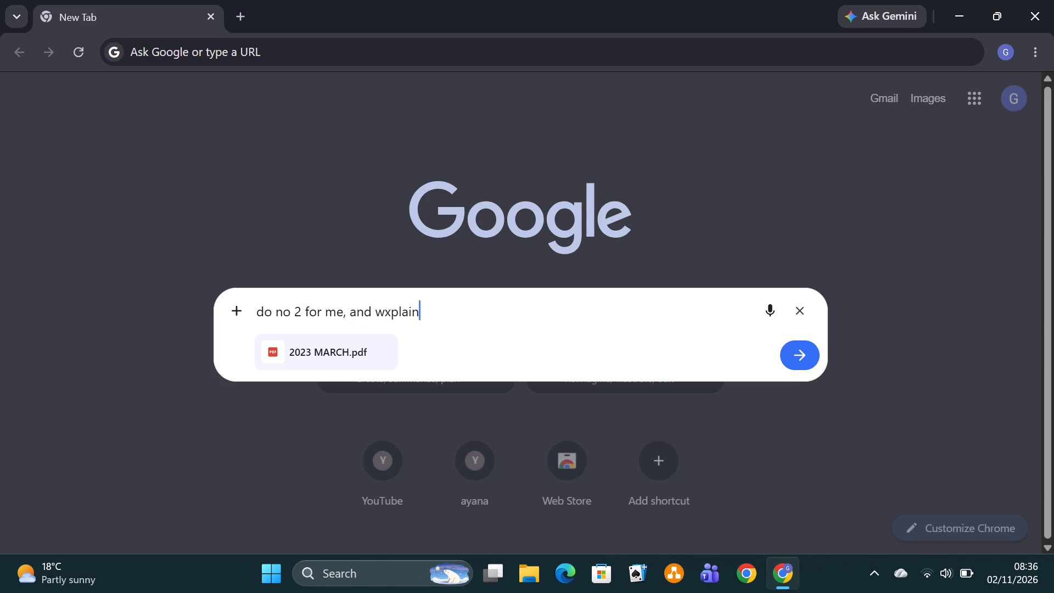
pyautogui.press('space')
pyautogui.press('BackSpace')
pyautogui.press('BackSpace')
pyautogui.press('BackSpace')
pyautogui.press('BackSpace')
pyautogui.press('BackSpace')
pyautogui.press('BackSpace')
pyautogui.press('BackSpace')
pyautogui.press('BackSpace')
pyautogui.write('explain t')
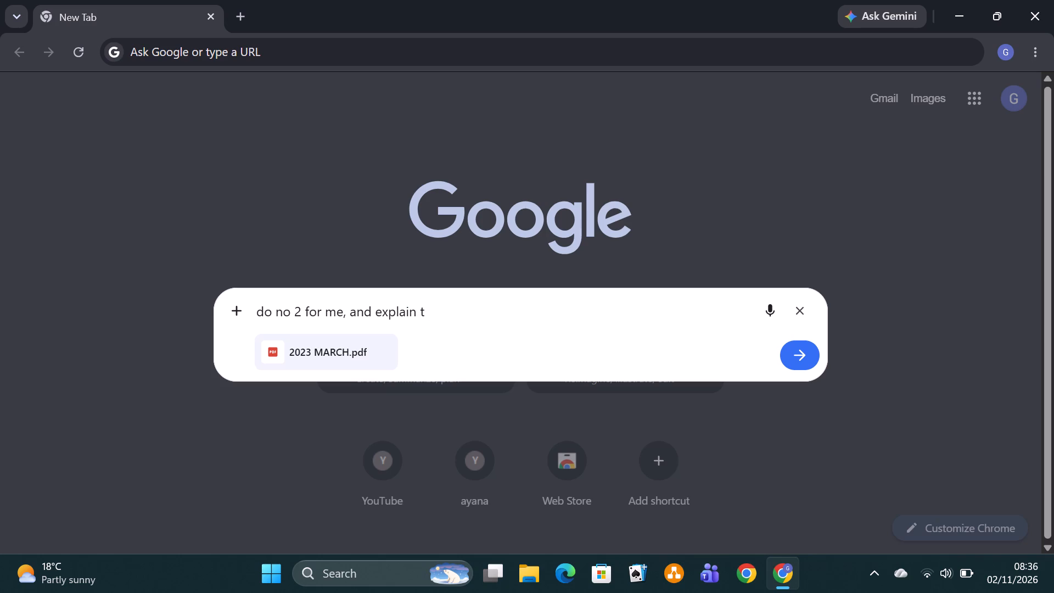
pyautogui.press('BackSpace')
pyautogui.write('where you input your transactions if')
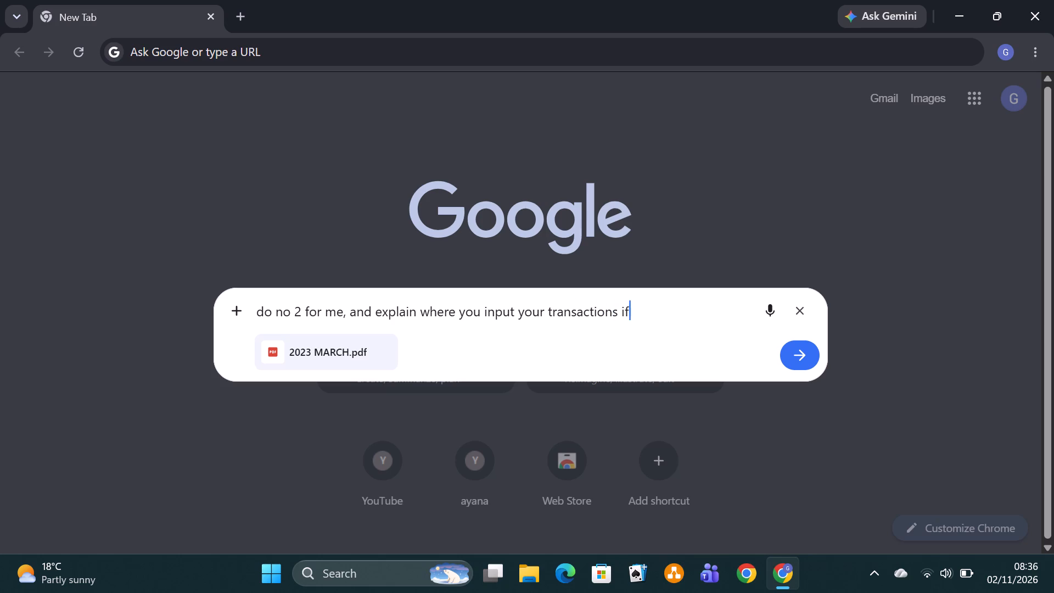
pyautogui.press('space')
pyautogui.write('you a')
pyautogui.write('re using quc')
pyautogui.press('k')
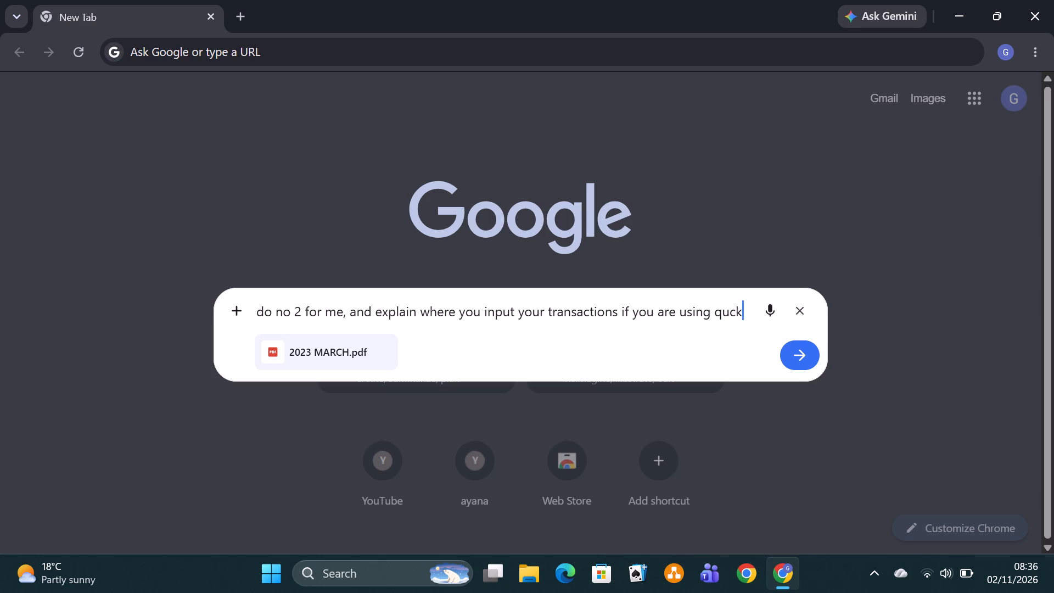
pyautogui.press('BackSpace')
pyautogui.press('BackSpace')
pyautogui.write('ickb')
pyautogui.write('ooks f')
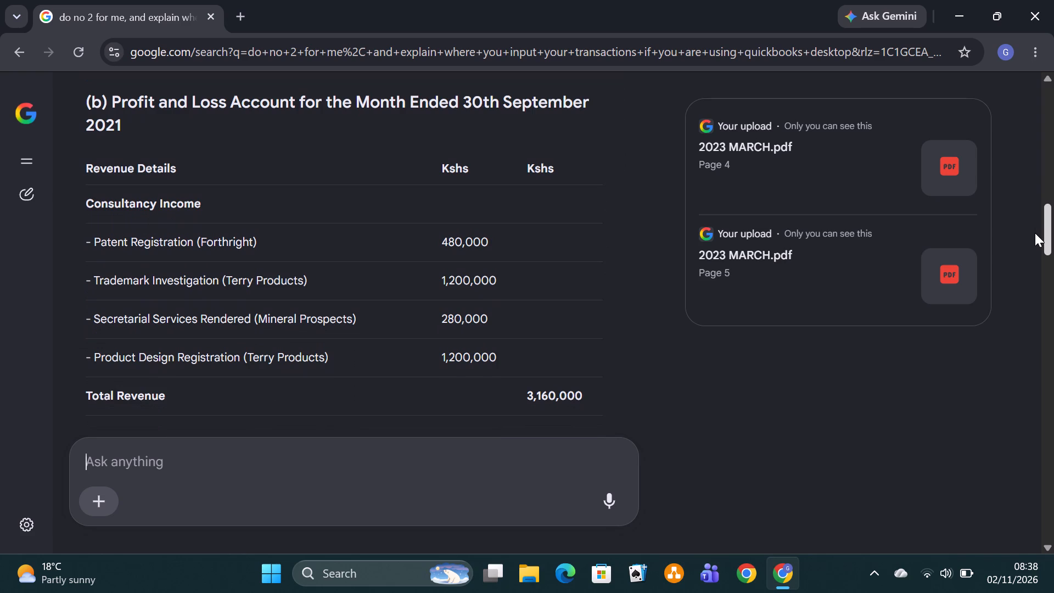
pyautogui.moveTo(1035, 233); pyautogui.dragTo(1042, 264)
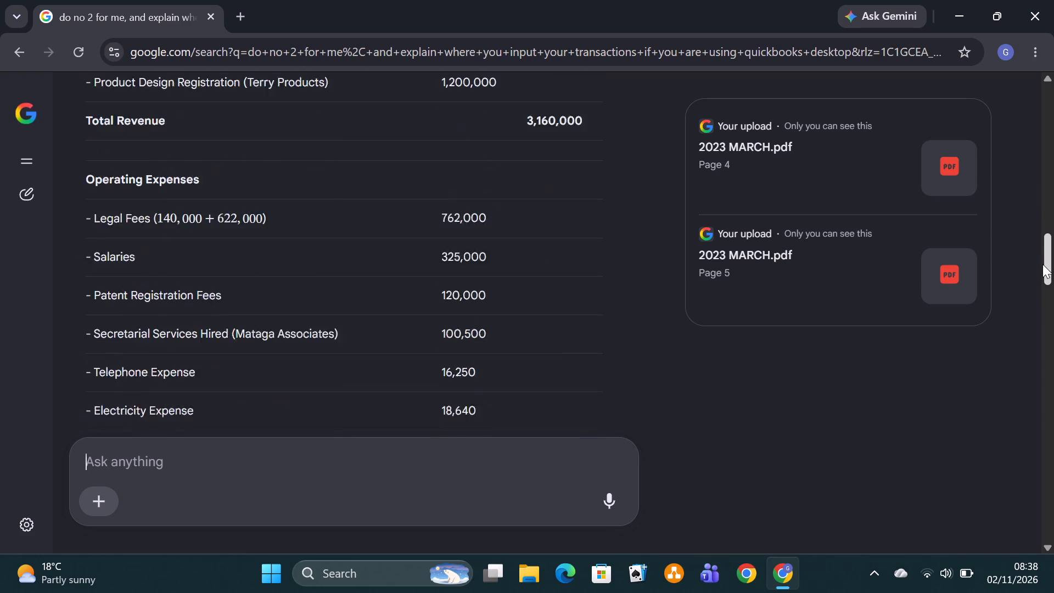
# Examine the AI solution's Balance Sheet as at 30th September 2021, including non-current assets, capital and reserves, and current liabilities.
pyautogui.moveTo(1042, 264); pyautogui.dragTo(1025, 313)
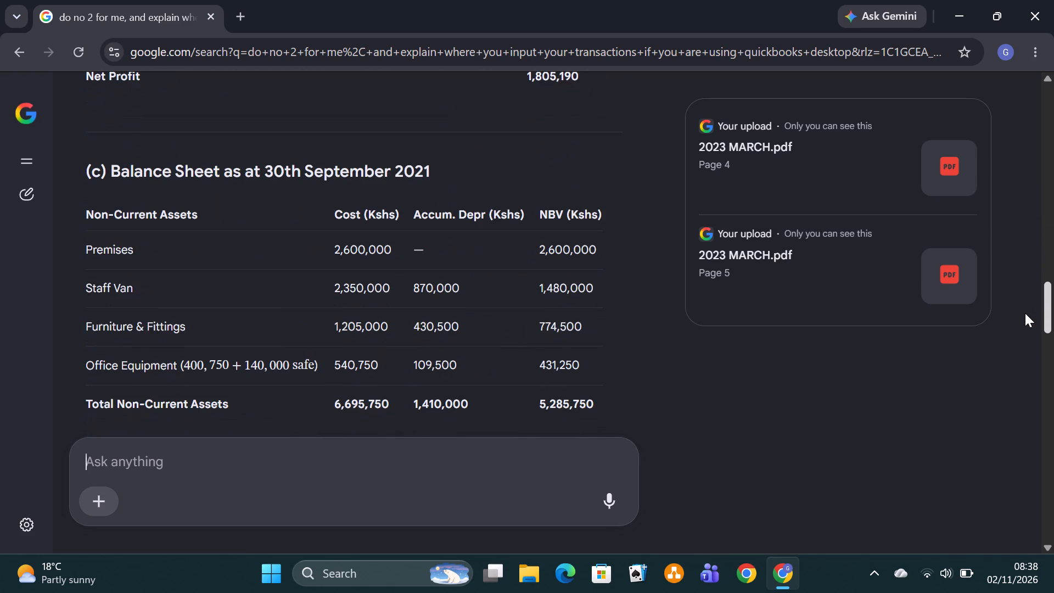
pyautogui.moveTo(1025, 313); pyautogui.dragTo(1002, 387)
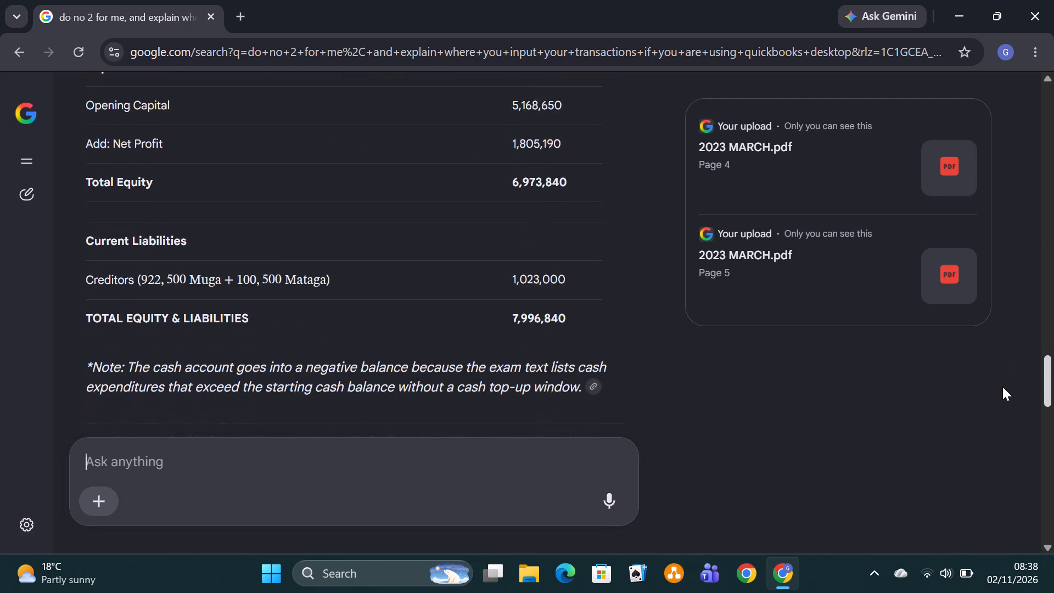
pyautogui.moveTo(1002, 387); pyautogui.dragTo(997, 402)
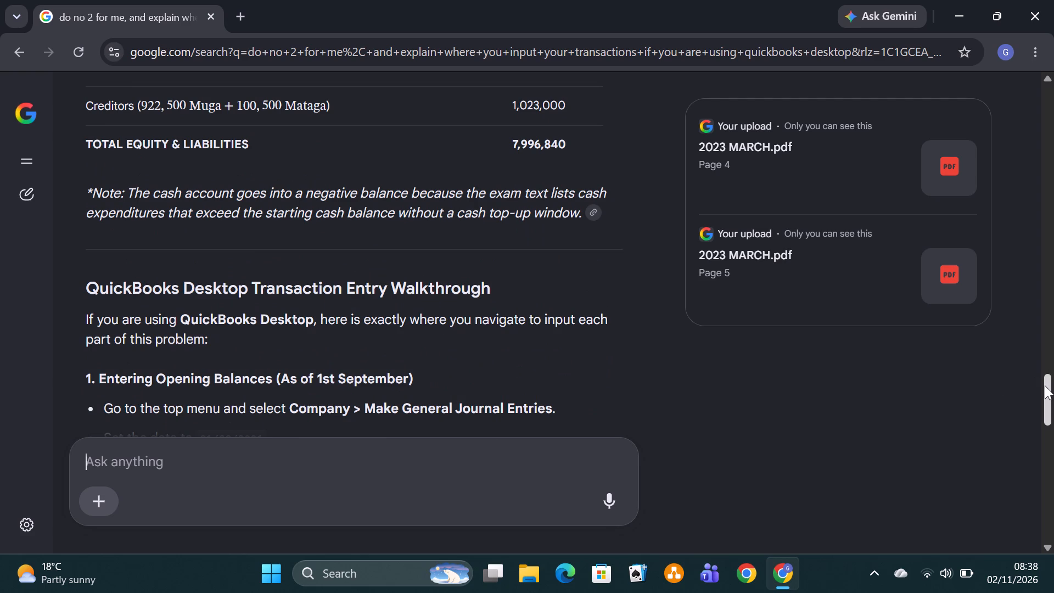
pyautogui.moveTo(1045, 385); pyautogui.dragTo(1042, 357)
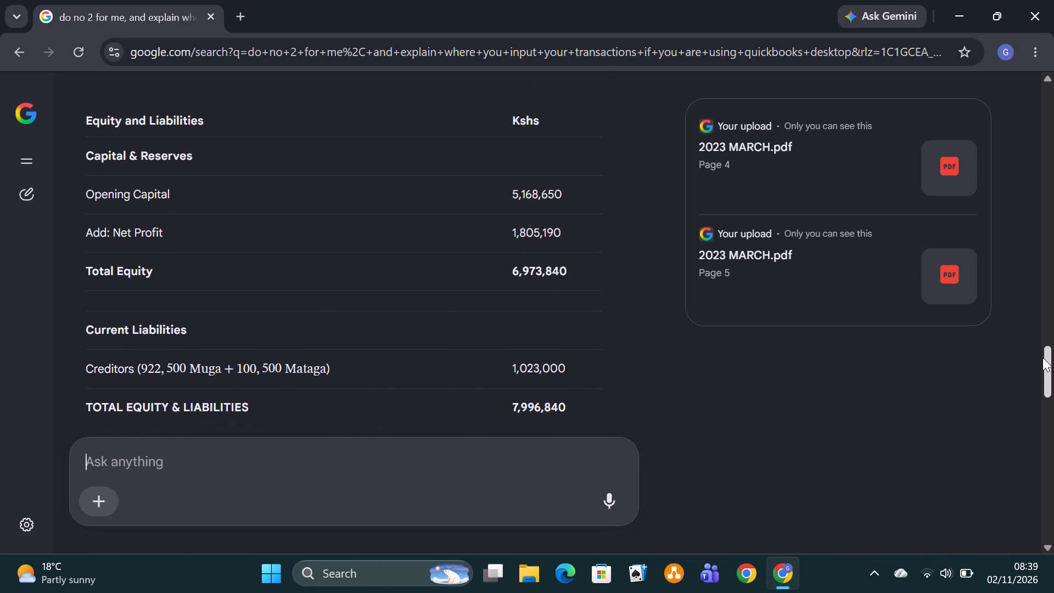
pyautogui.moveTo(1042, 357); pyautogui.dragTo(1042, 354)
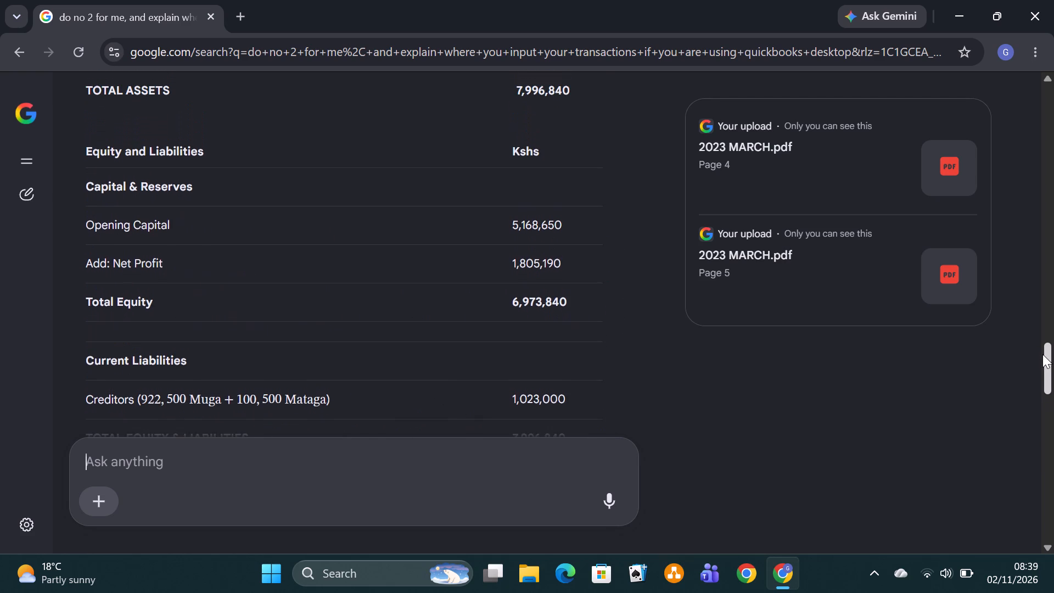
# Read the QuickBooks Desktop Transaction Entry Walkthrough, from entering opening balances through invoices, receipts and bills to cheque and cash payments.
pyautogui.moveTo(1042, 354); pyautogui.dragTo(1042, 416)
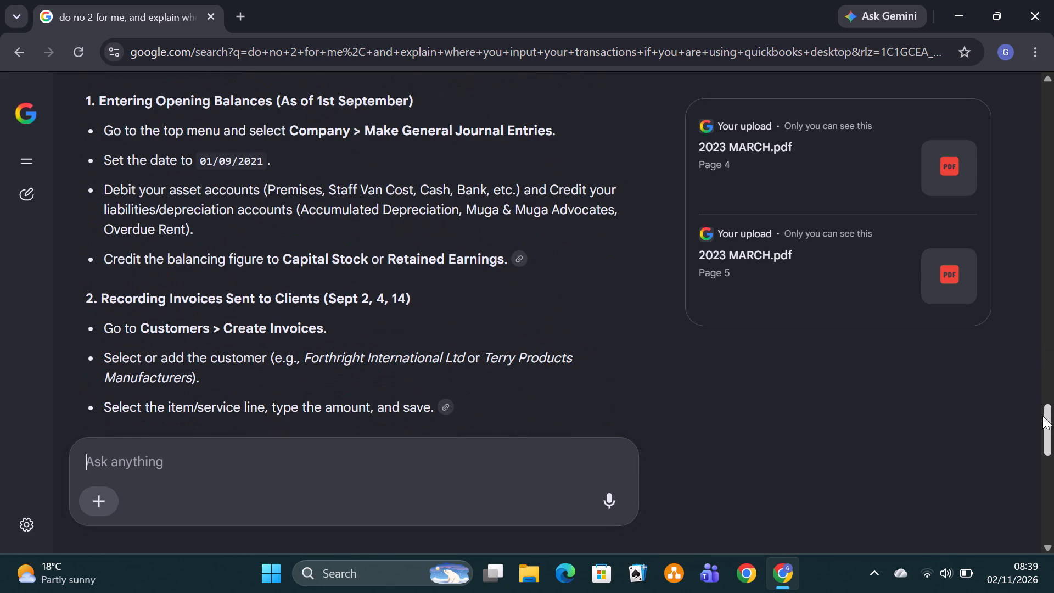
pyautogui.moveTo(1042, 416); pyautogui.dragTo(1045, 423)
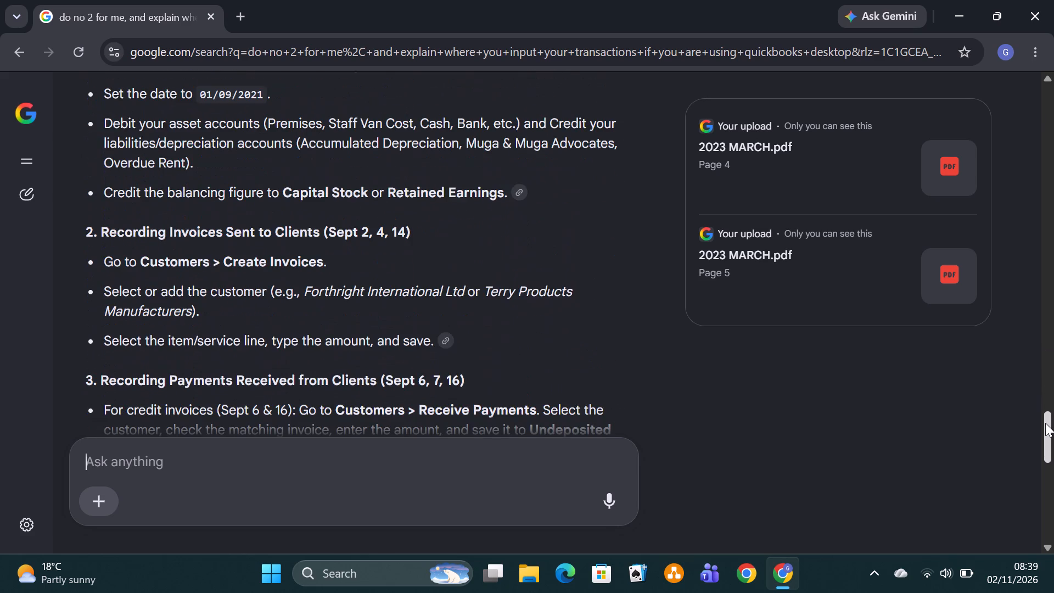
pyautogui.moveTo(1045, 423); pyautogui.dragTo(1050, 430)
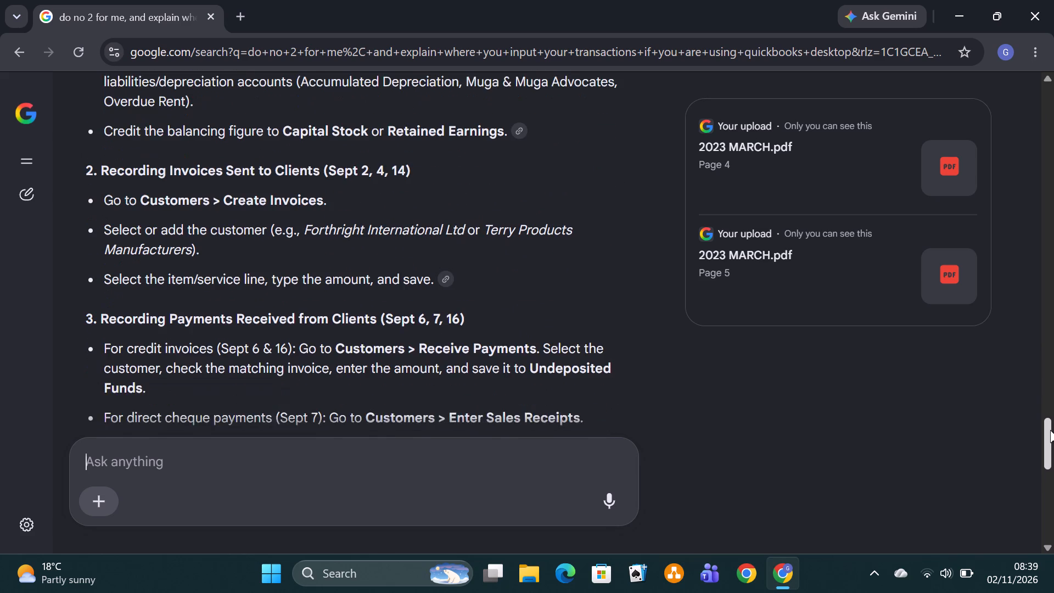
pyautogui.moveTo(1050, 430); pyautogui.dragTo(1052, 431)
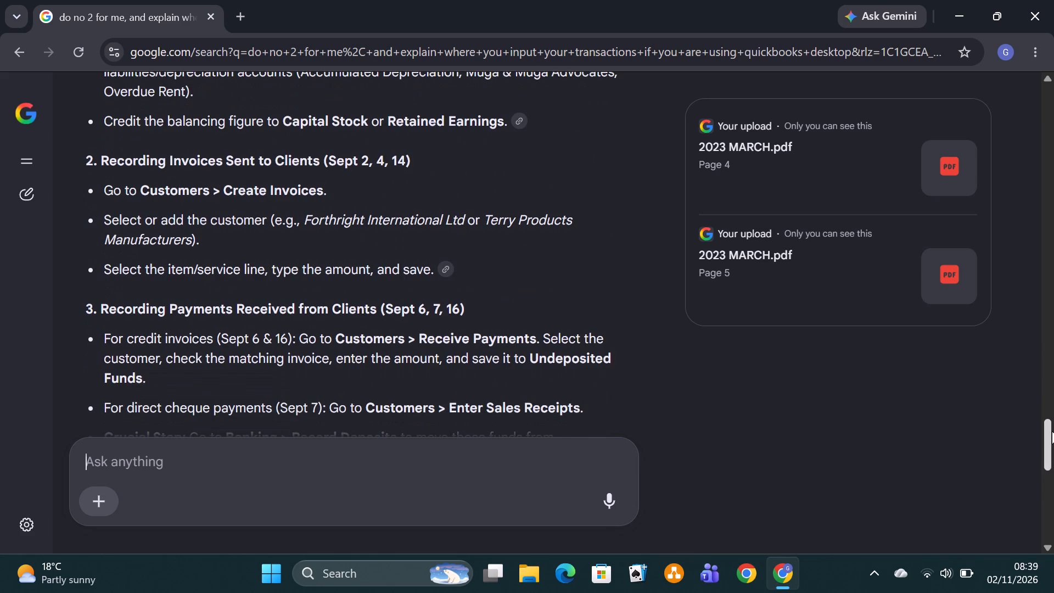
pyautogui.moveTo(1052, 431); pyautogui.dragTo(1053, 441)
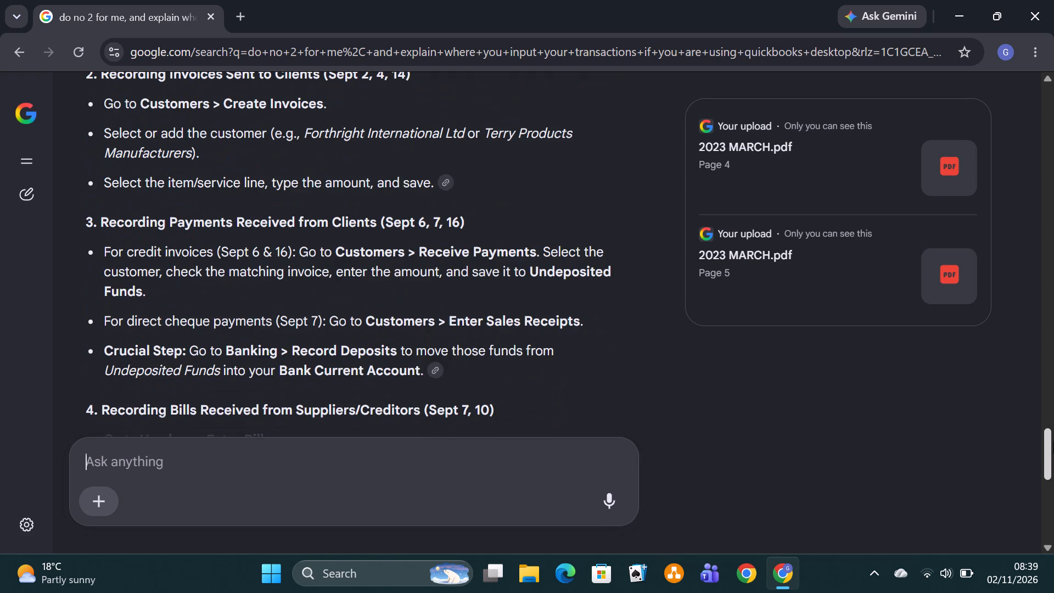
pyautogui.moveTo(1053, 441); pyautogui.dragTo(1053, 430)
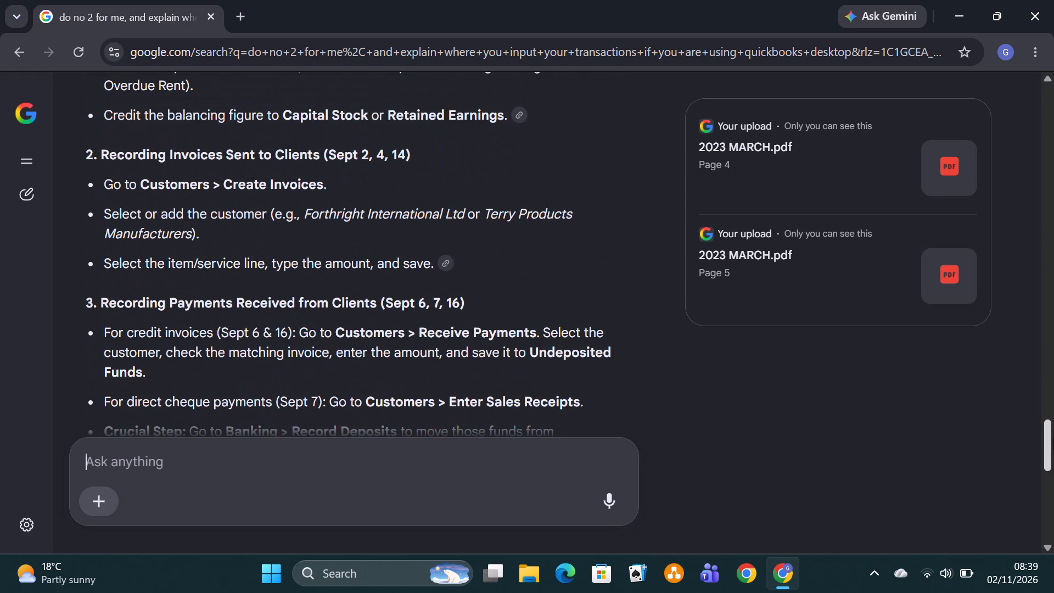
pyautogui.moveTo(1053, 430); pyautogui.dragTo(1053, 438)
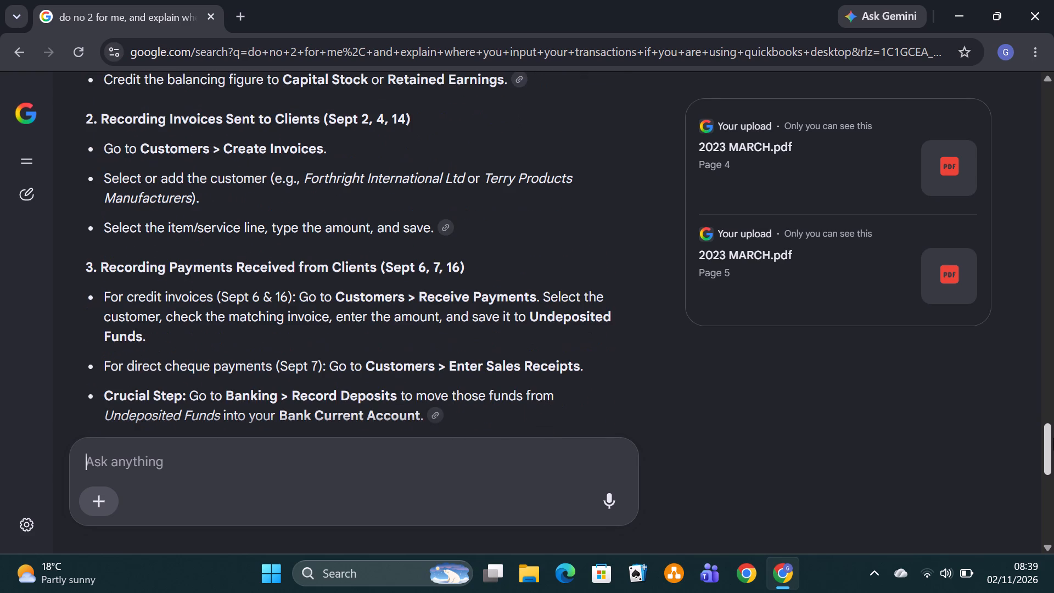
pyautogui.moveTo(1053, 438); pyautogui.dragTo(1053, 450)
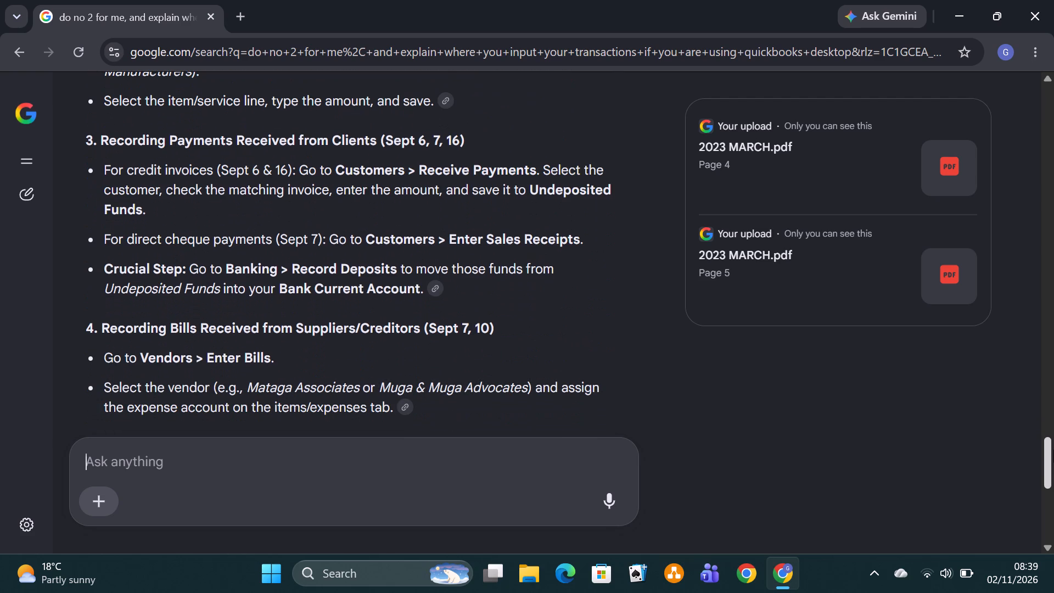
pyautogui.moveTo(1053, 450); pyautogui.dragTo(1053, 452)
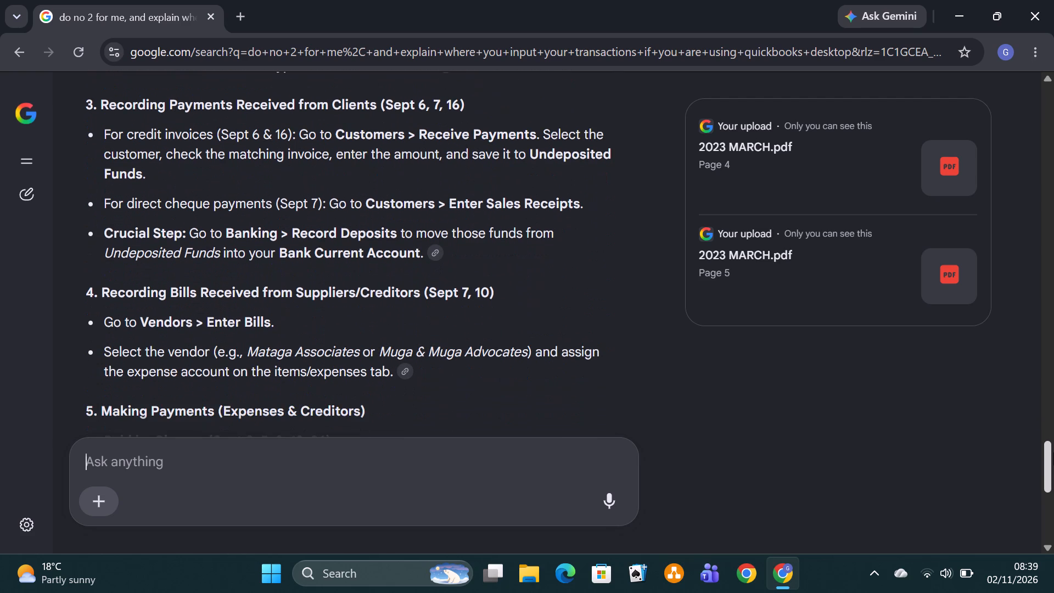
pyautogui.moveTo(1053, 452); pyautogui.dragTo(1053, 449)
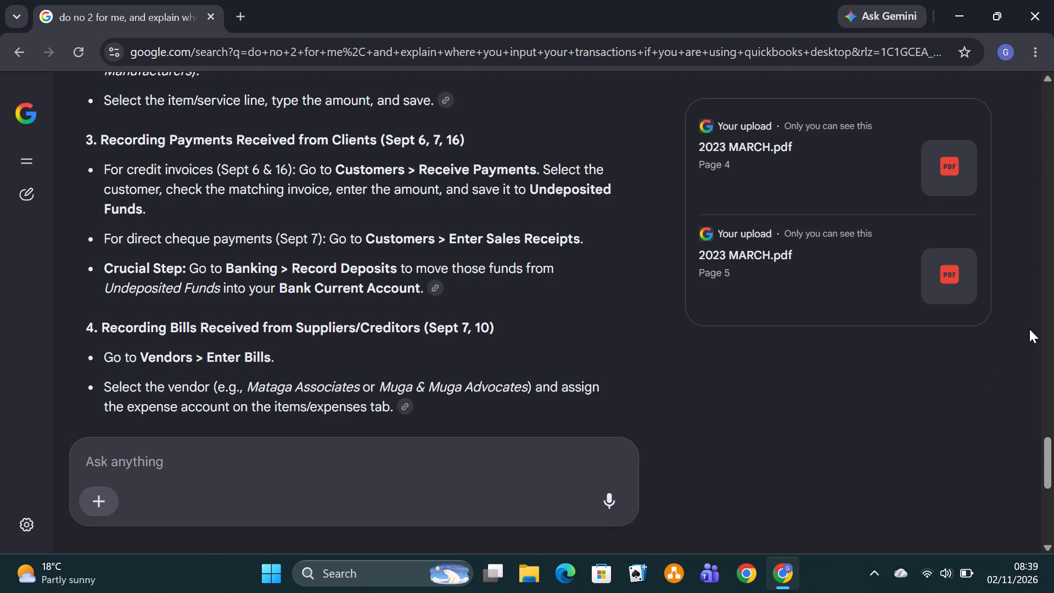
pyautogui.moveTo(1046, 442); pyautogui.dragTo(1049, 474)
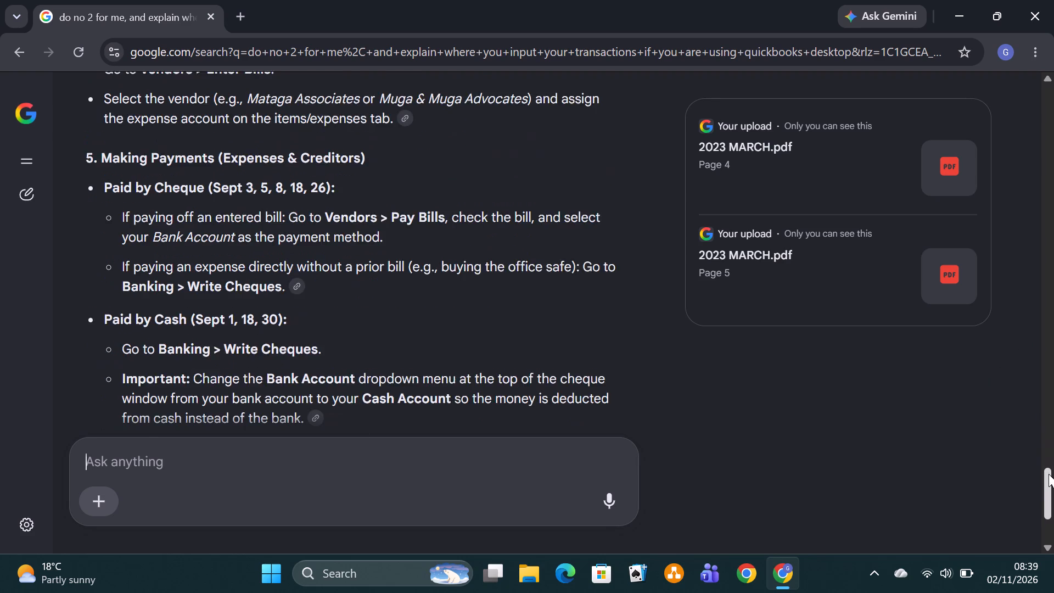
pyautogui.moveTo(1049, 474); pyautogui.dragTo(1044, 502)
# Reply to the AI's ledger-formula offer with the prompt "yes. from the 1st date".
pyautogui.click(244, 452)
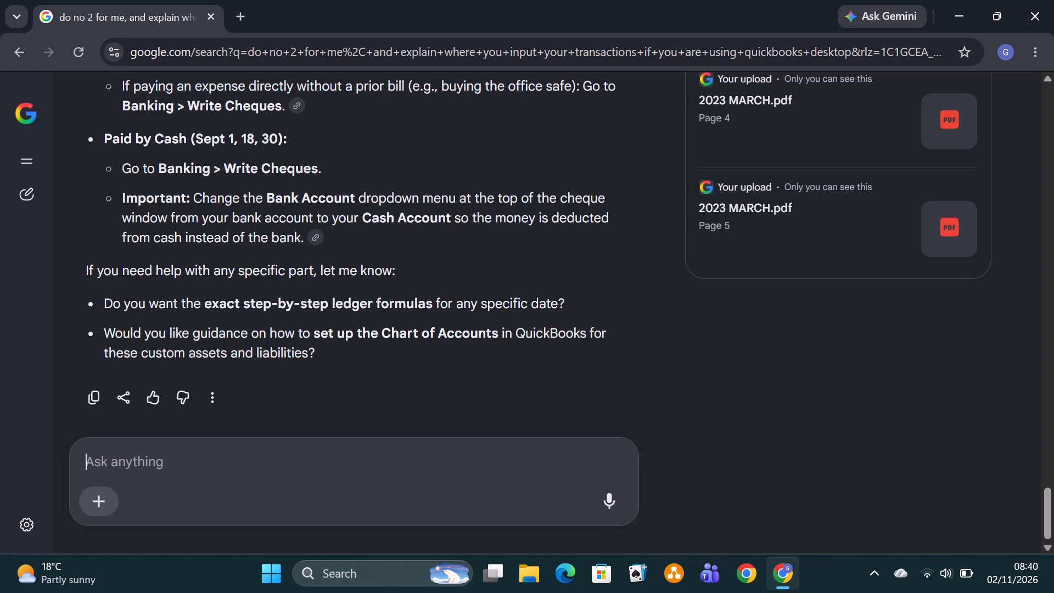
pyautogui.write('yr')
pyautogui.press('BackSpace')
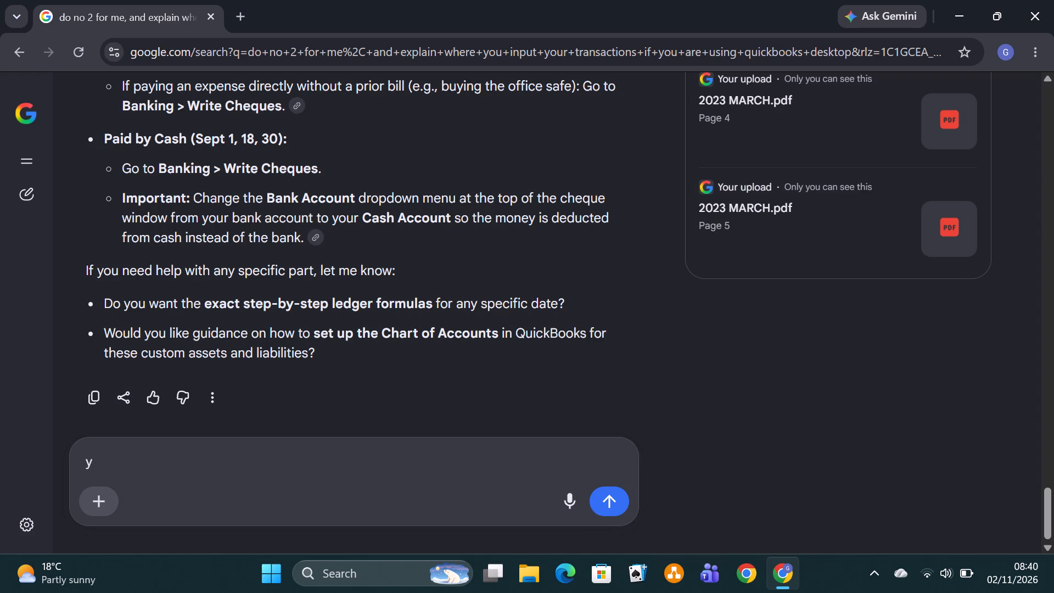
pyautogui.write('es')
pyautogui.write('. from the 1st date')
pyautogui.press('space')
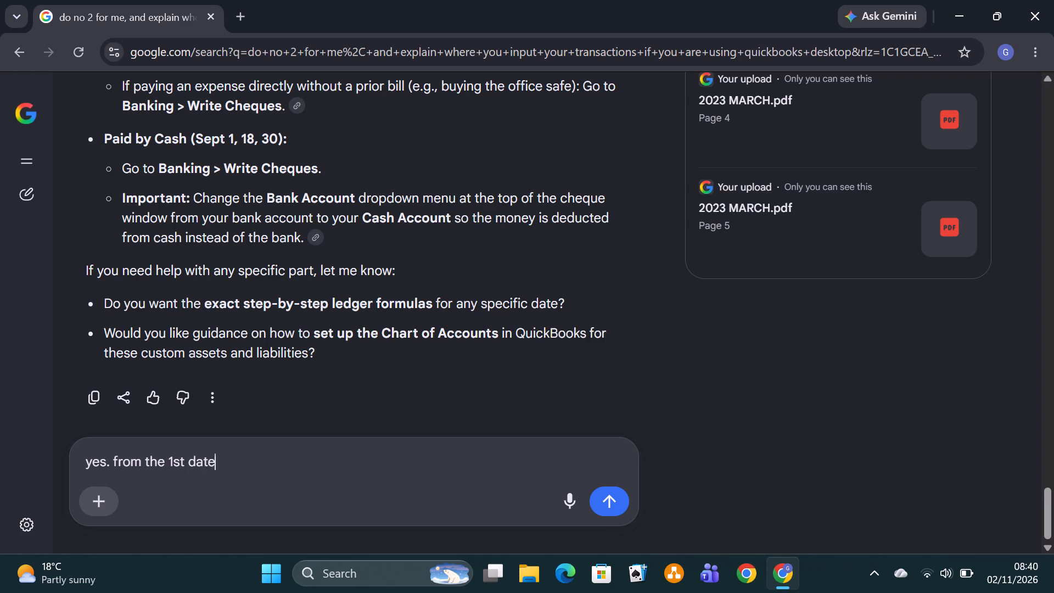
pyautogui.press('Return')
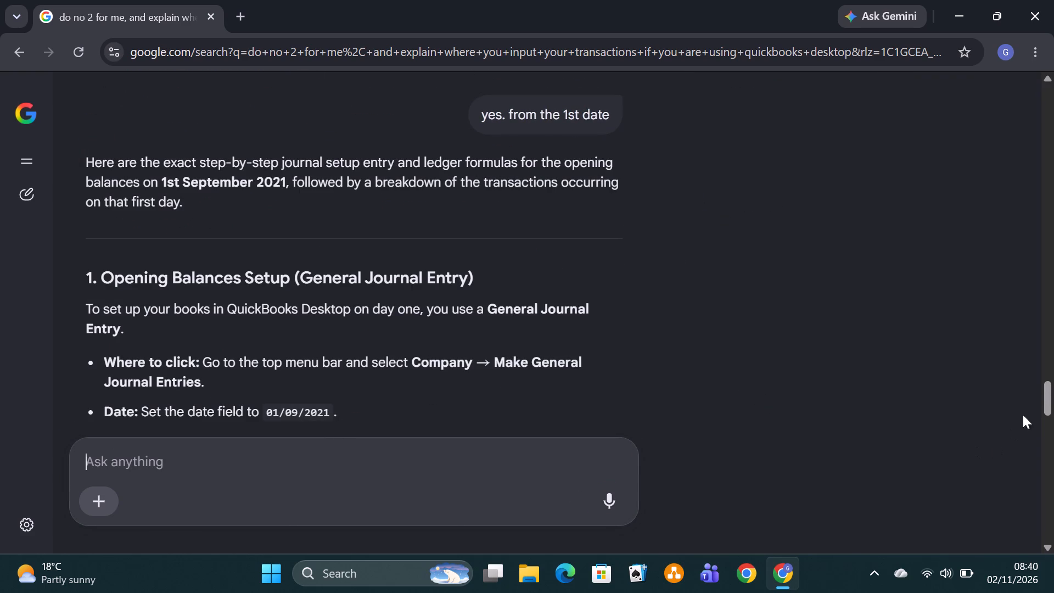
# Examine the AI's opening balances journal for 1st September 2021 and its entry instructions and ledger formulas for that day's cash expenses.
pyautogui.moveTo(1042, 400); pyautogui.dragTo(1049, 430)
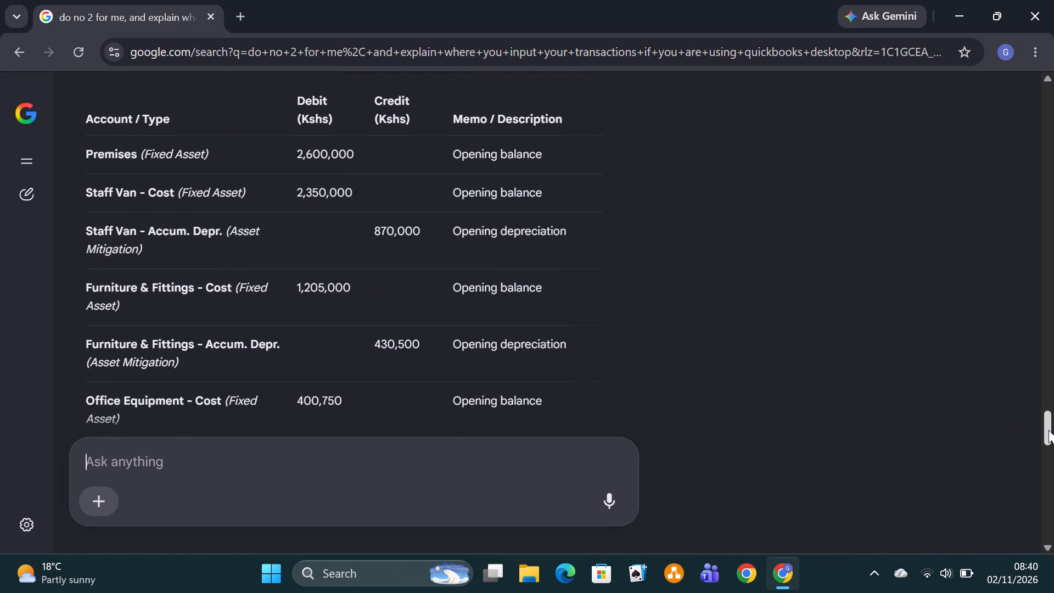
pyautogui.moveTo(1049, 430); pyautogui.dragTo(1051, 444)
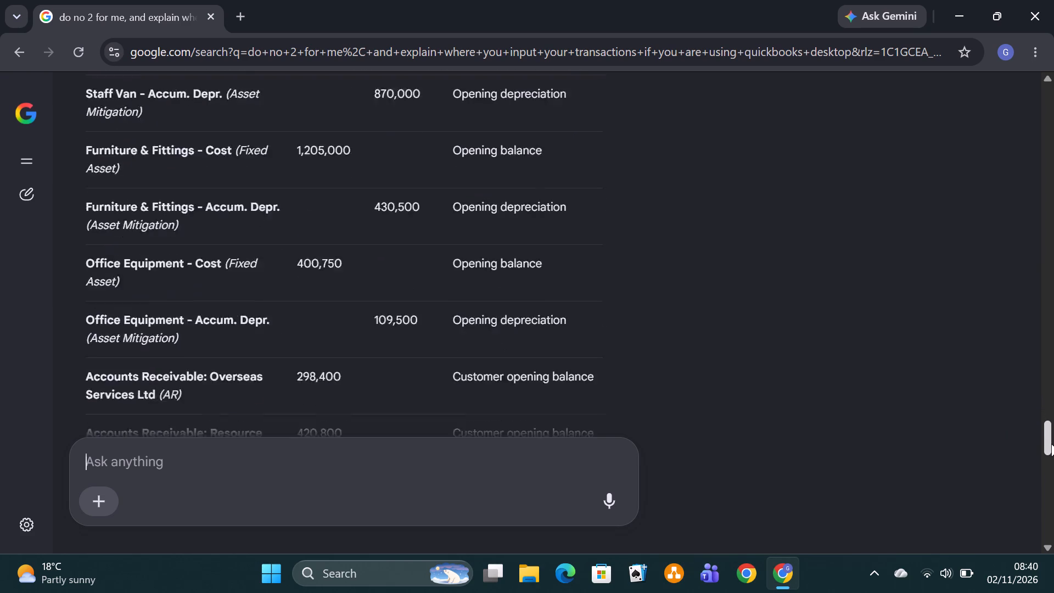
pyautogui.moveTo(1051, 444); pyautogui.dragTo(1049, 472)
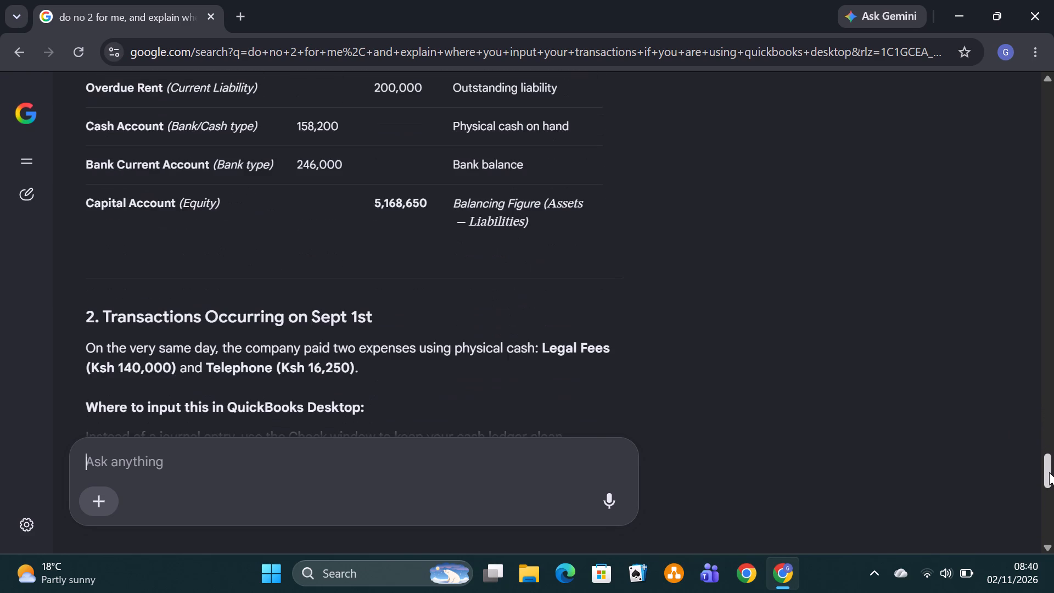
pyautogui.moveTo(1049, 472); pyautogui.dragTo(1049, 486)
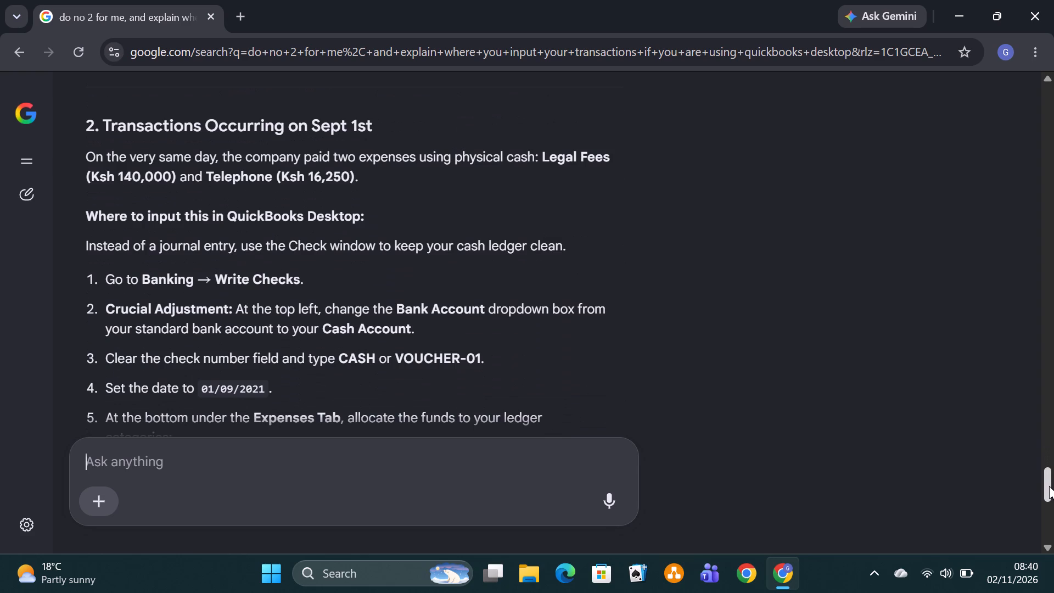
pyautogui.moveTo(1049, 486); pyautogui.dragTo(1052, 481)
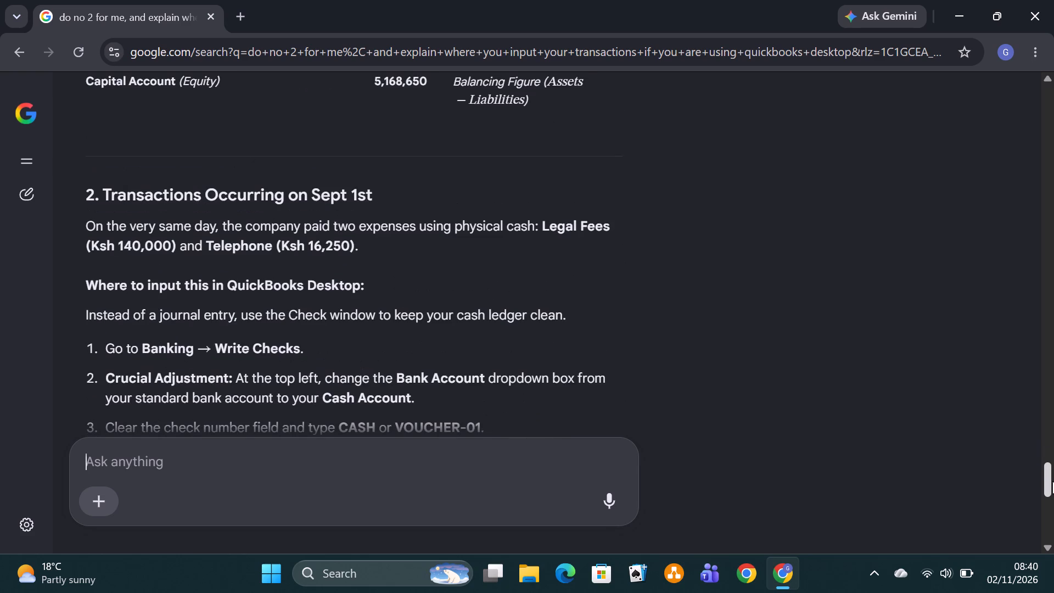
pyautogui.moveTo(1052, 481); pyautogui.dragTo(1052, 491)
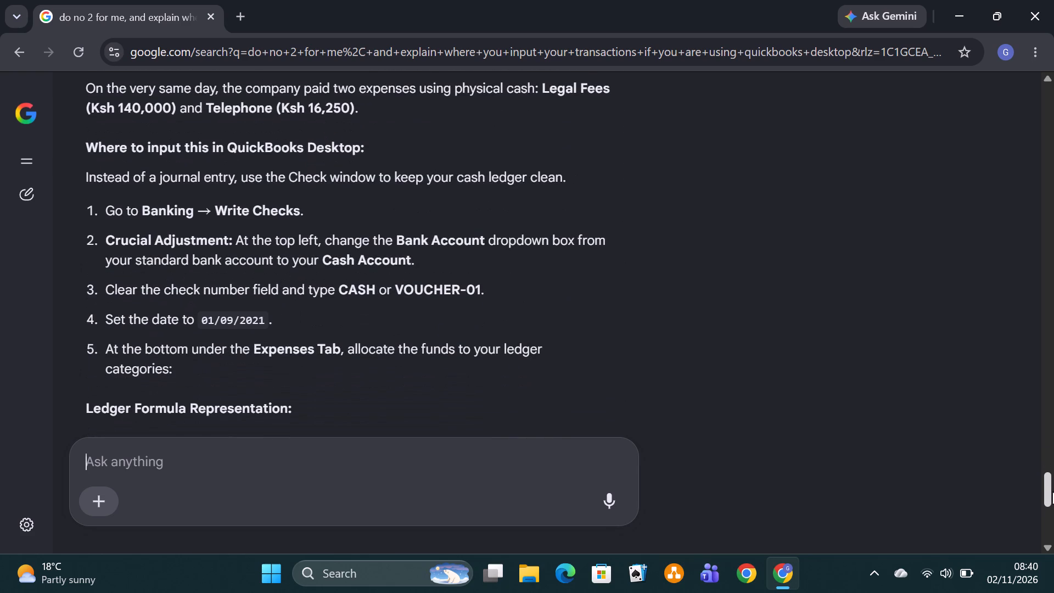
pyautogui.moveTo(1052, 491); pyautogui.dragTo(1052, 491)
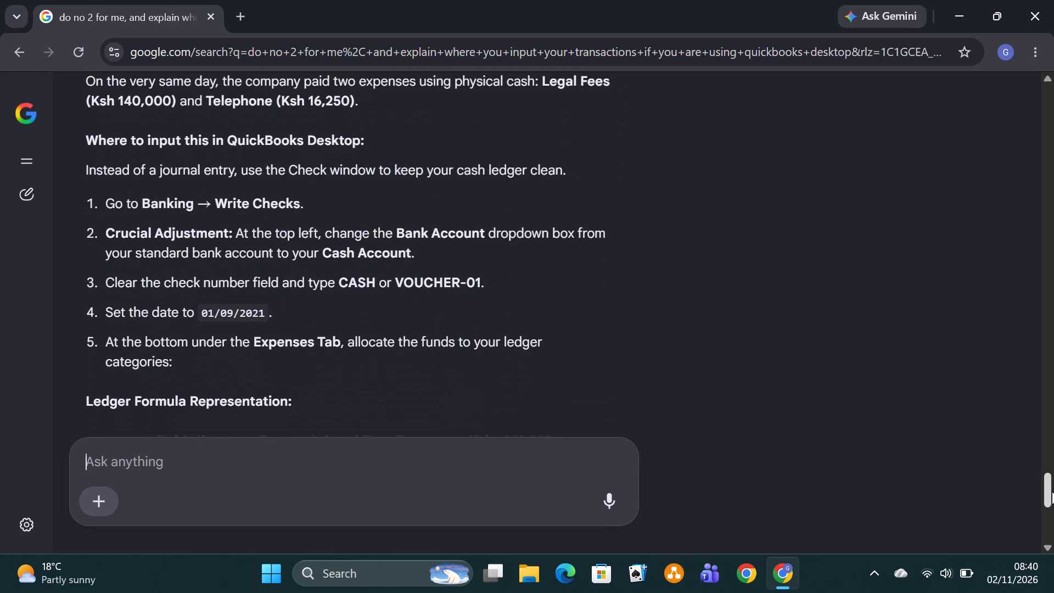
pyautogui.moveTo(1052, 491); pyautogui.dragTo(1051, 513)
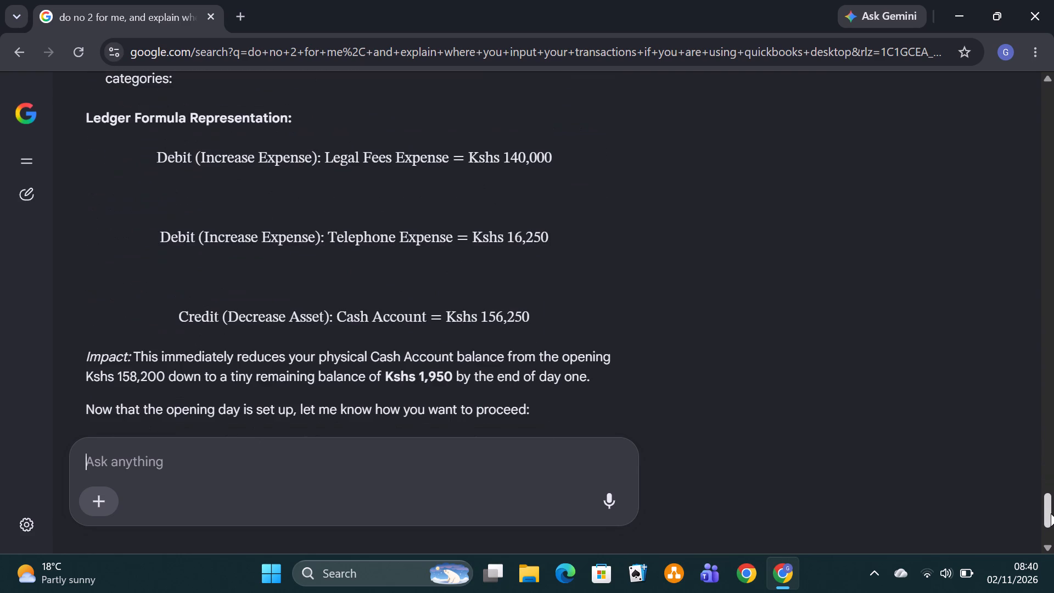
pyautogui.moveTo(1051, 513); pyautogui.dragTo(1051, 517)
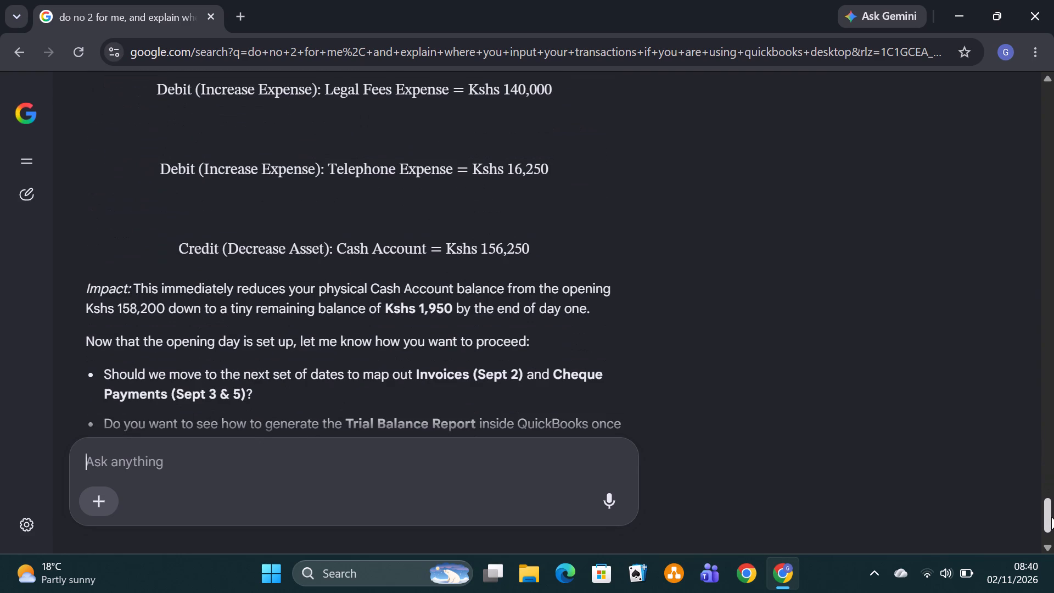
pyautogui.moveTo(1051, 517); pyautogui.dragTo(1053, 531)
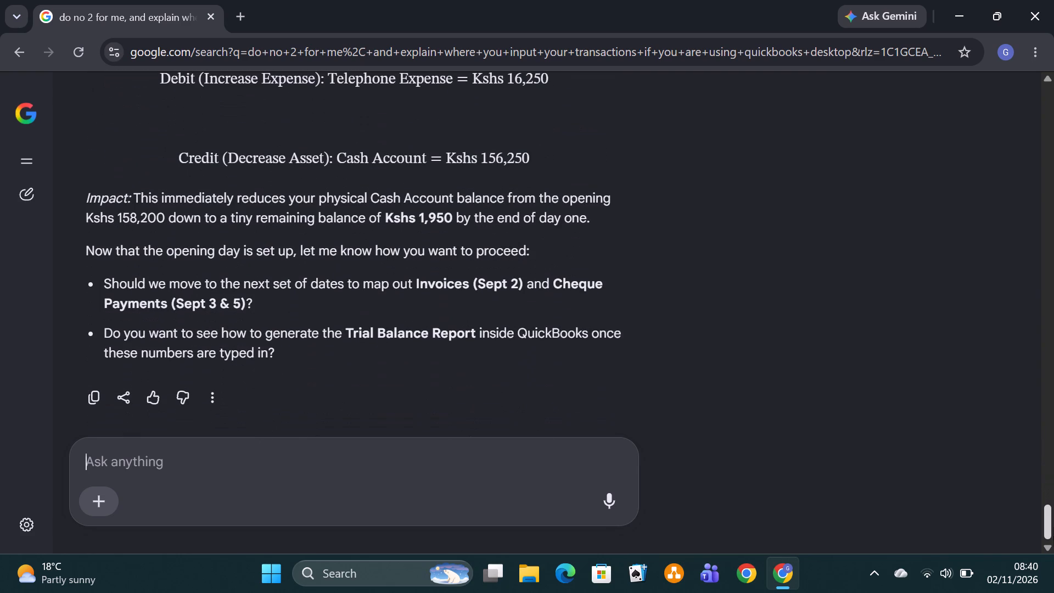
pyautogui.moveTo(1053, 531); pyautogui.dragTo(1030, 529)
# Ask the AI for further dates with the prompt "date 4,7,10,1418,26".
pyautogui.write('date')
pyautogui.press('space')
pyautogui.write('4,7,10,')
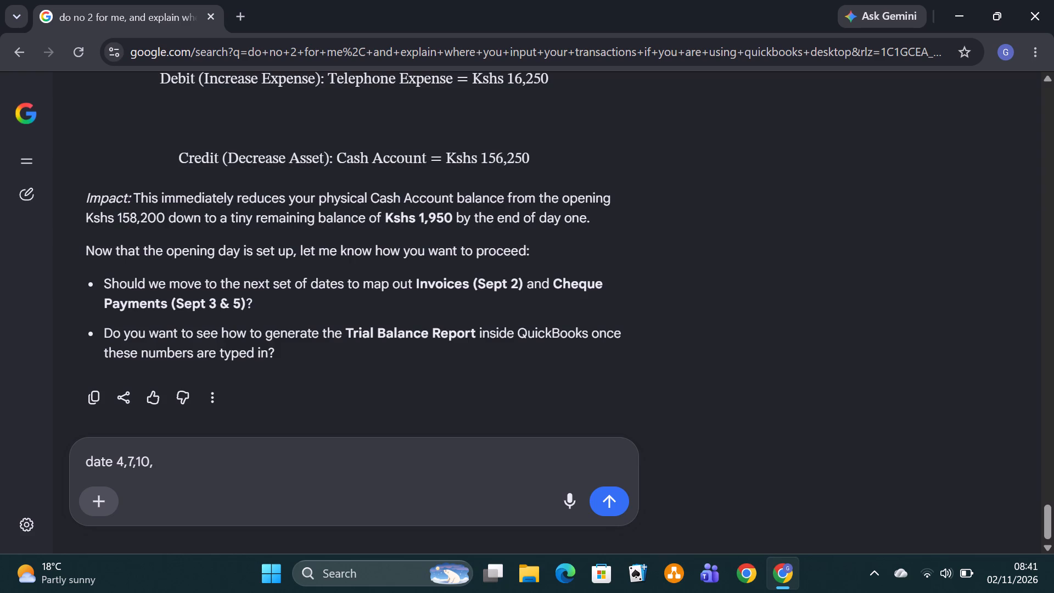
pyautogui.write('14')
pyautogui.write('18,26')
pyautogui.press('Return')
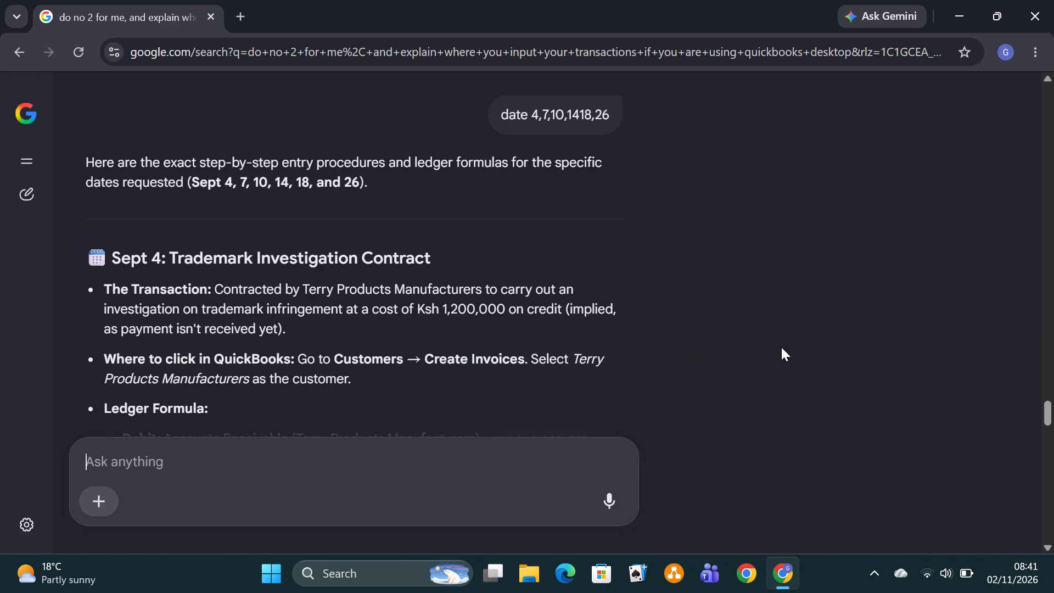
# Read the AI's entry procedures and ledger formulas from the Sept 4 trademark contract through the Sept 18 cheque payment.
pyautogui.moveTo(1049, 406); pyautogui.dragTo(1048, 410)
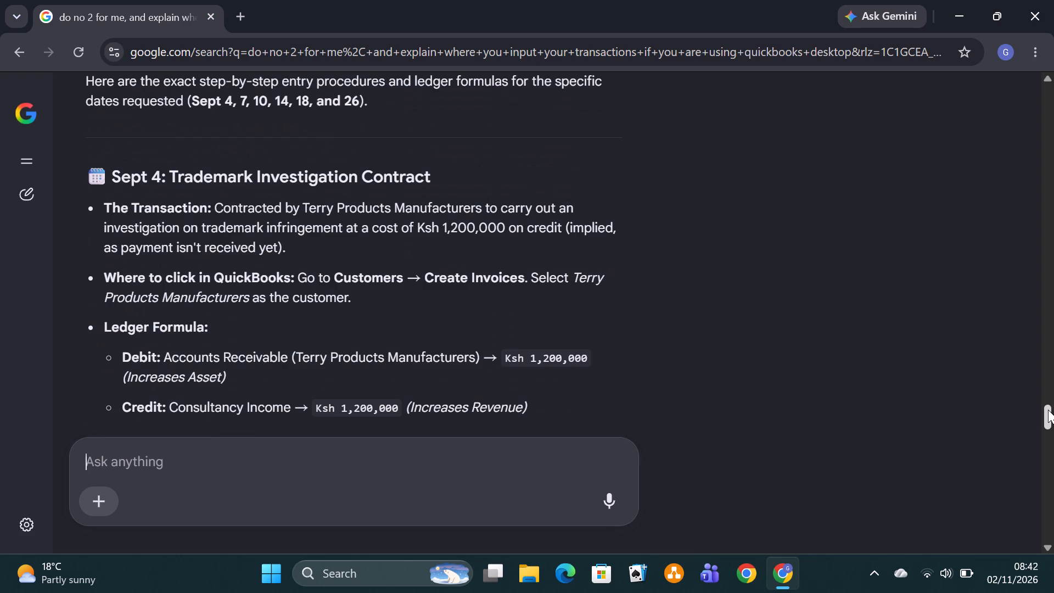
pyautogui.moveTo(1048, 410); pyautogui.dragTo(1050, 432)
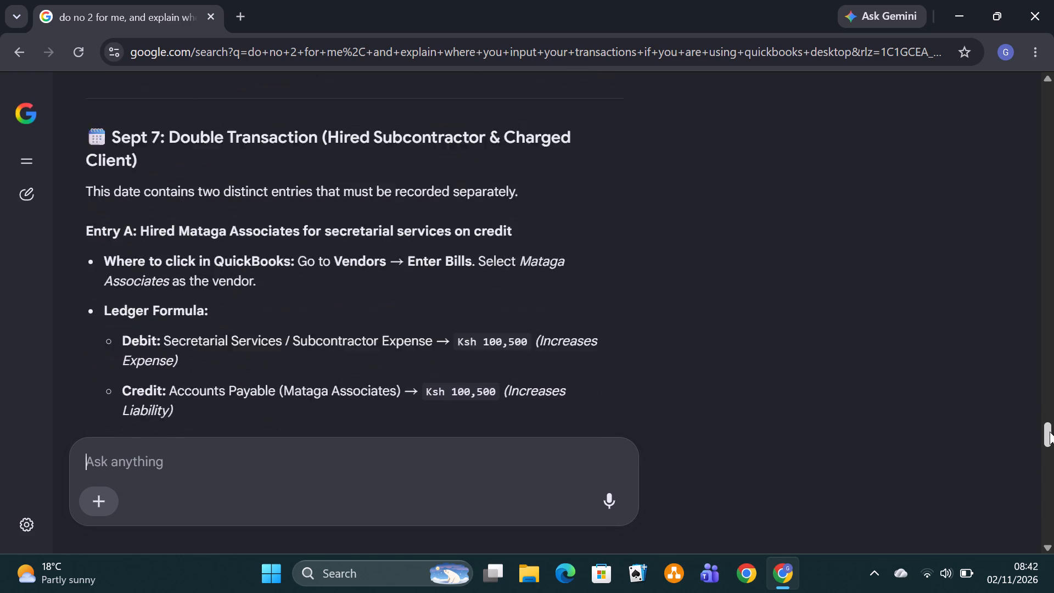
pyautogui.moveTo(1050, 432); pyautogui.dragTo(1051, 425)
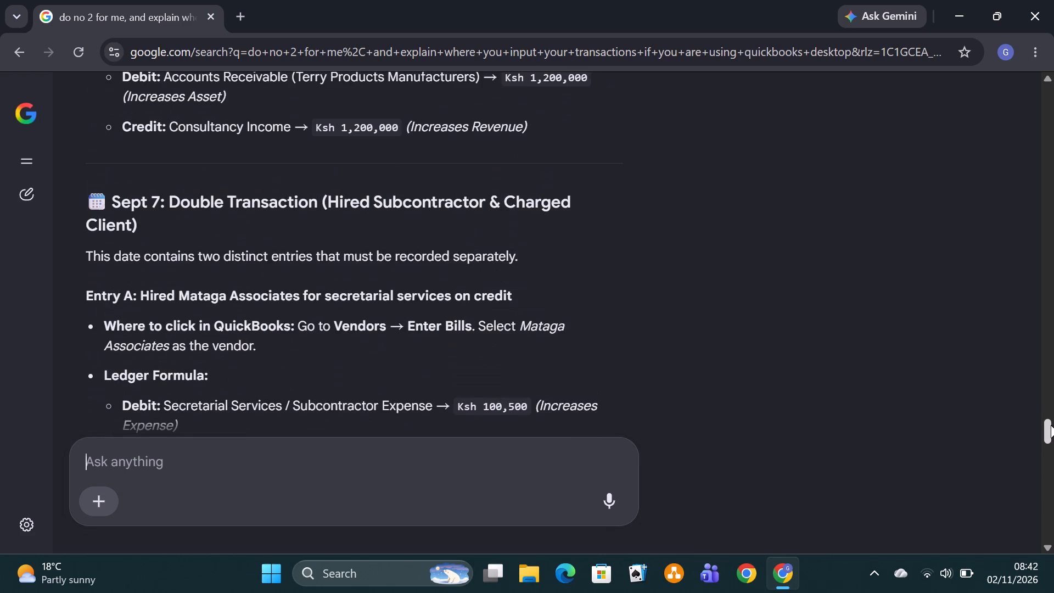
pyautogui.moveTo(1051, 425); pyautogui.dragTo(1051, 426)
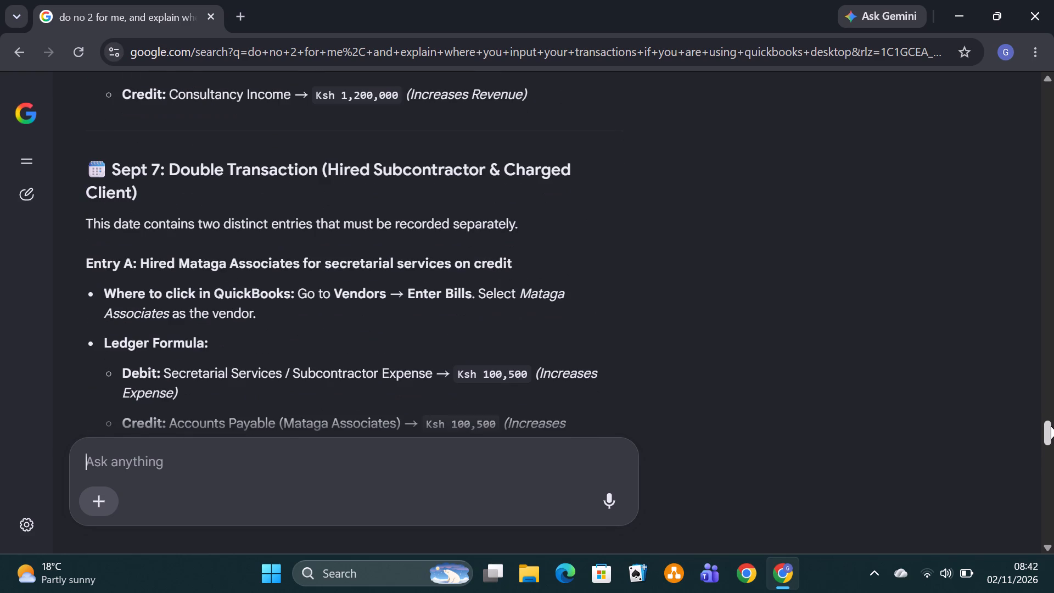
pyautogui.moveTo(1051, 426); pyautogui.dragTo(1047, 431)
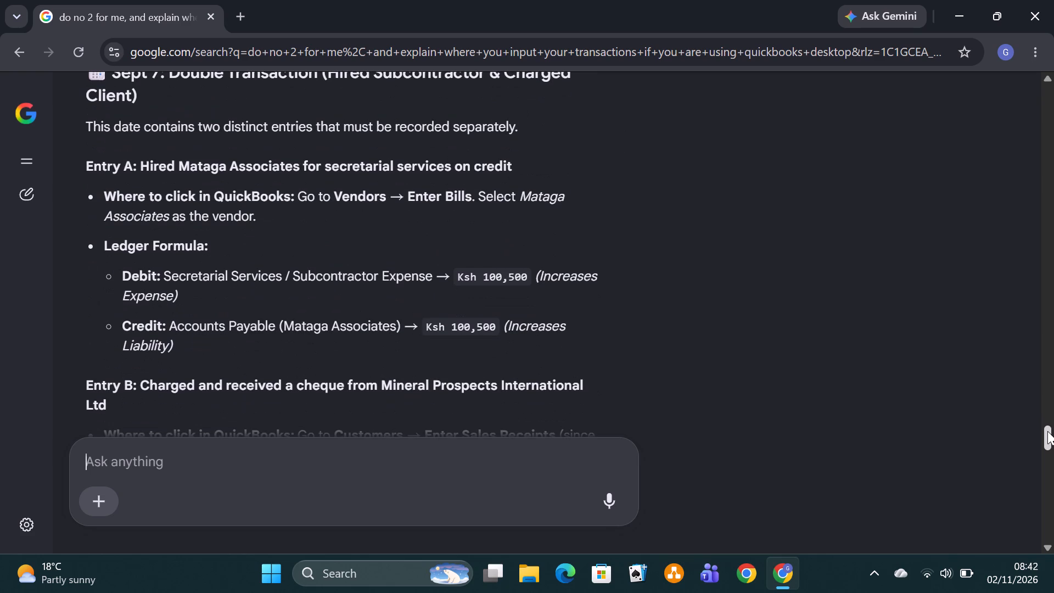
pyautogui.moveTo(1047, 431); pyautogui.dragTo(1046, 429)
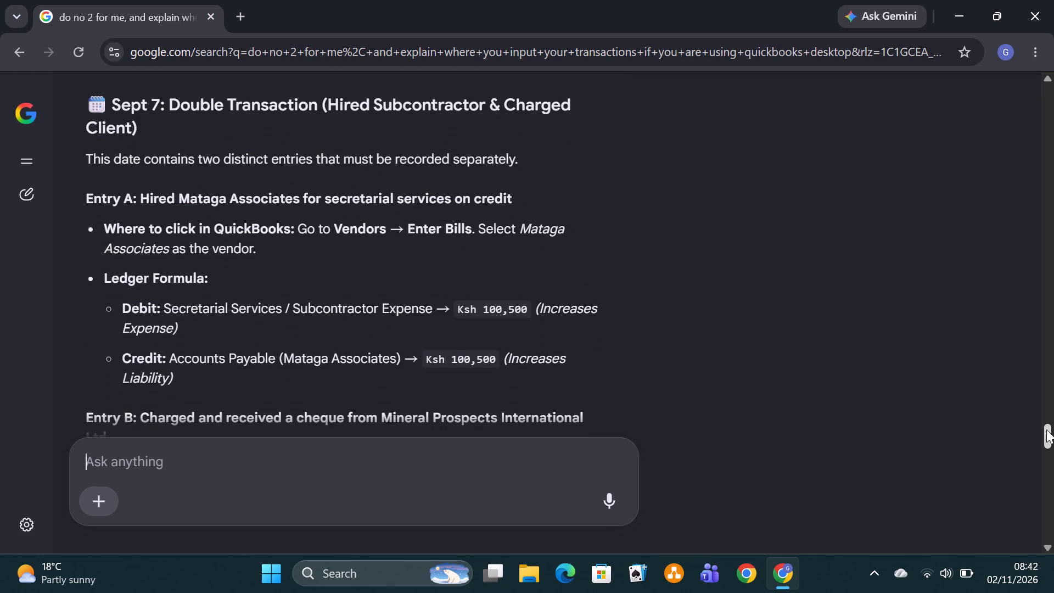
pyautogui.moveTo(1046, 429); pyautogui.dragTo(1047, 429)
pyautogui.moveTo(1047, 429); pyautogui.dragTo(1052, 443)
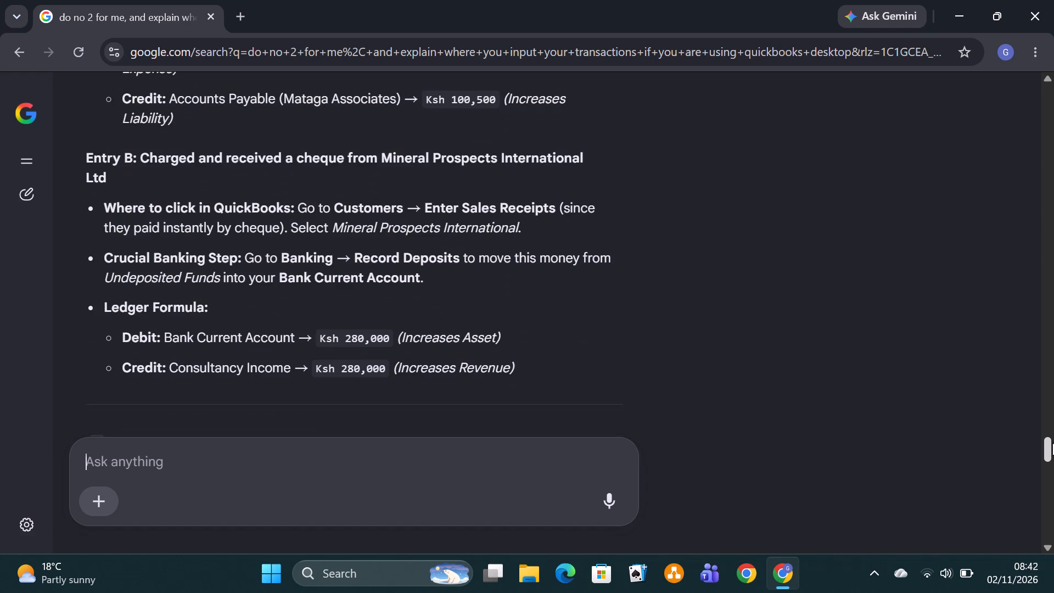
pyautogui.moveTo(1052, 443); pyautogui.dragTo(1053, 436)
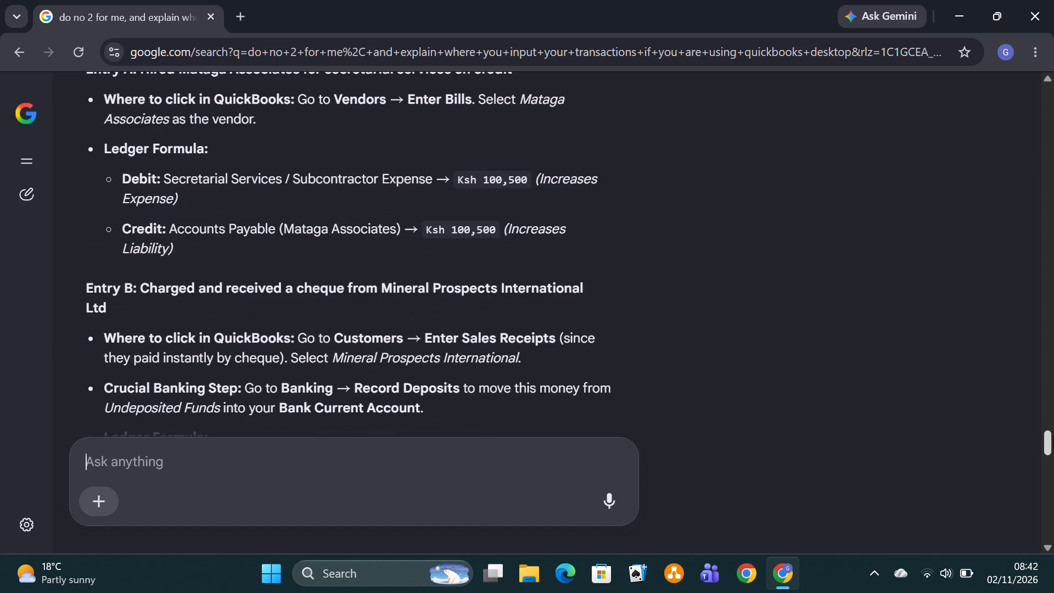
pyautogui.moveTo(1053, 436); pyautogui.dragTo(1053, 438)
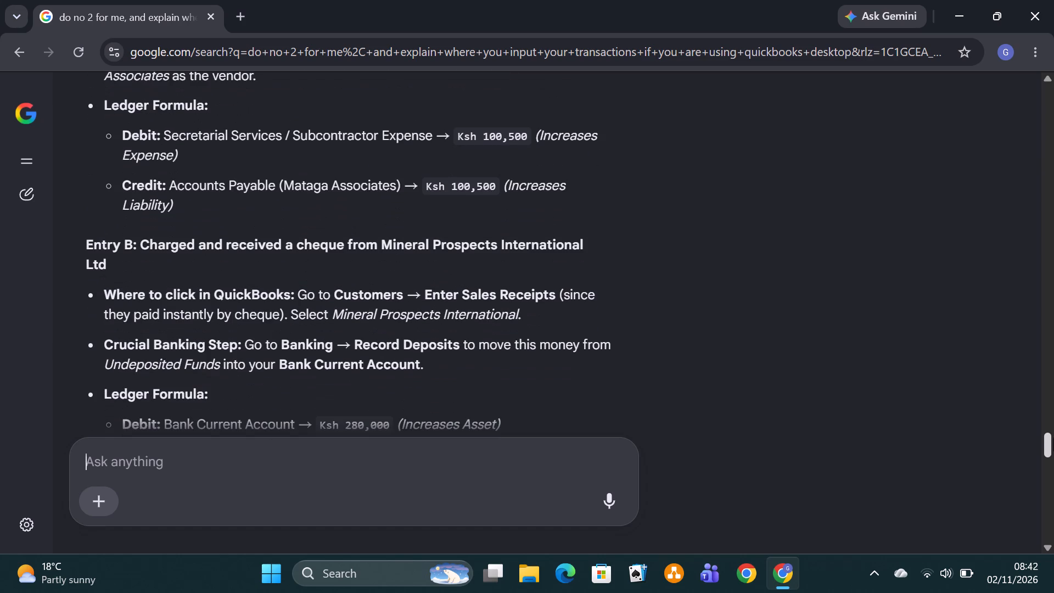
pyautogui.moveTo(1053, 438); pyautogui.dragTo(1053, 472)
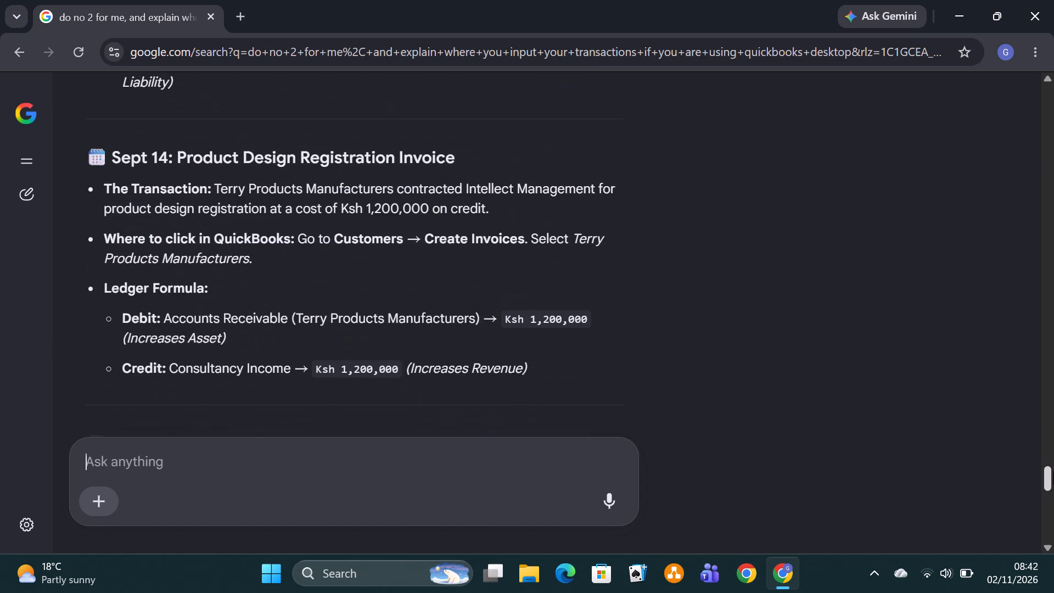
pyautogui.moveTo(1053, 472); pyautogui.dragTo(1053, 486)
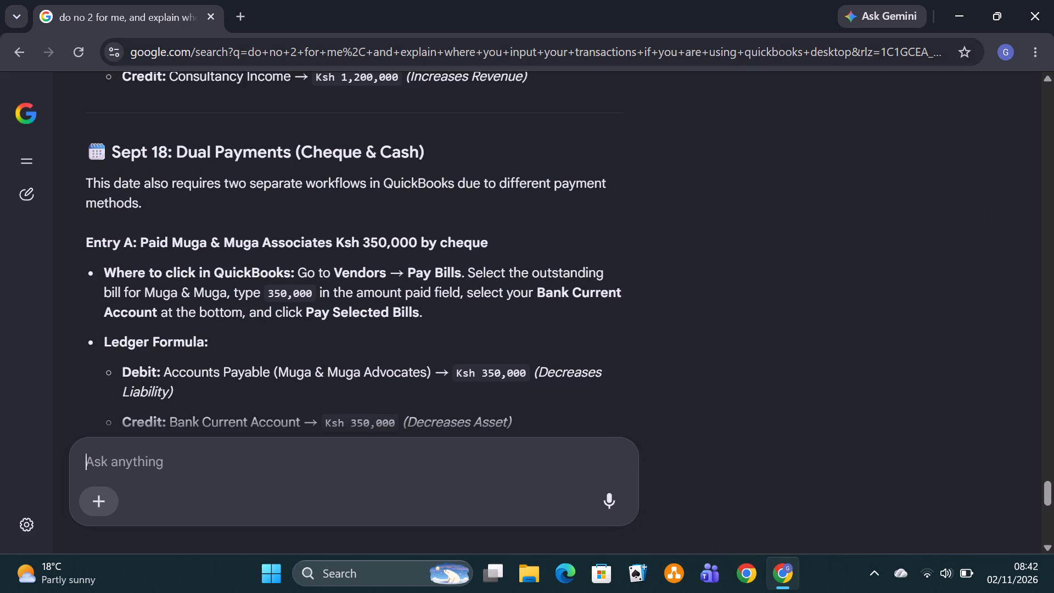
# Minimise the browser and launch Kuro from the desktop.
pyautogui.click(952, 18)
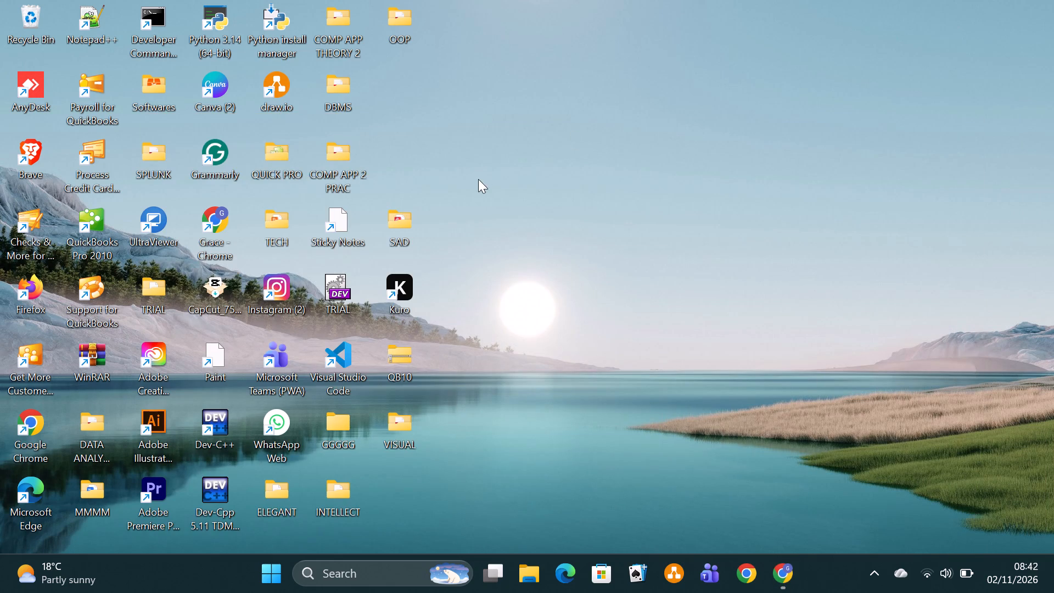
pyautogui.doubleClick(407, 282)
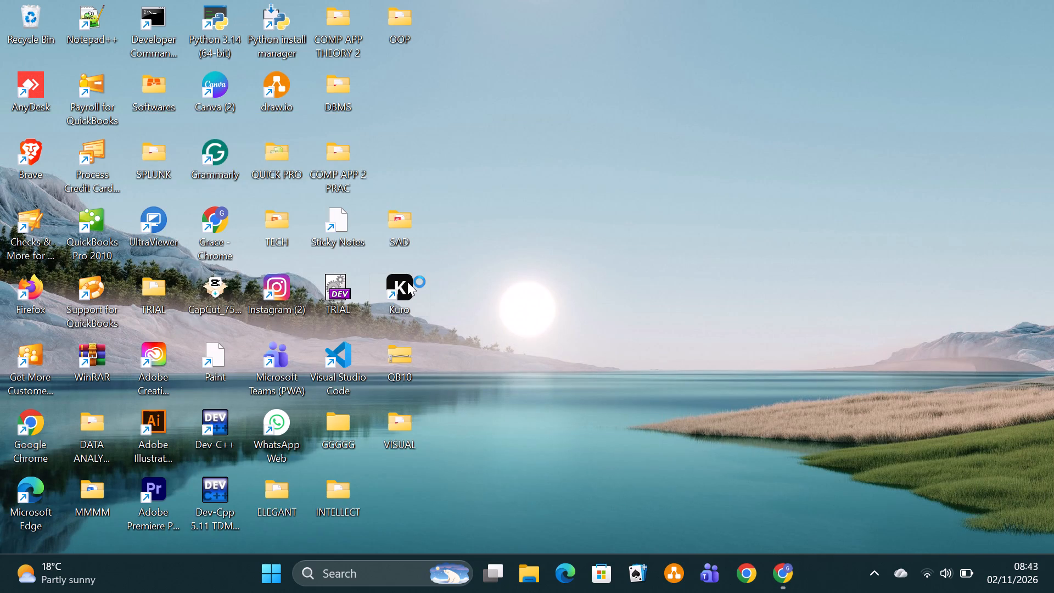
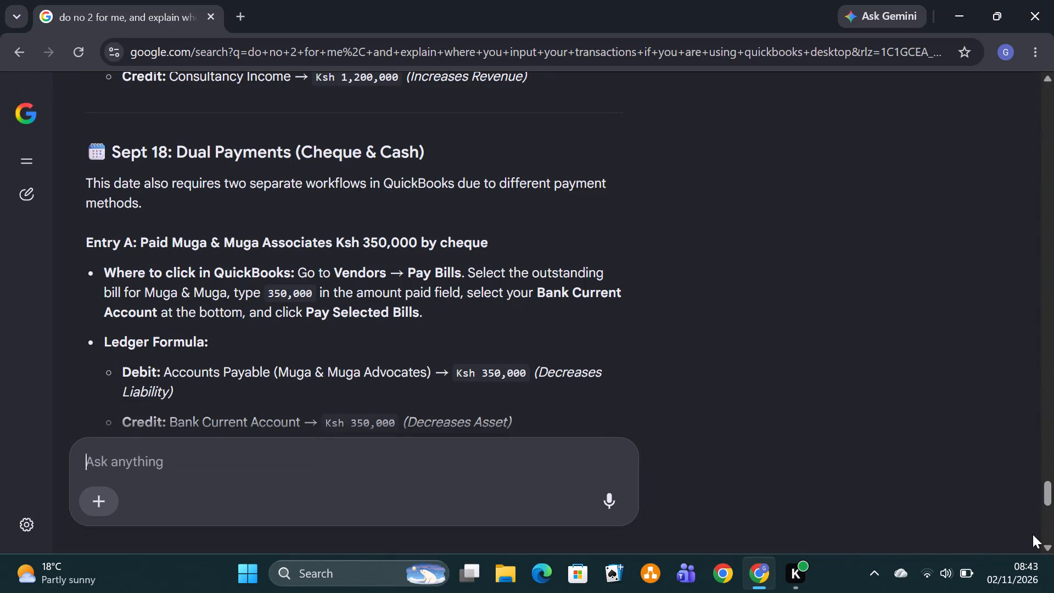
# Read the AI's entry instructions and ledger formulas for the Sept 18 and Sept 26 payments, and recheck the Sept 14 and Sept 10 entries.
pyautogui.moveTo(1047, 494); pyautogui.dragTo(1046, 501)
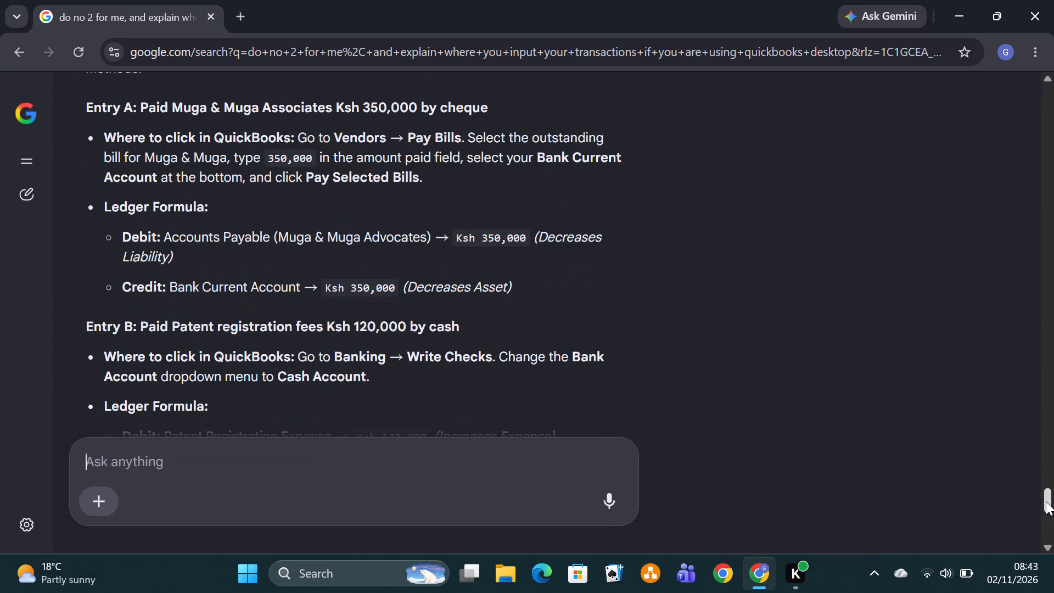
pyautogui.moveTo(1046, 501); pyautogui.dragTo(1048, 516)
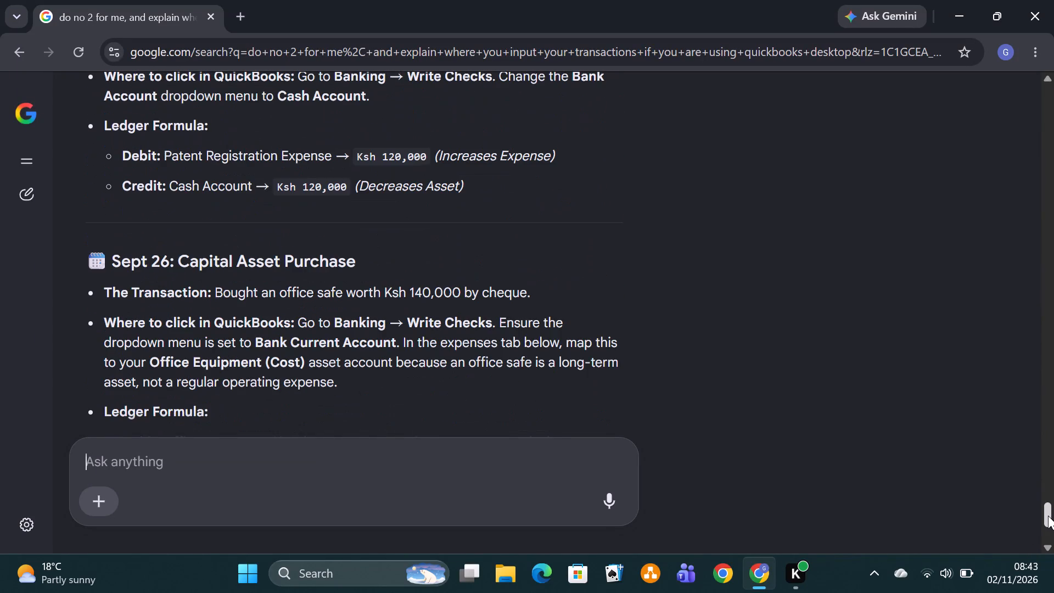
pyautogui.moveTo(1048, 516); pyautogui.dragTo(1050, 502)
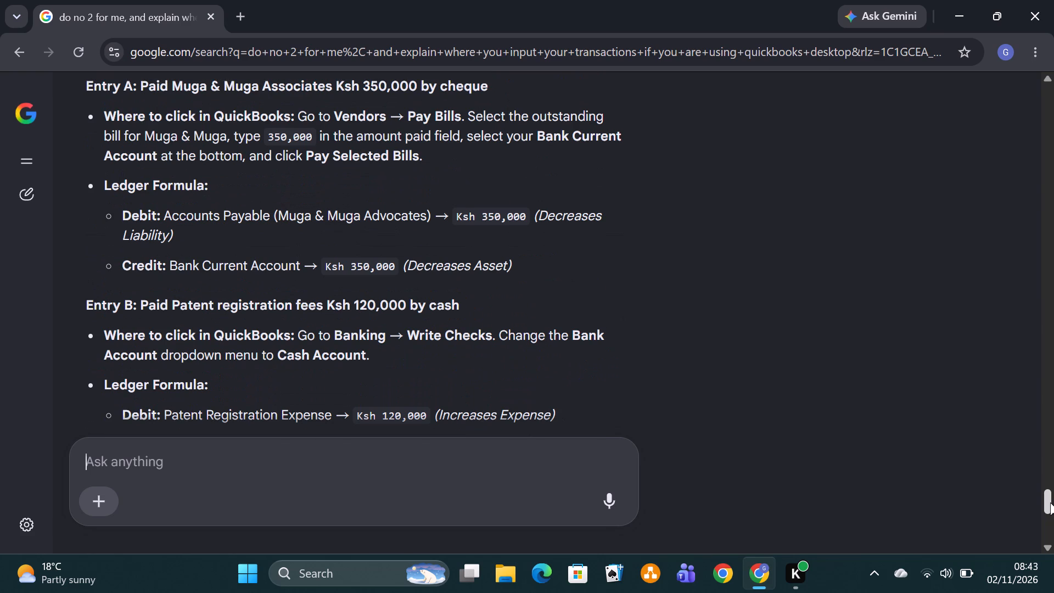
pyautogui.moveTo(1050, 502); pyautogui.dragTo(1047, 522)
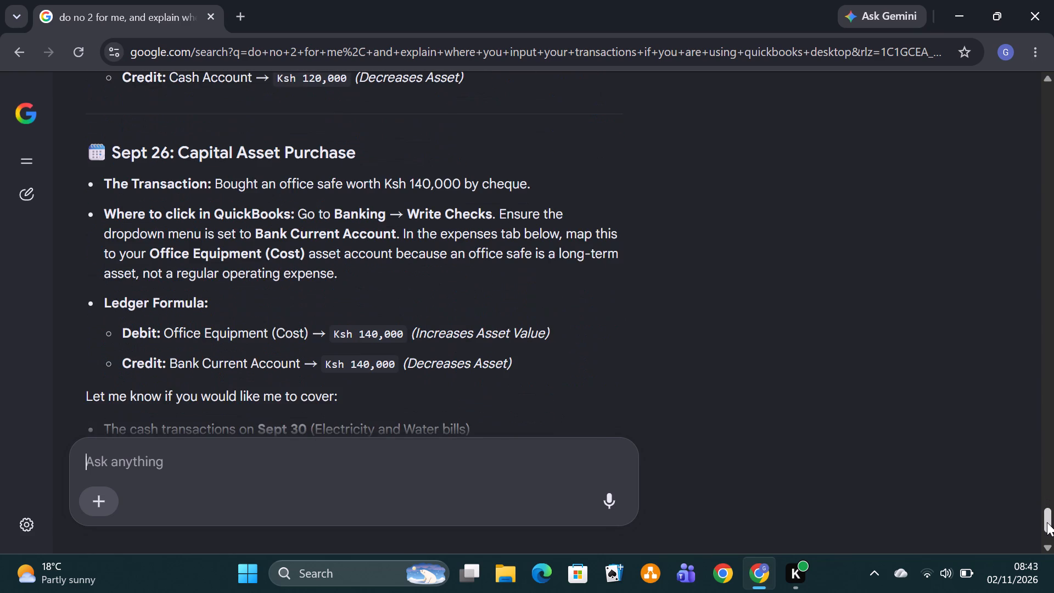
pyautogui.moveTo(1047, 522); pyautogui.dragTo(1047, 523)
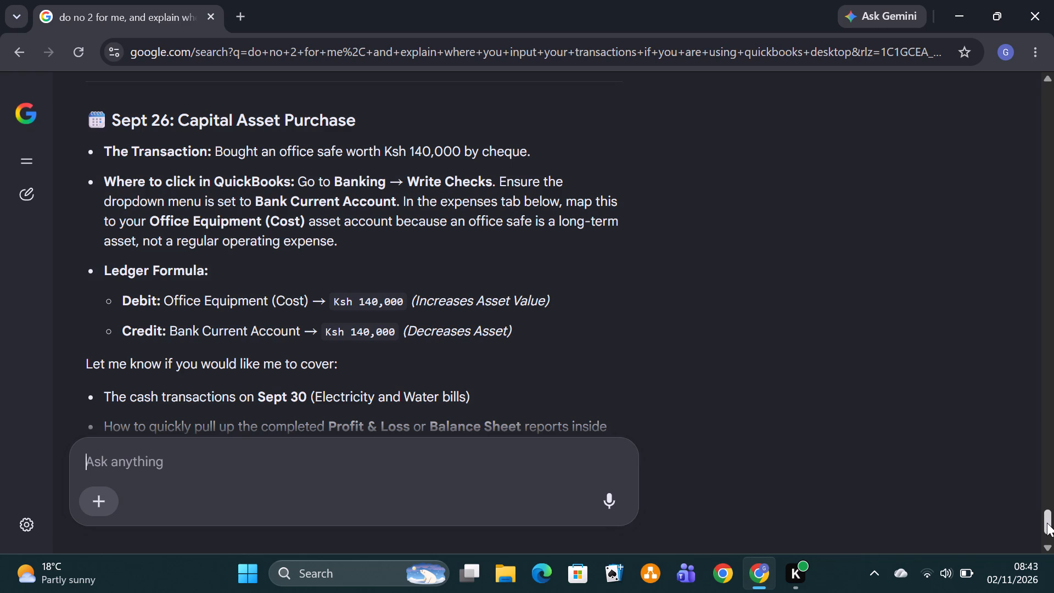
pyautogui.moveTo(1047, 523); pyautogui.dragTo(1046, 528)
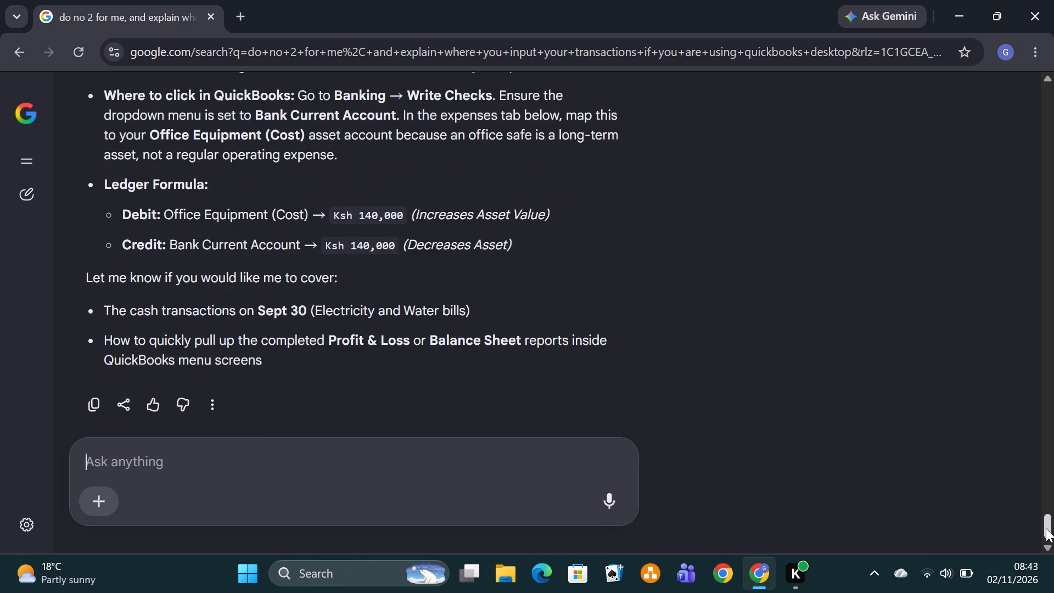
pyautogui.moveTo(1046, 528); pyautogui.dragTo(1044, 500)
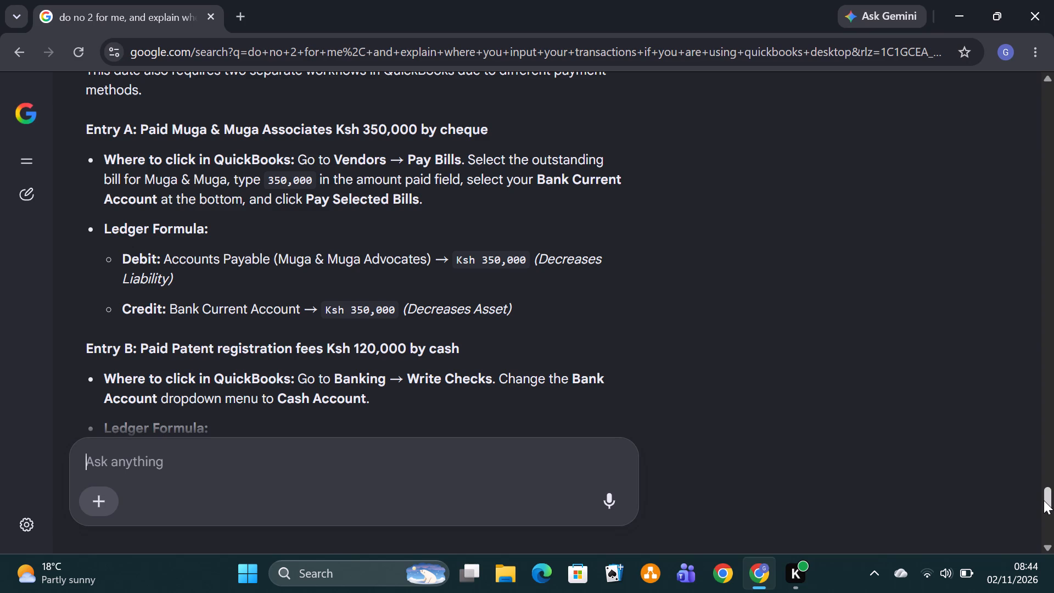
pyautogui.moveTo(1044, 500); pyautogui.dragTo(1046, 482)
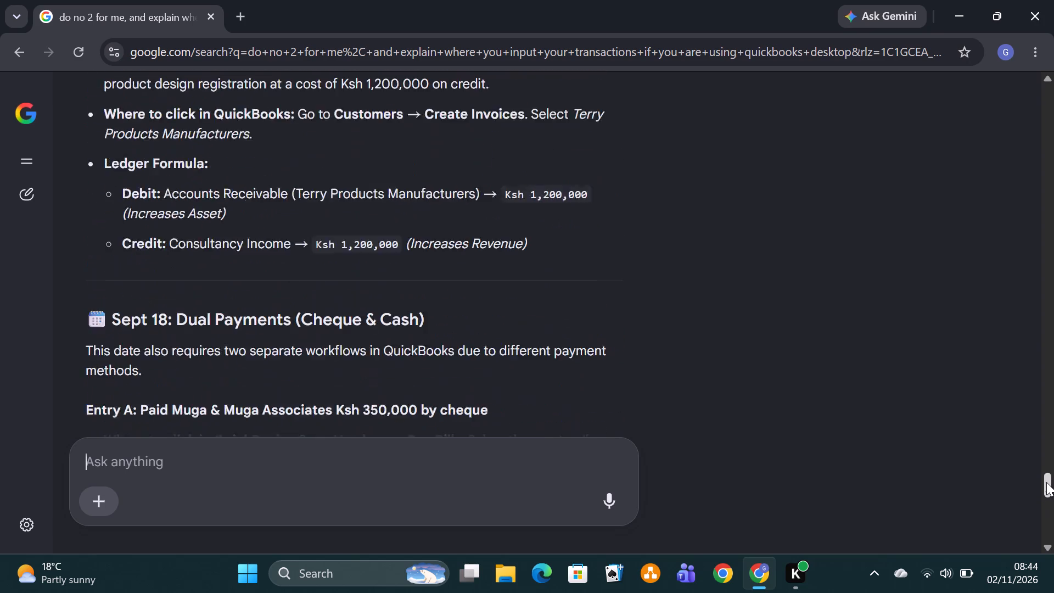
pyautogui.moveTo(1046, 482); pyautogui.dragTo(1047, 483)
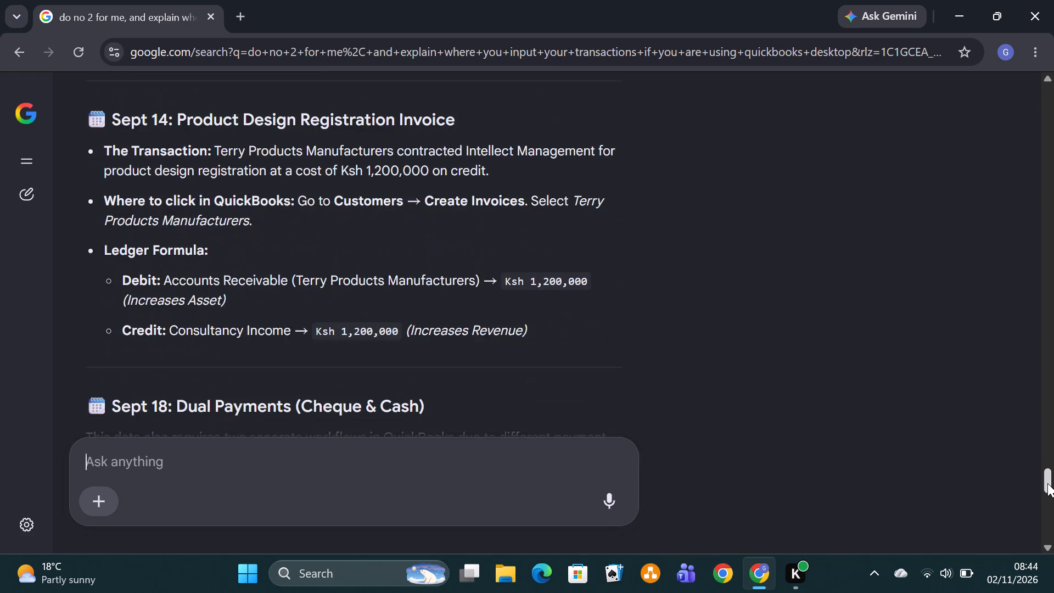
pyautogui.moveTo(1047, 483); pyautogui.dragTo(1048, 475)
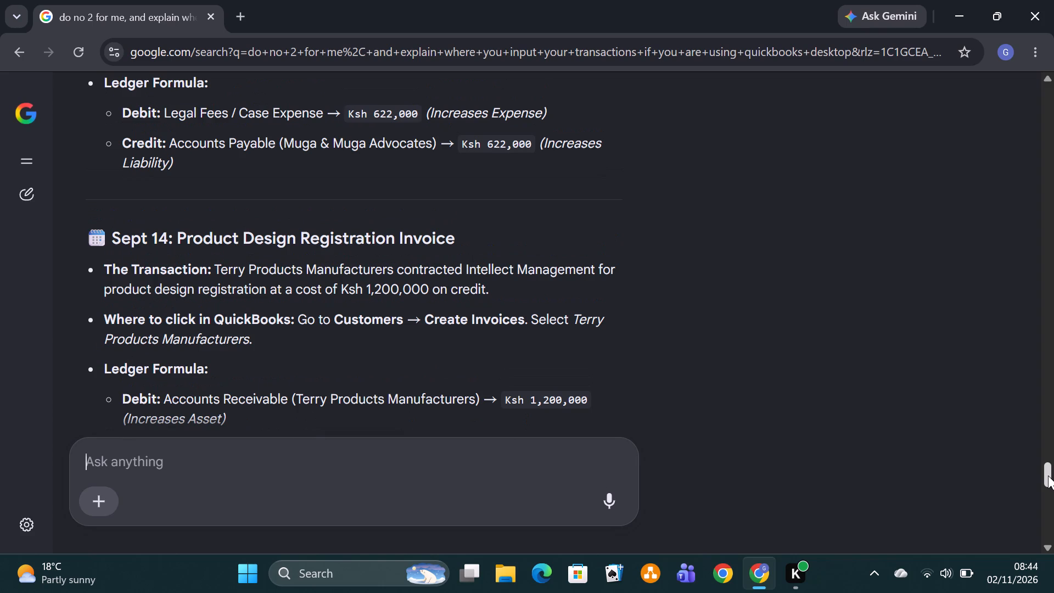
pyautogui.moveTo(1048, 475); pyautogui.dragTo(1053, 465)
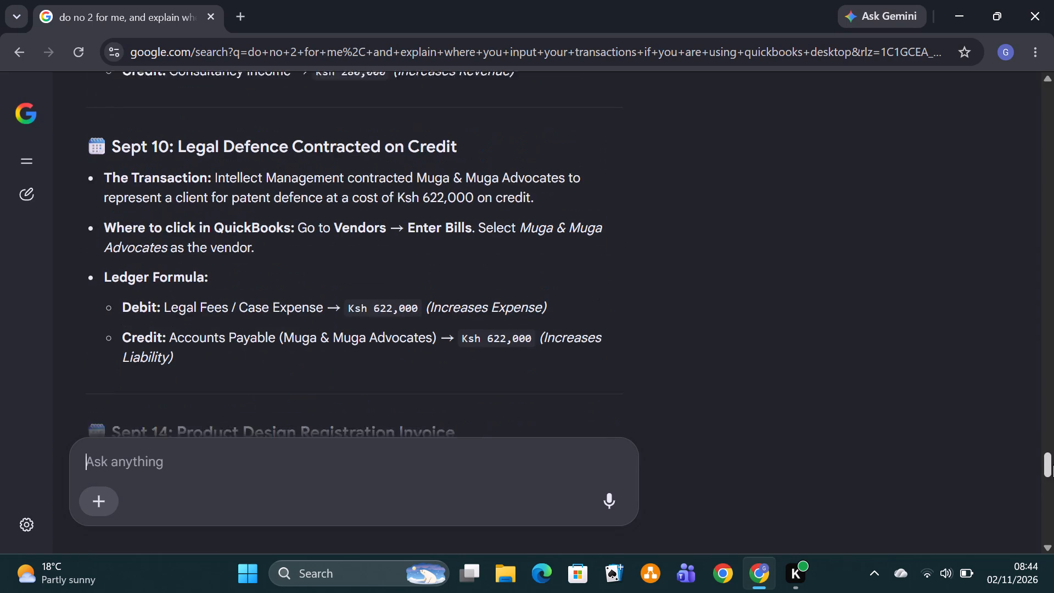
pyautogui.moveTo(1053, 465); pyautogui.dragTo(1053, 465)
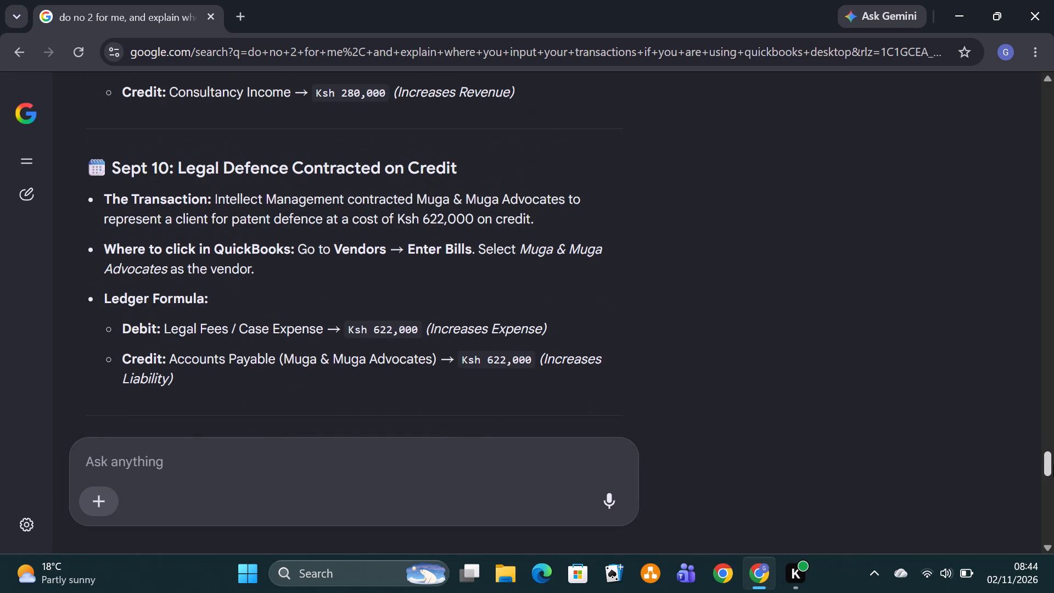
# Ask the AI for another date's transaction with the prompt "date 6".
pyautogui.write('date')
pyautogui.press('space')
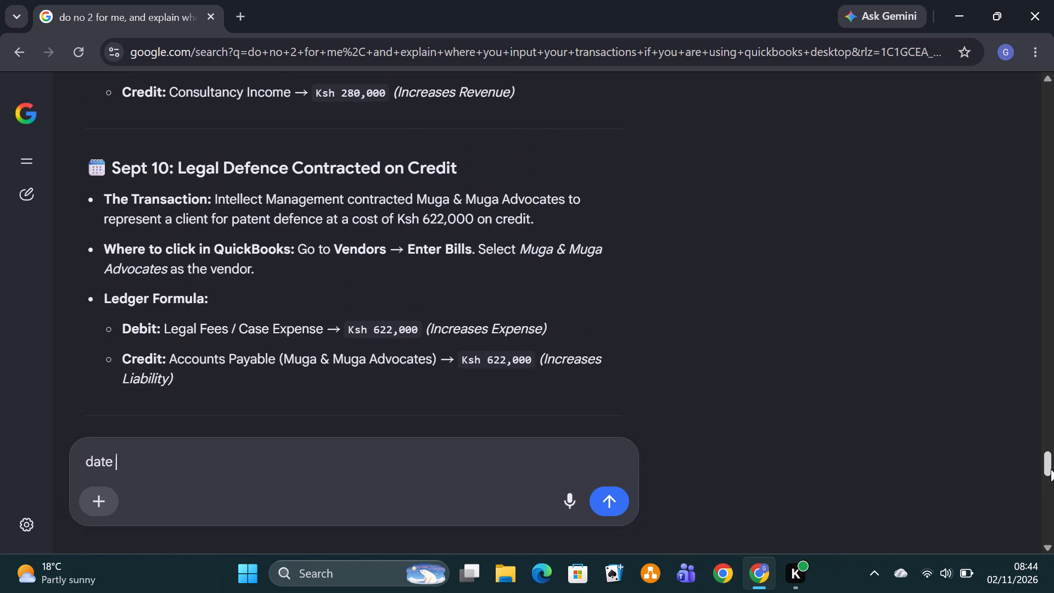
pyautogui.press('6')
pyautogui.press('Return')
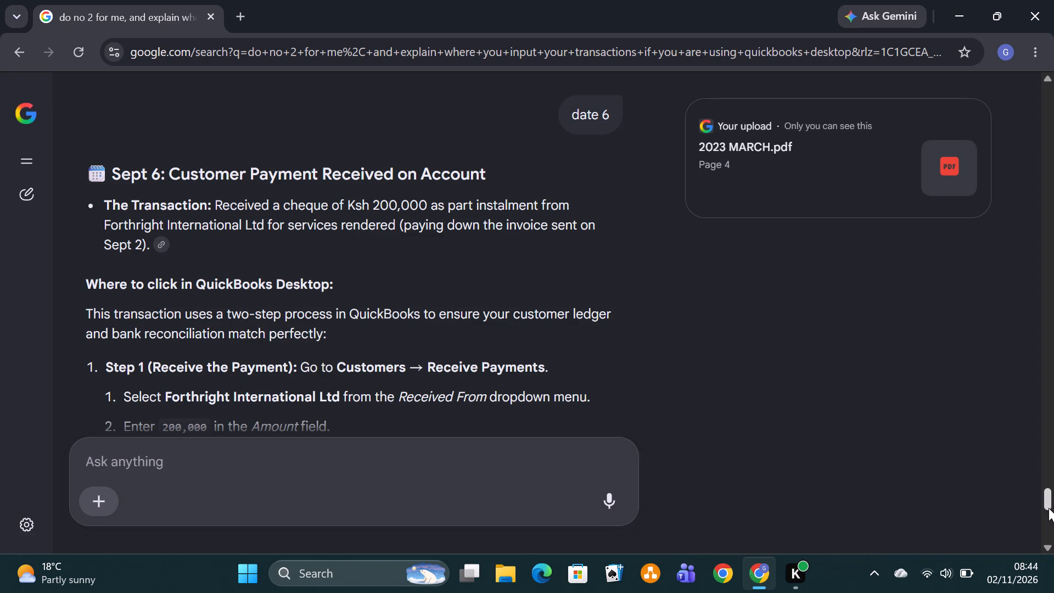
# Read the AI's Sept 6 instructions for receiving and depositing the Forthright International cheque, including the ledger formula and balance impact.
pyautogui.moveTo(1050, 502); pyautogui.dragTo(1050, 513)
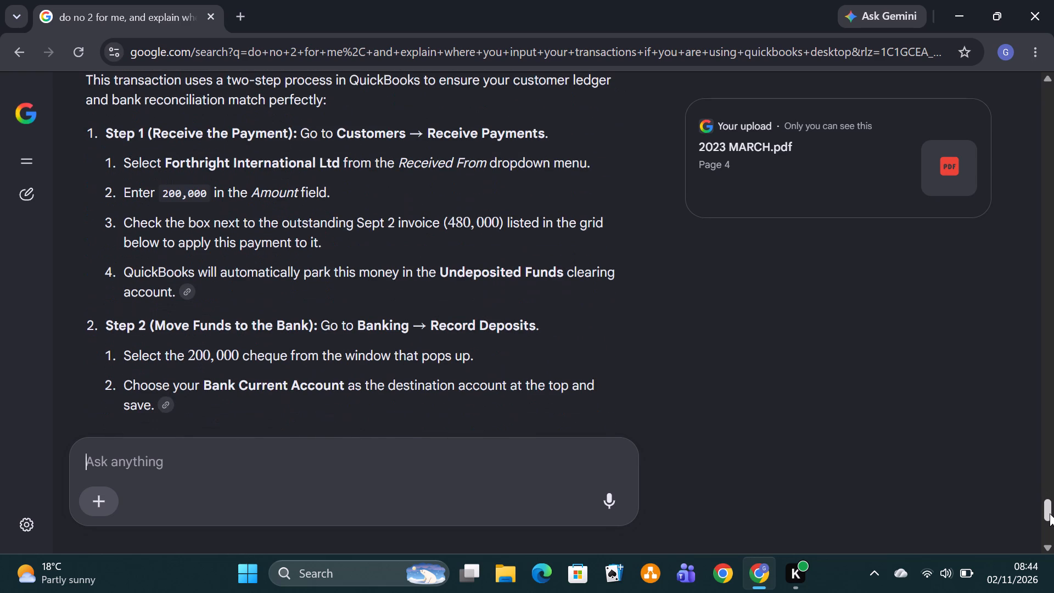
pyautogui.moveTo(1050, 513); pyautogui.dragTo(1050, 514)
pyautogui.moveTo(1050, 514); pyautogui.dragTo(1052, 524)
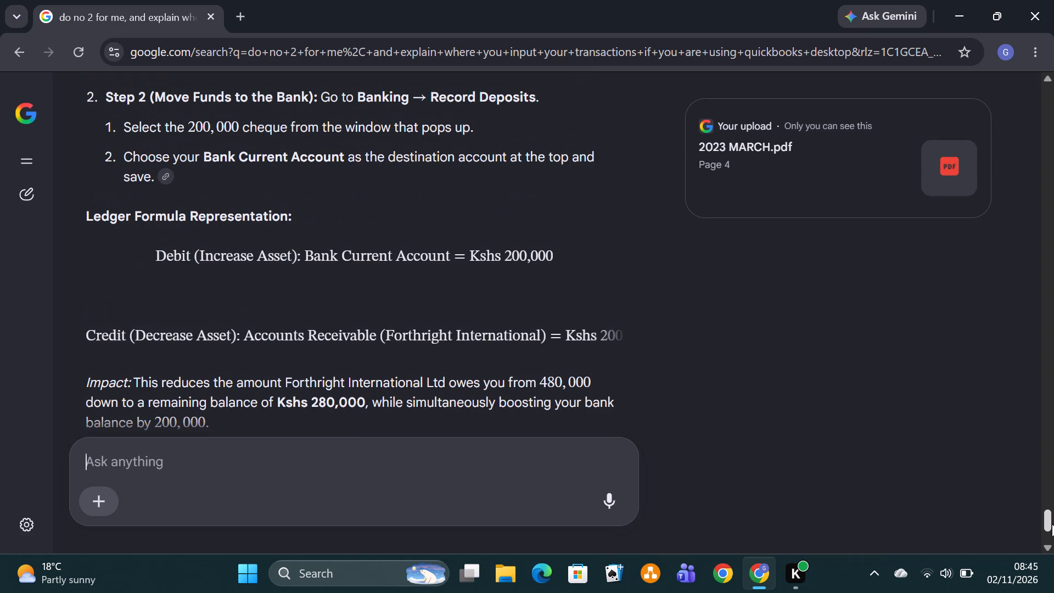
pyautogui.moveTo(1052, 524); pyautogui.dragTo(1052, 528)
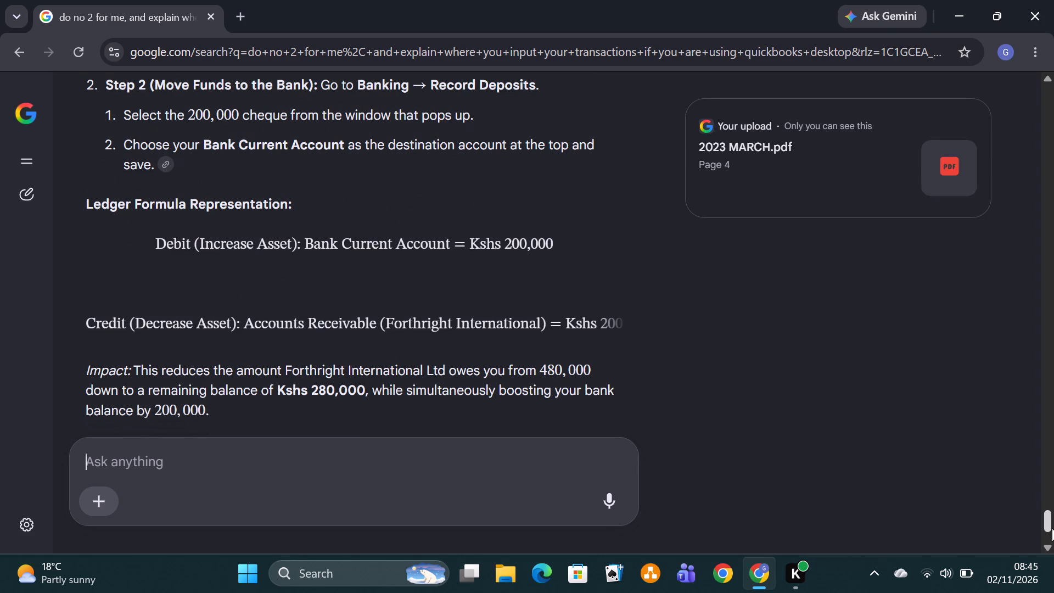
pyautogui.moveTo(1052, 528); pyautogui.dragTo(1053, 548)
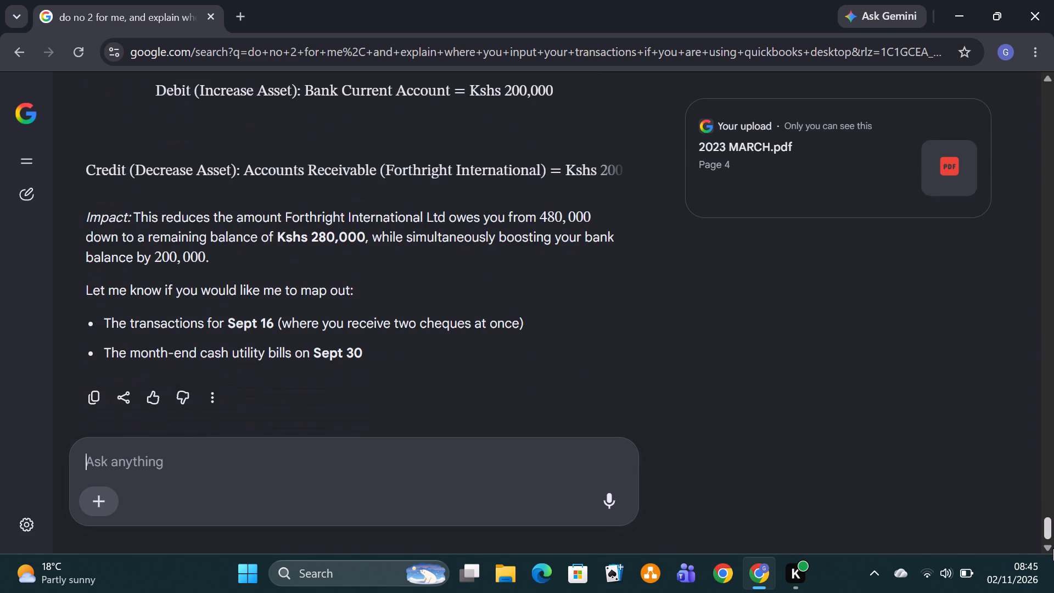
pyautogui.moveTo(1053, 548); pyautogui.dragTo(1053, 549)
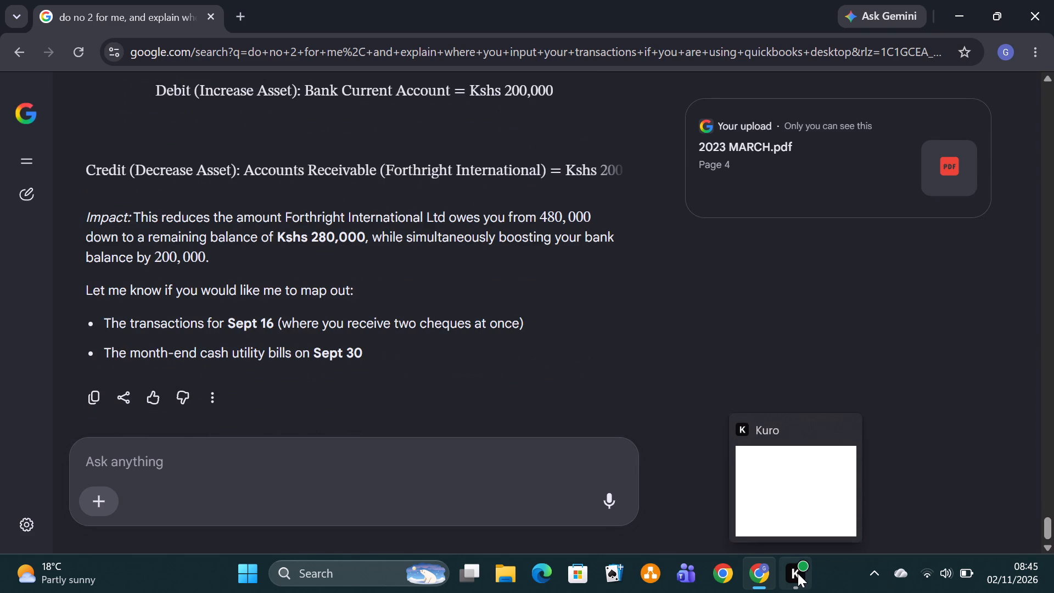